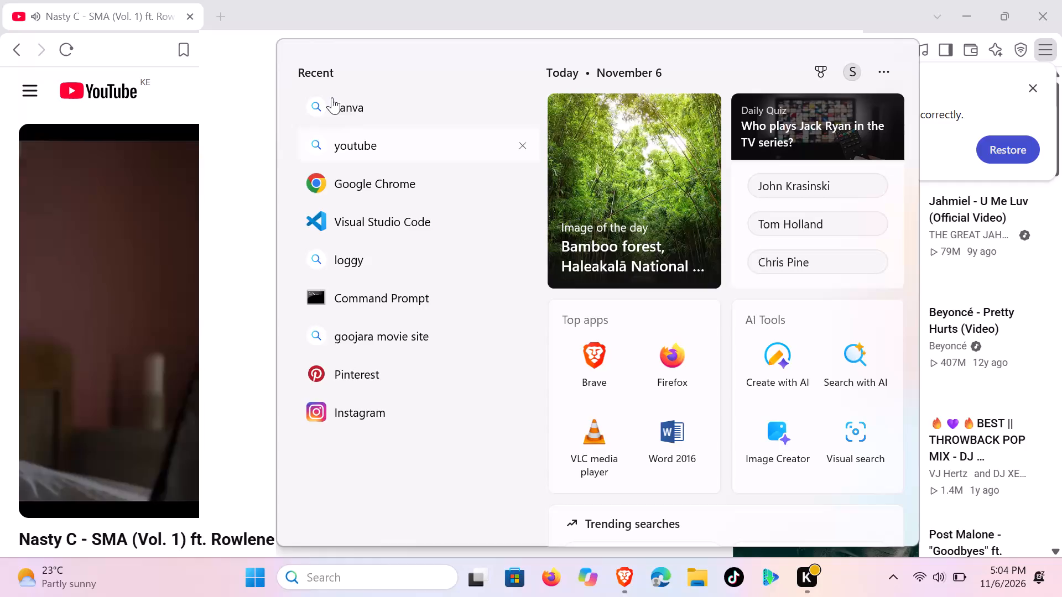
Open the Canva website in Edge from the recent Canva search.
click(351, 108)
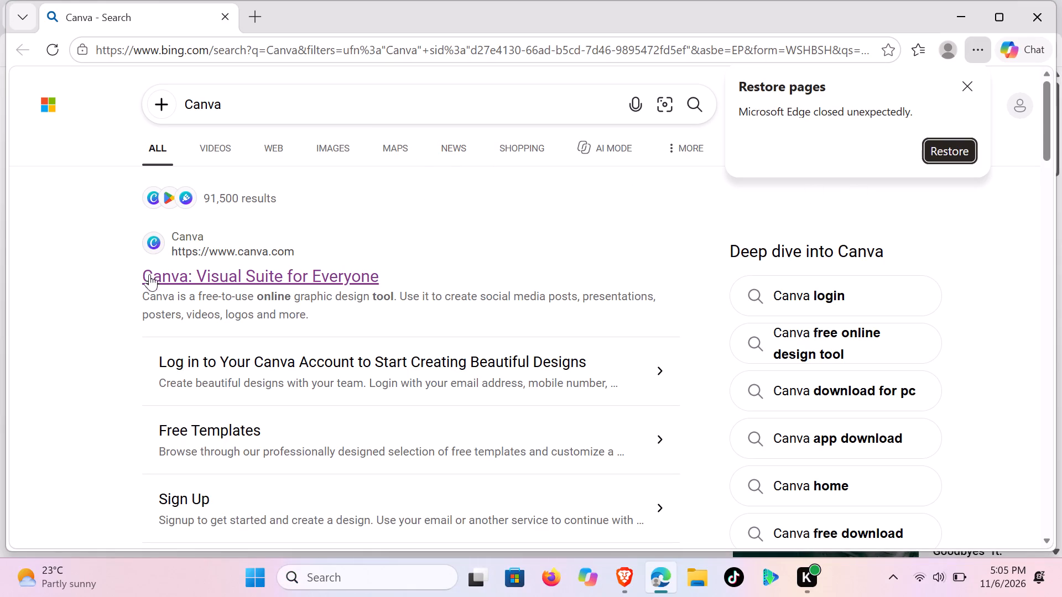
click(177, 235)
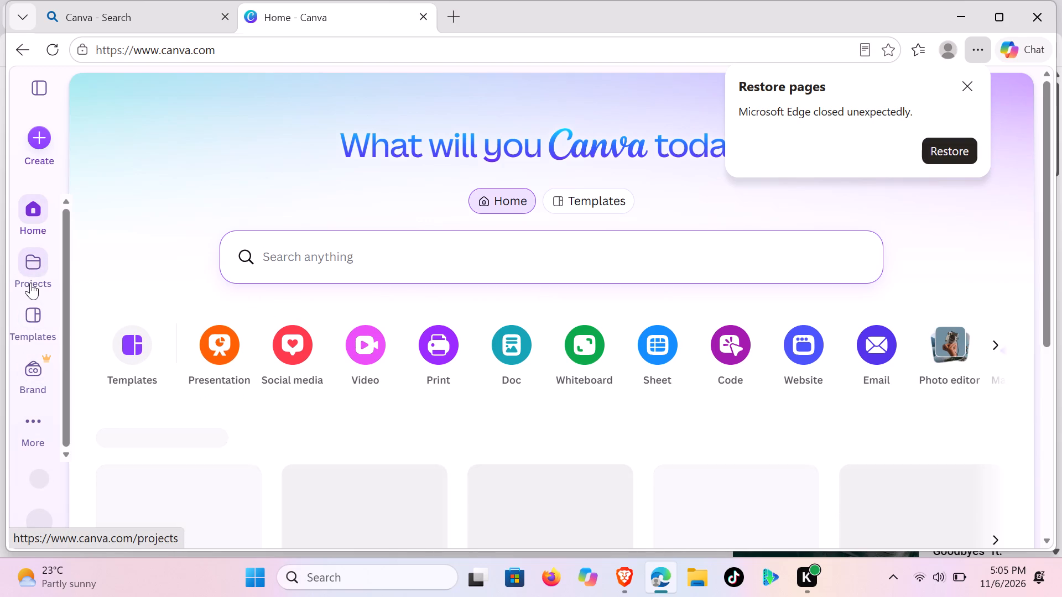
Look through the design types and the recent designs under Continue designing on the Canva home page.
scroll(32, 282, down, 4)
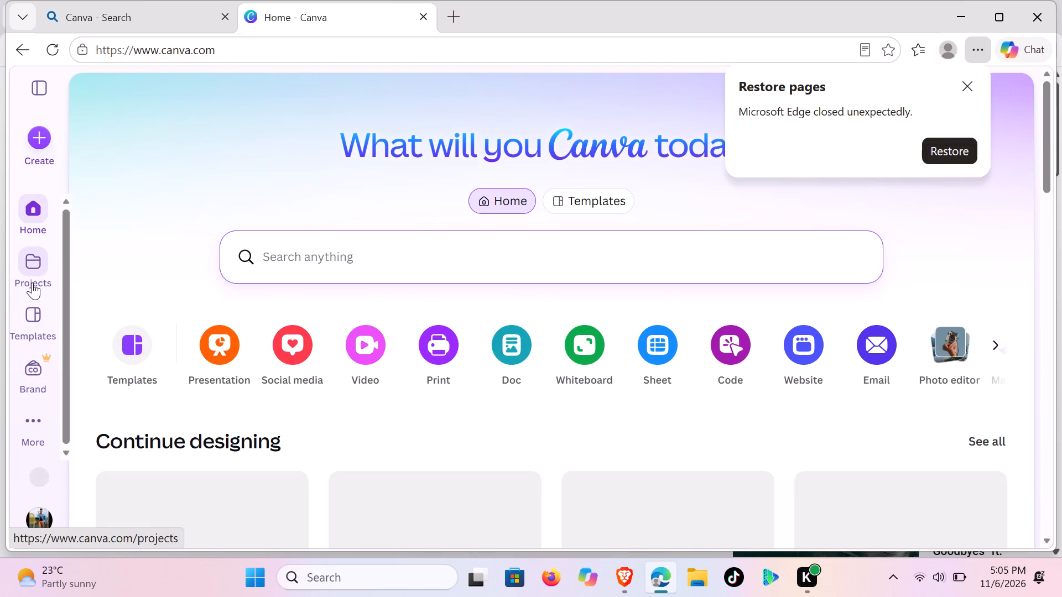
scroll(174, 315, down, 1)
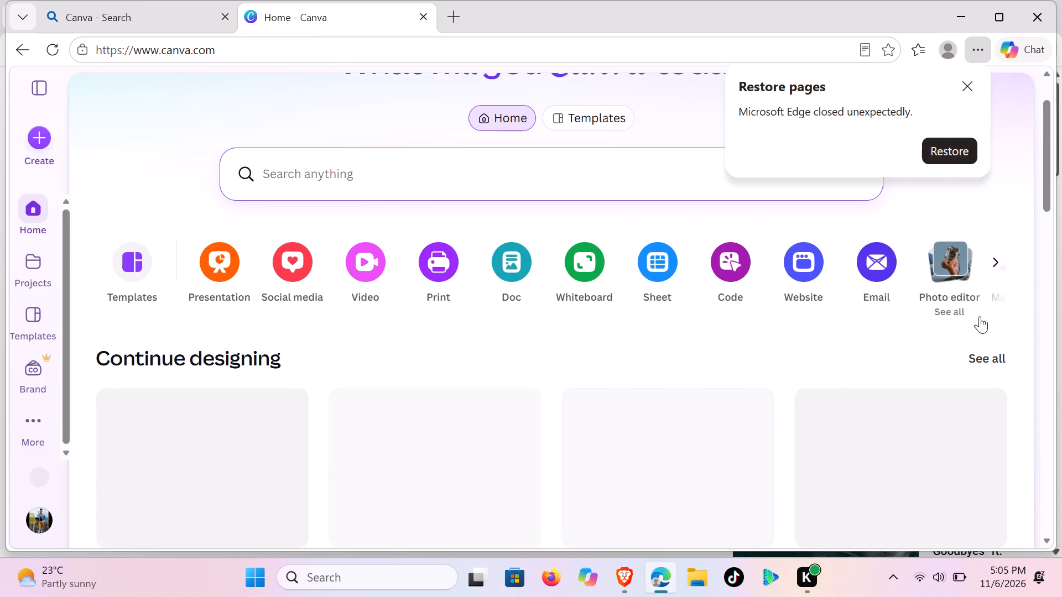
click(991, 265)
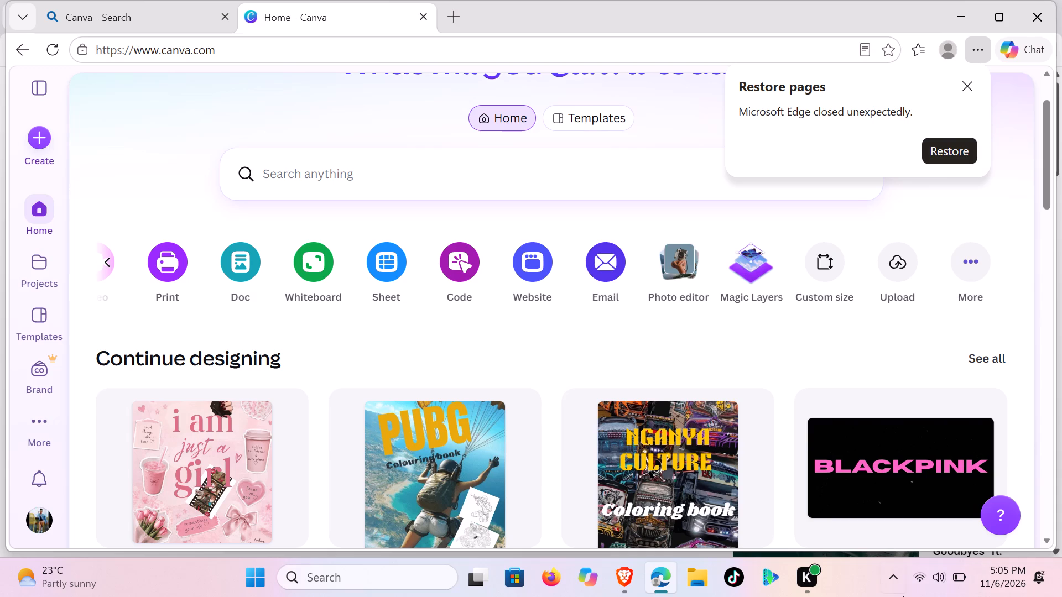
scroll(746, 362, up, 1)
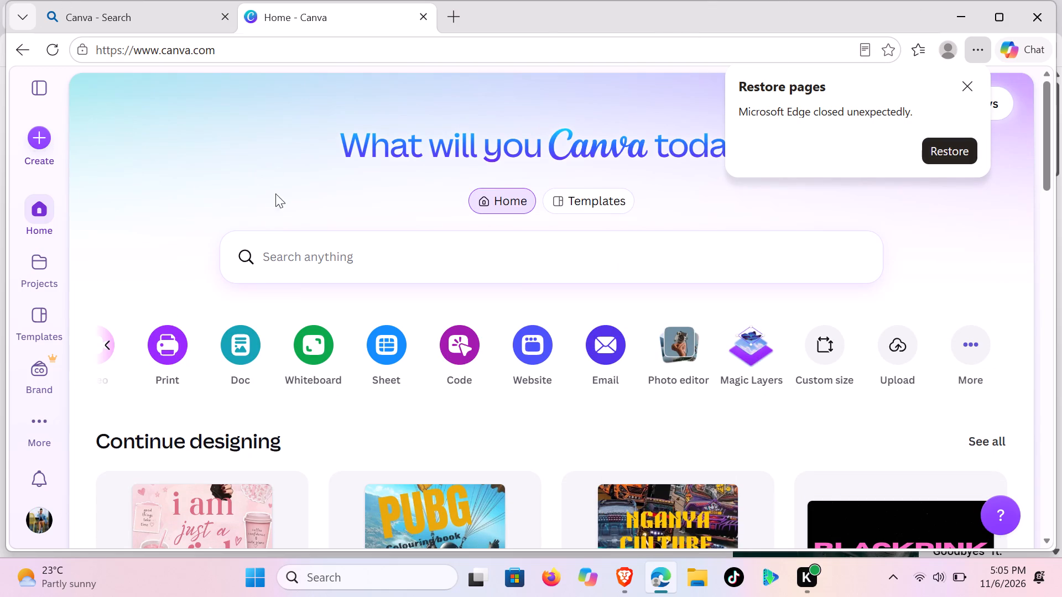
scroll(247, 329, down, 3)
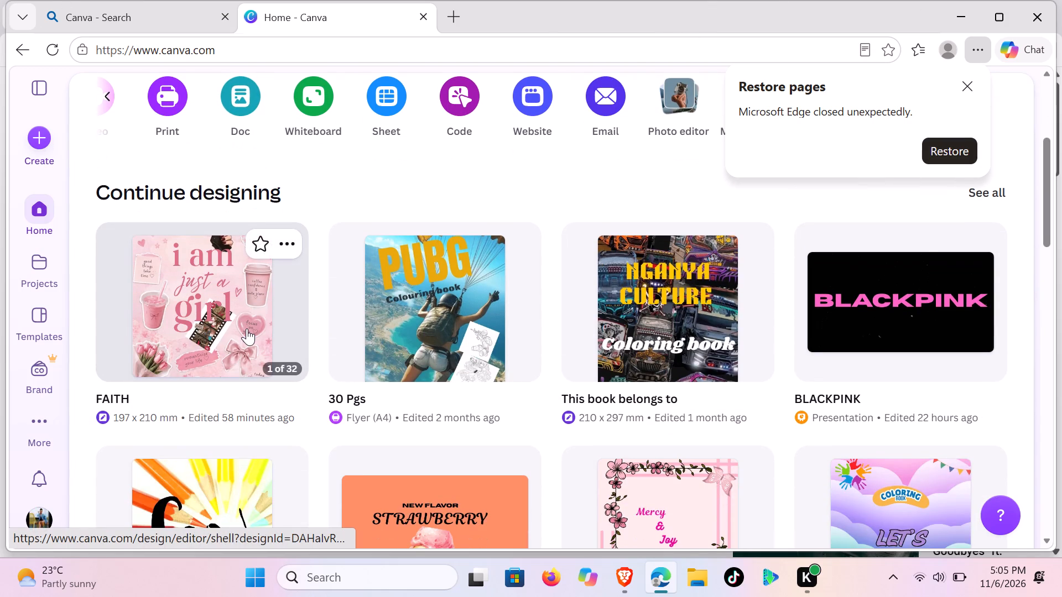
scroll(247, 328, down, 2)
scroll(247, 326, up, 2)
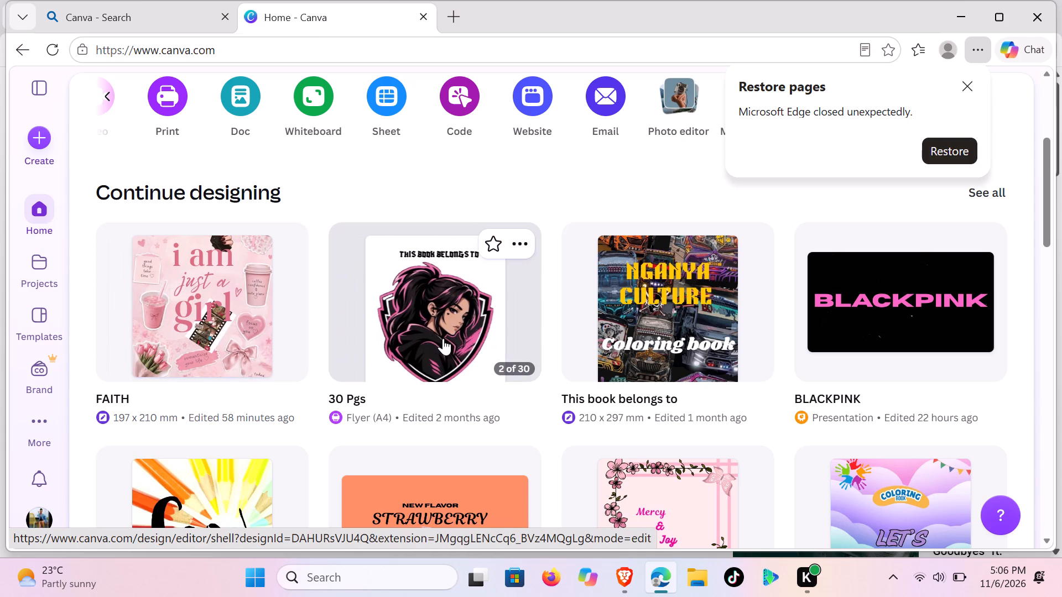
scroll(443, 338, down, 1)
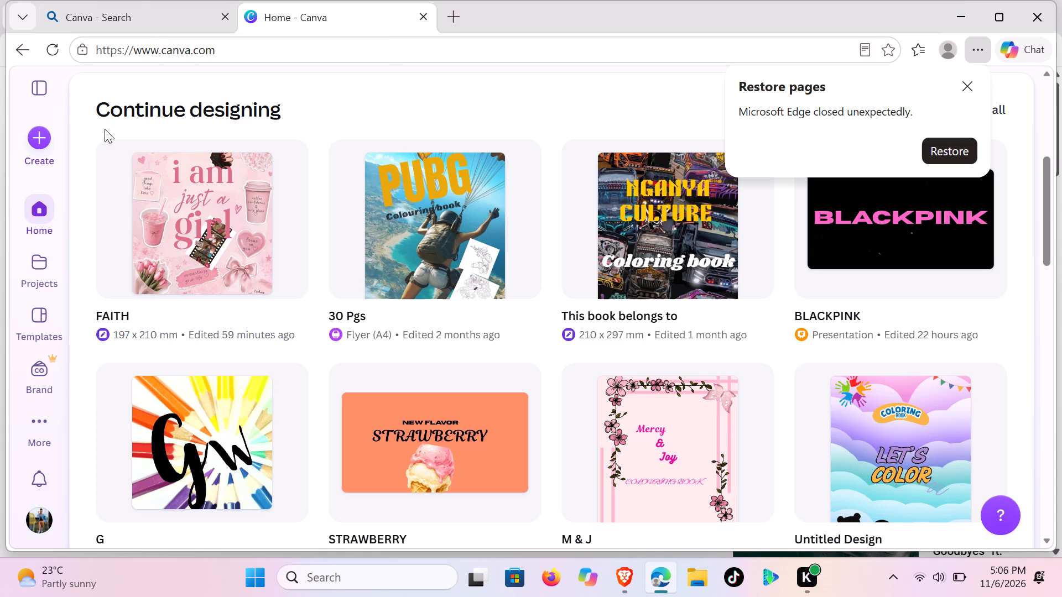
scroll(45, 229, down, 2)
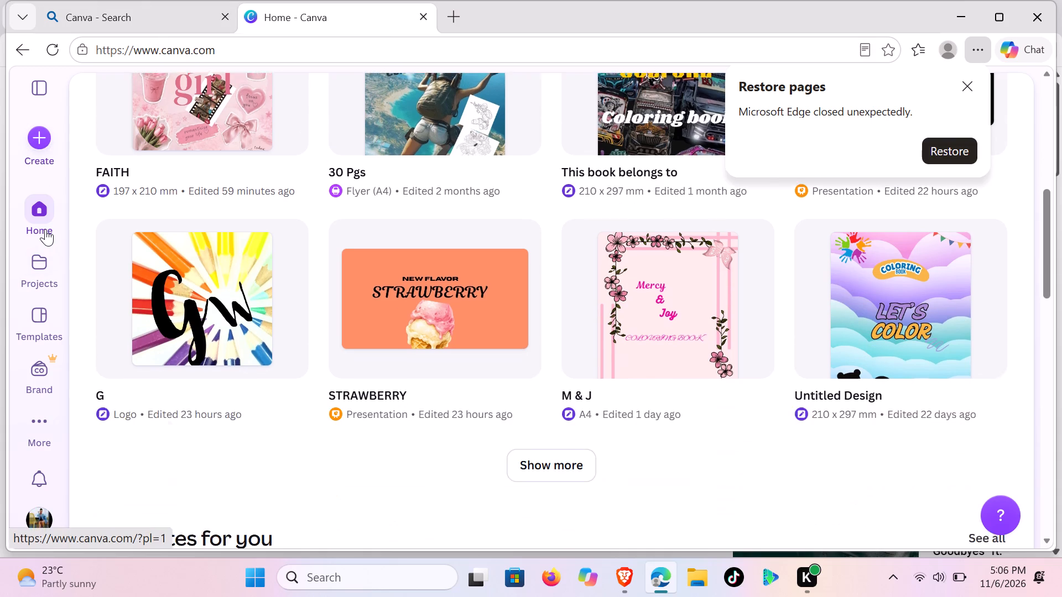
scroll(45, 229, down, 4)
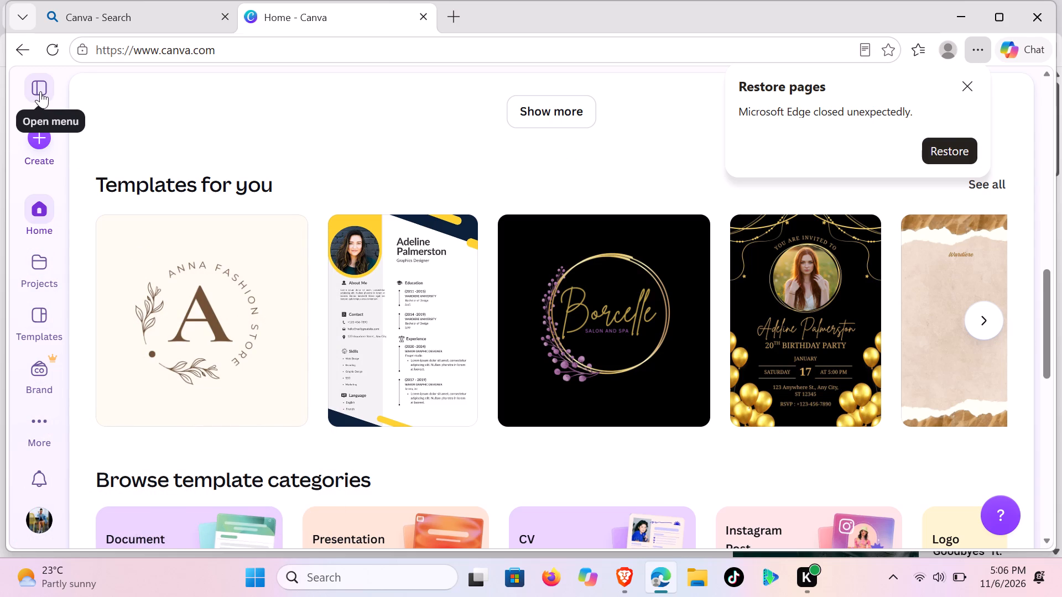
Open the Upload section of the Create a design window from the Canva home page.
scroll(40, 91, down, 2)
scroll(40, 91, up, 14)
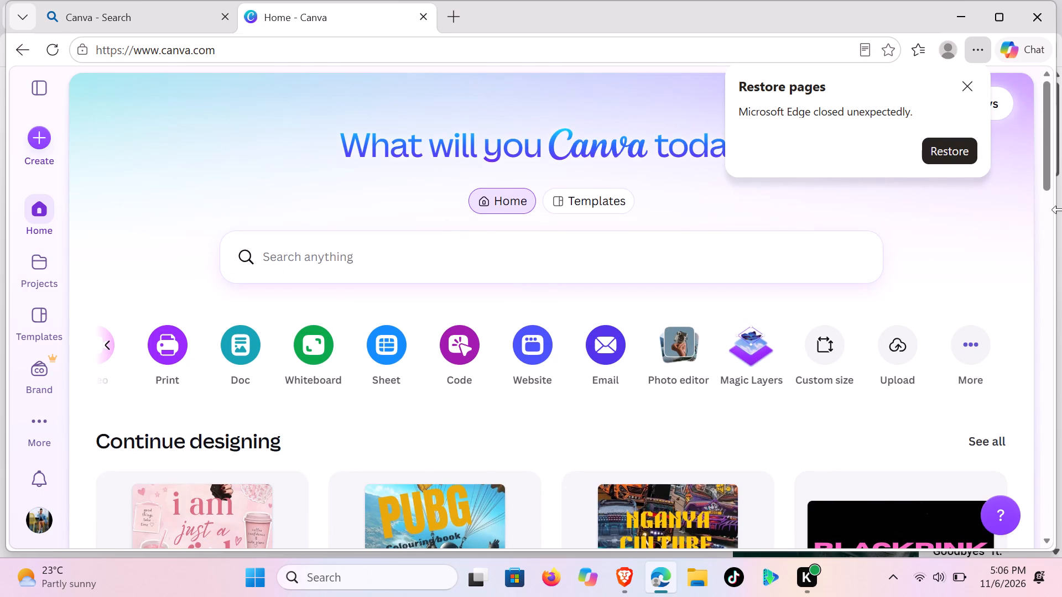
click(894, 340)
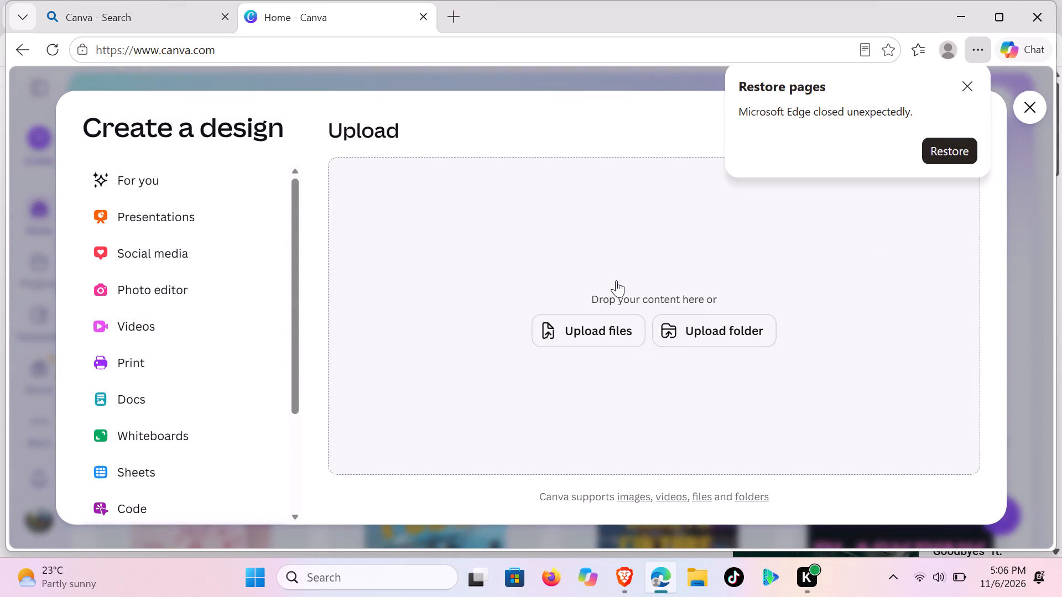
Switch to the For you category and look through its quick actions, frequently used, popular and new design formats.
scroll(186, 273, down, 2)
scroll(186, 273, up, 1)
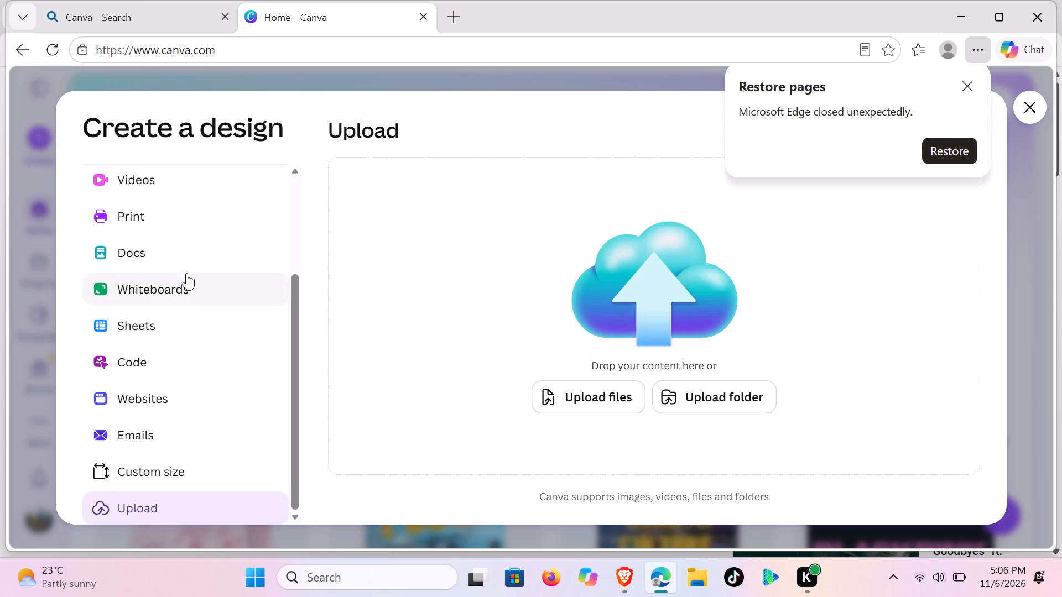
scroll(186, 273, up, 4)
click(161, 176)
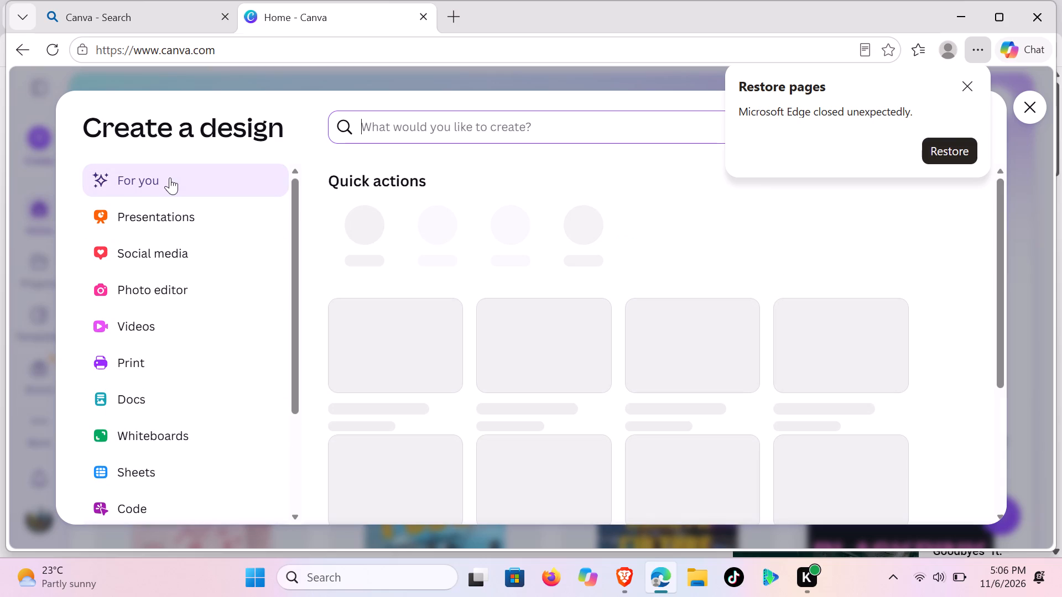
scroll(502, 225, down, 1)
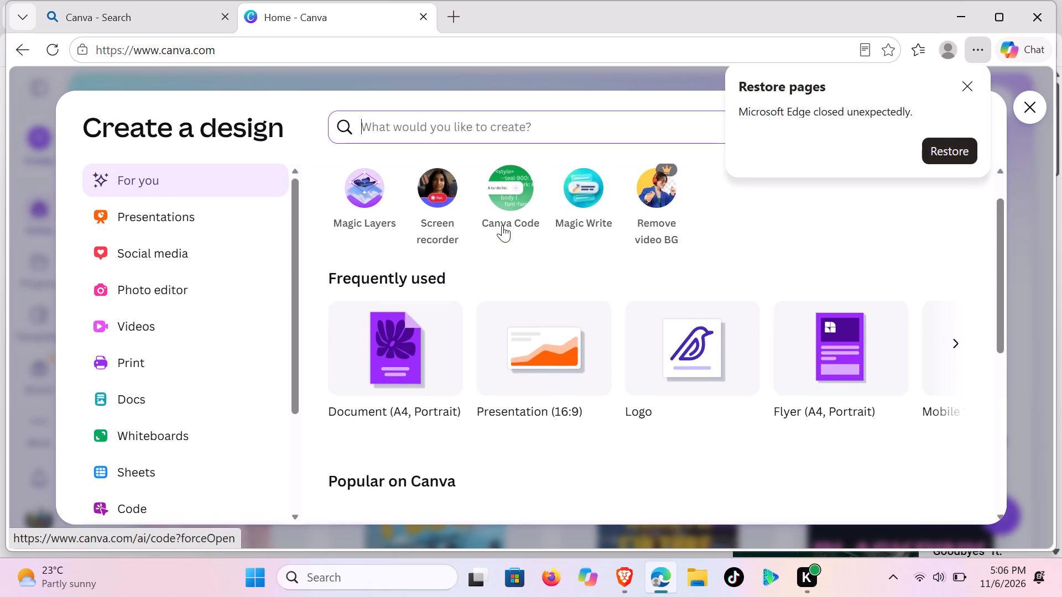
scroll(502, 225, down, 5)
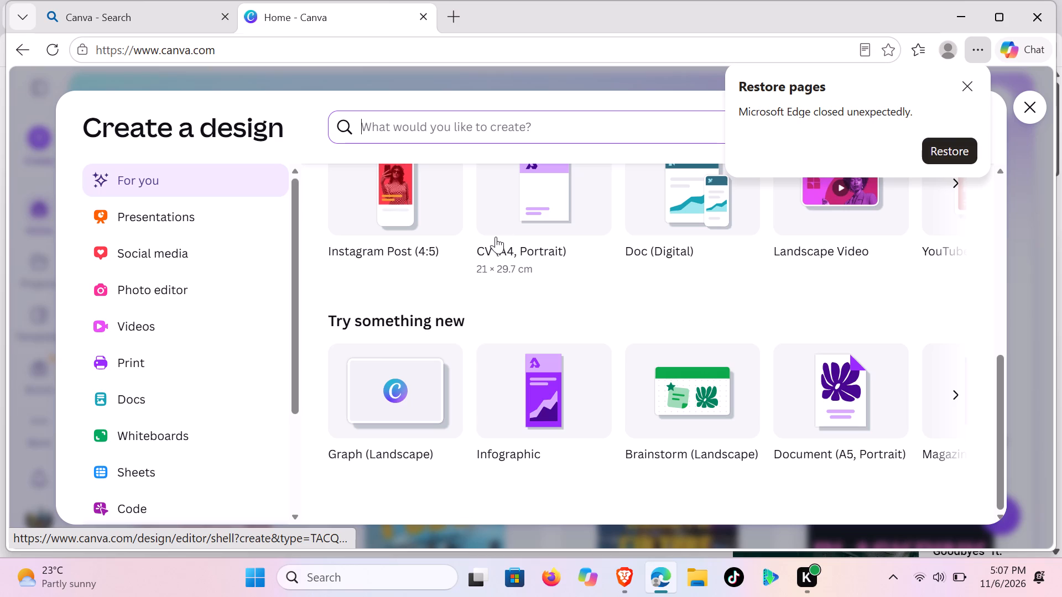
scroll(428, 281, down, 1)
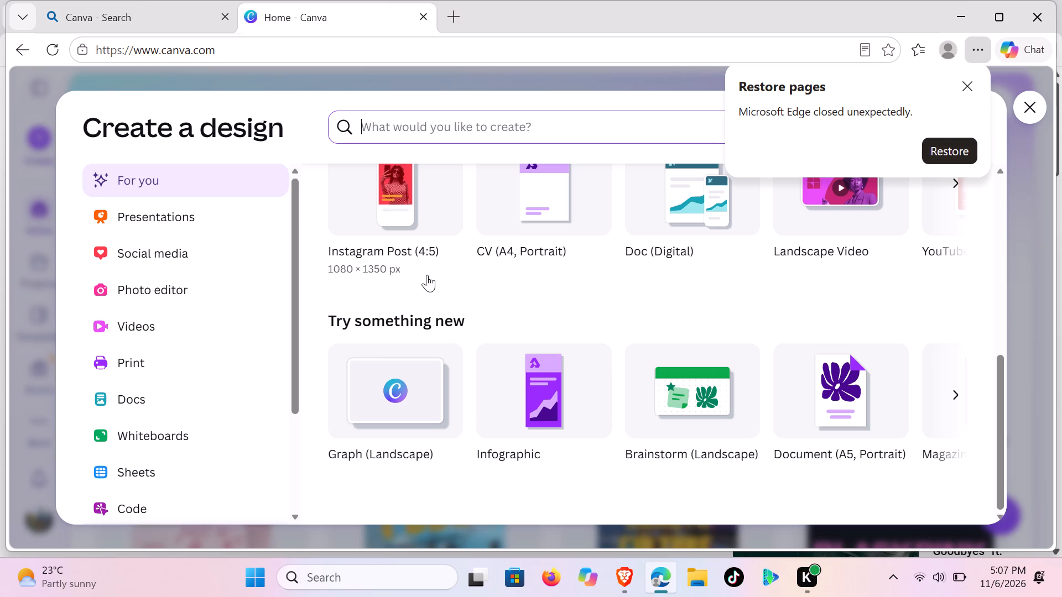
scroll(427, 276, down, 3)
scroll(847, 246, up, 5)
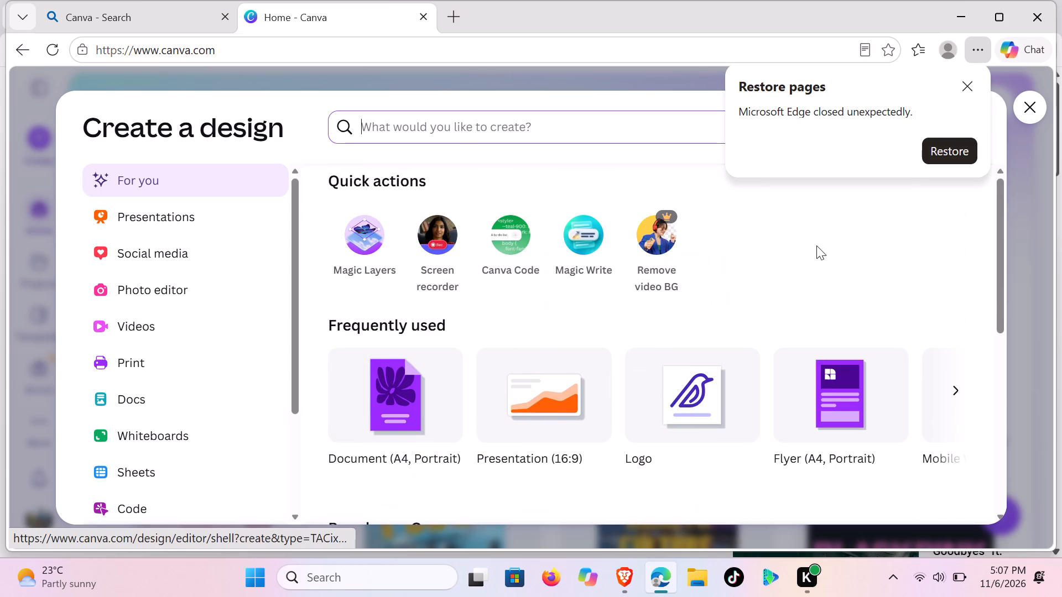
scroll(816, 245, up, 1)
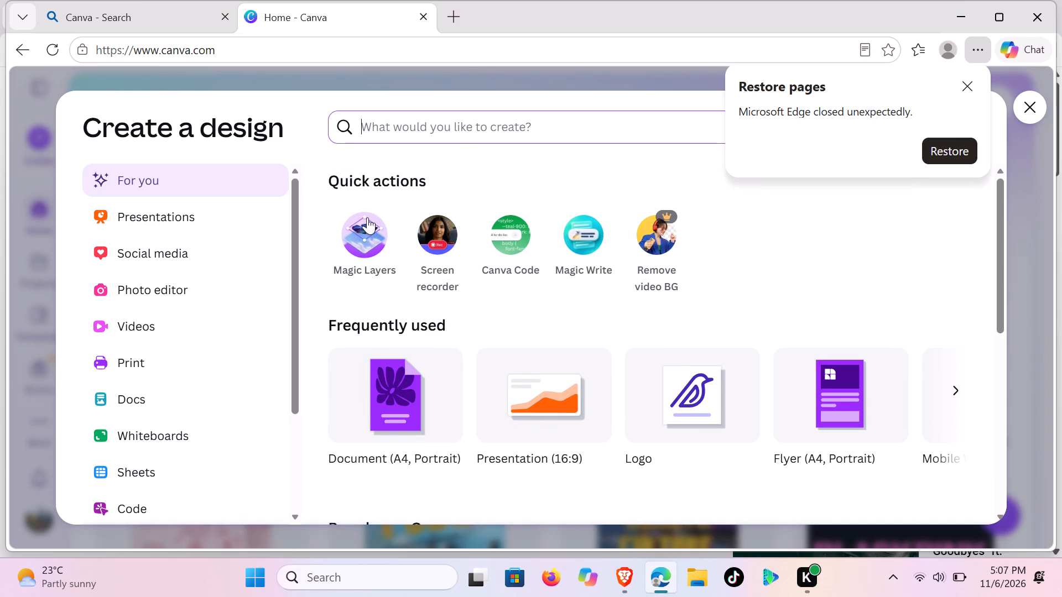
Choose Custom size as the type of design to create.
scroll(209, 264, down, 1)
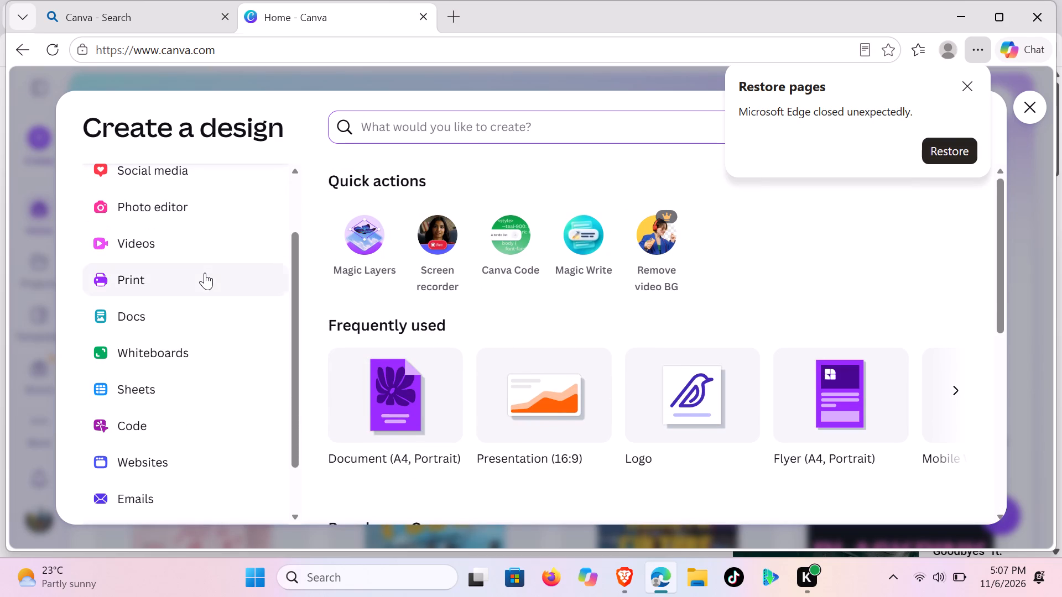
scroll(196, 288, down, 5)
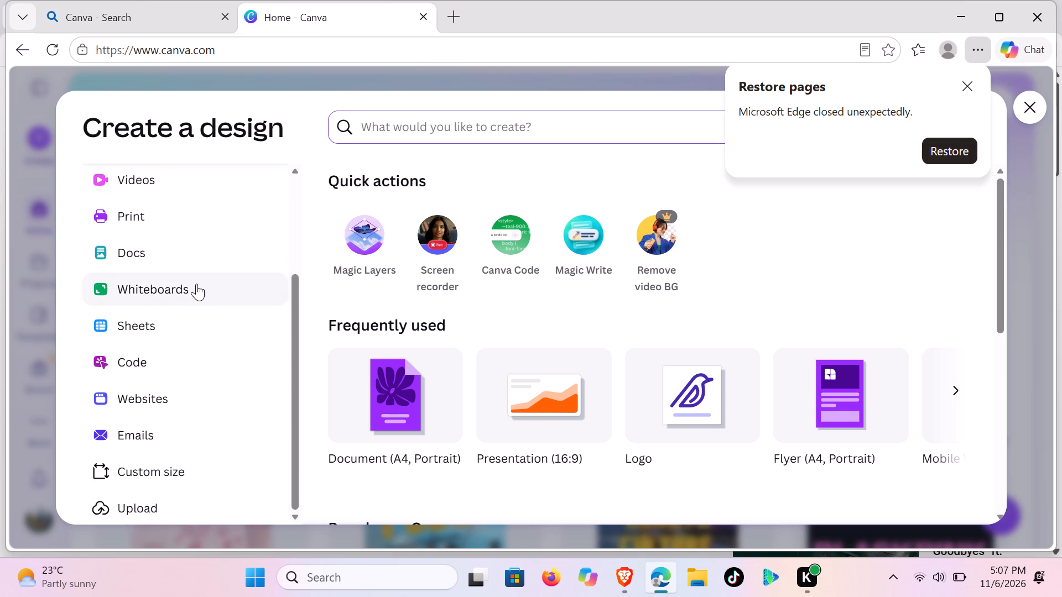
scroll(196, 281, down, 2)
scroll(196, 271, up, 7)
scroll(196, 269, down, 7)
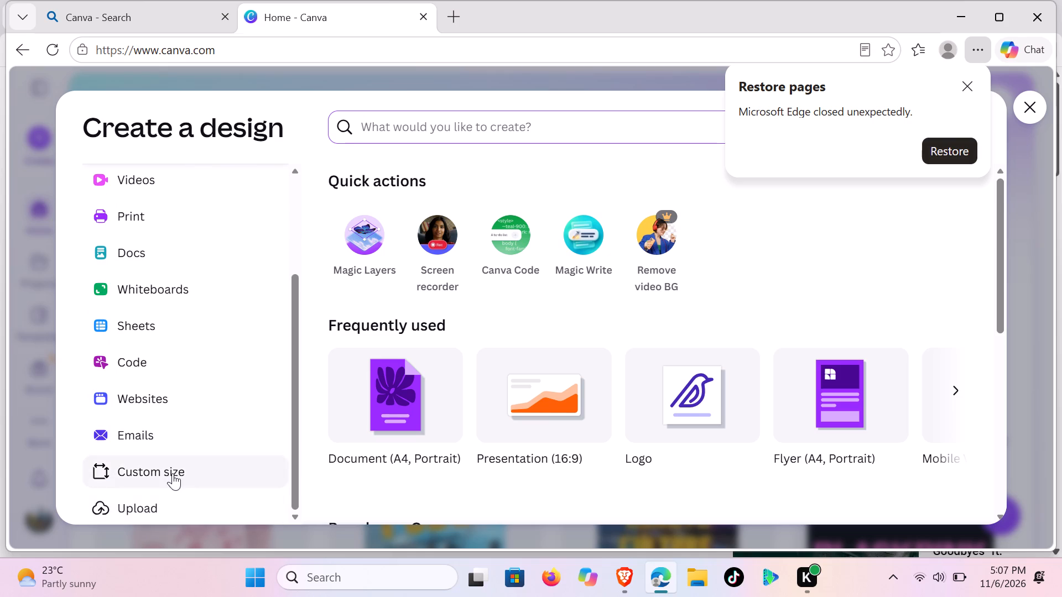
click(175, 472)
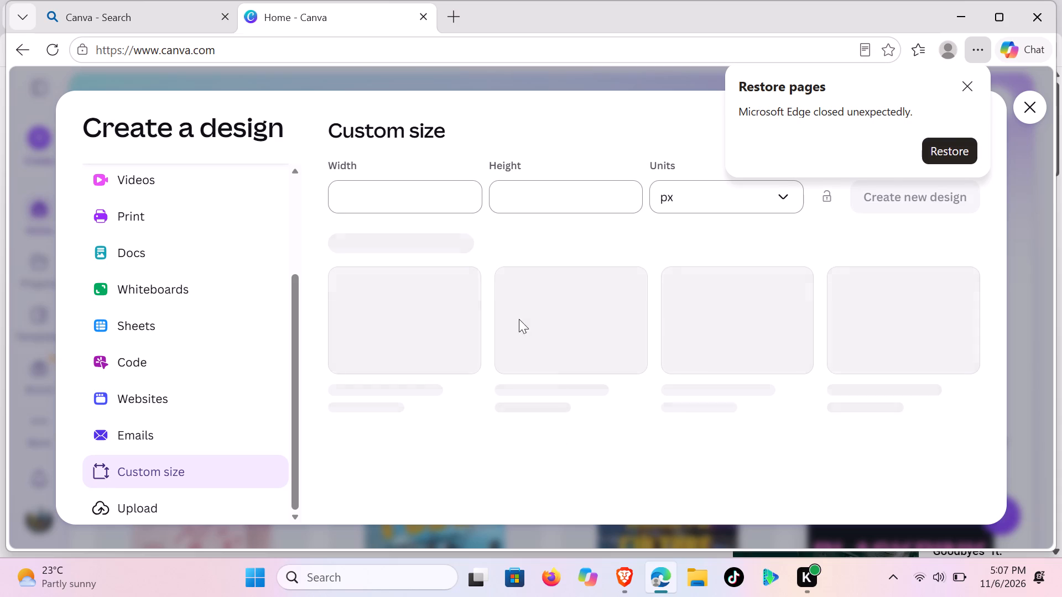
Create a new custom-size design with a width of 197 mm and a height of 210 mm.
click(418, 207)
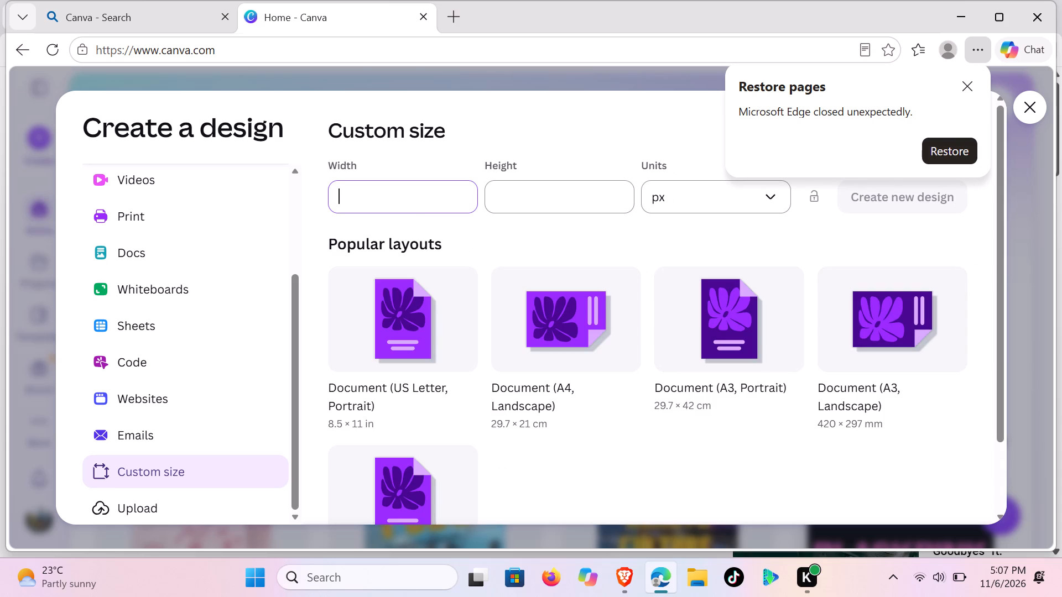
text(17)
key(7)
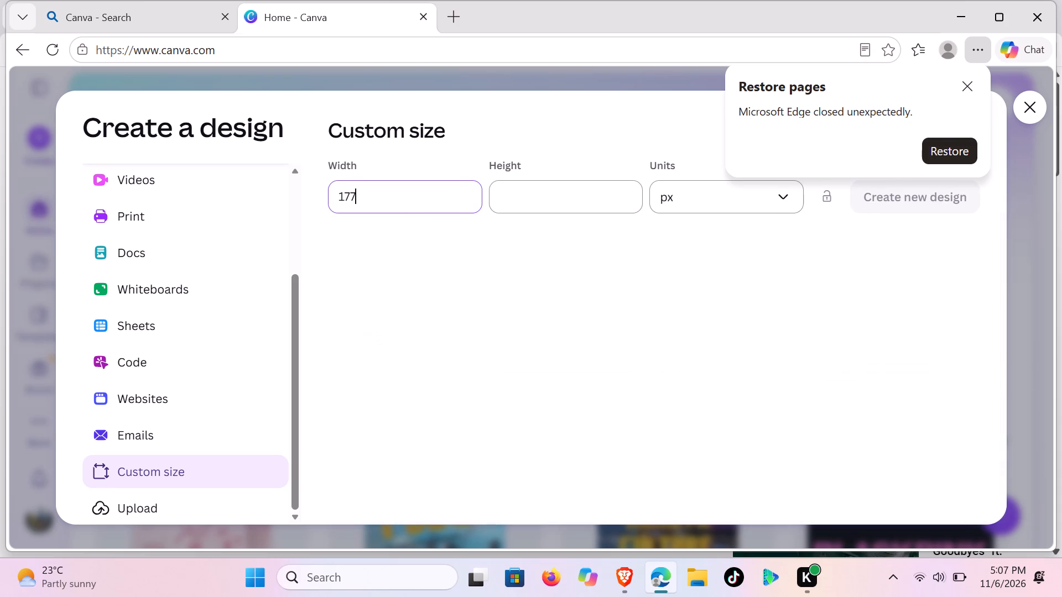
key(BackSpace)
key(BackSpace)
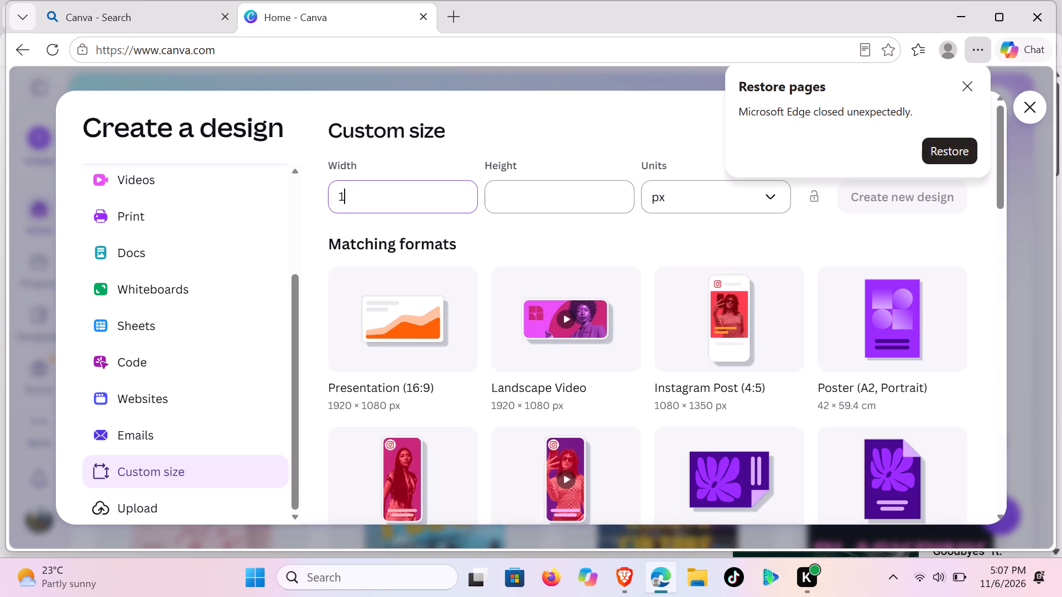
text(97)
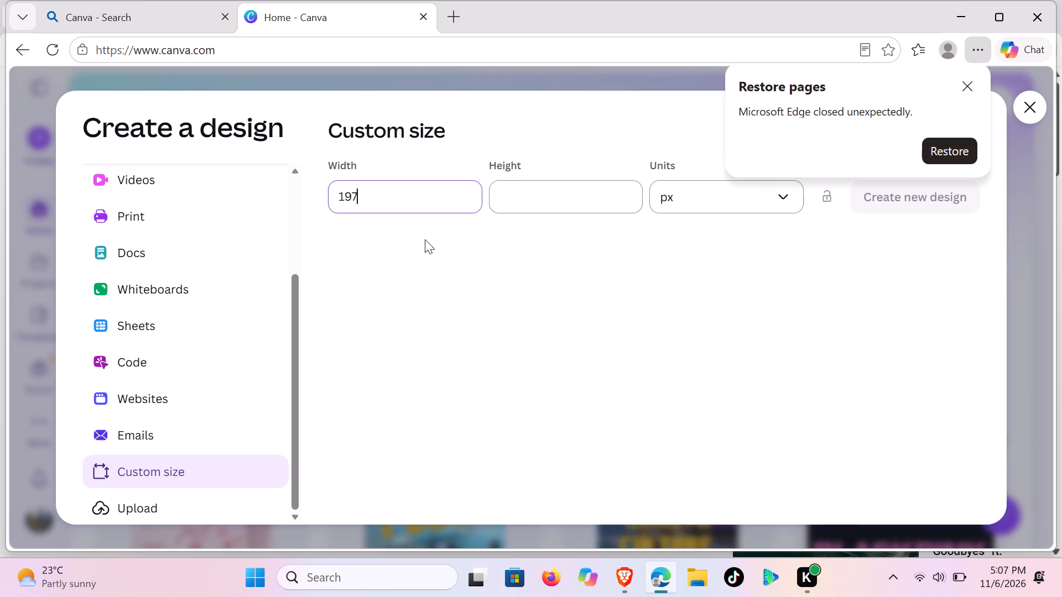
click(518, 198)
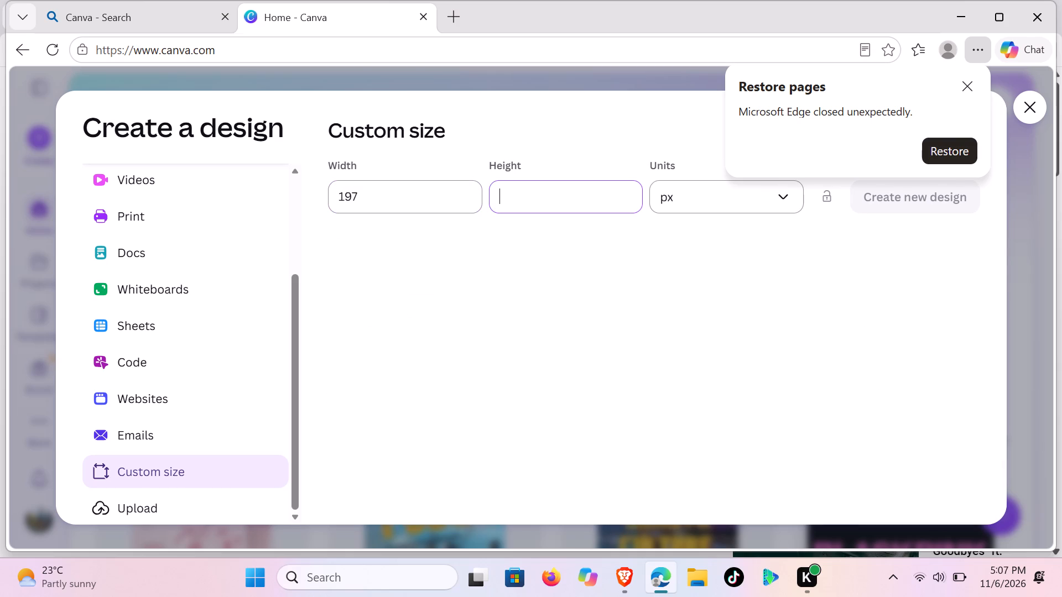
text(210)
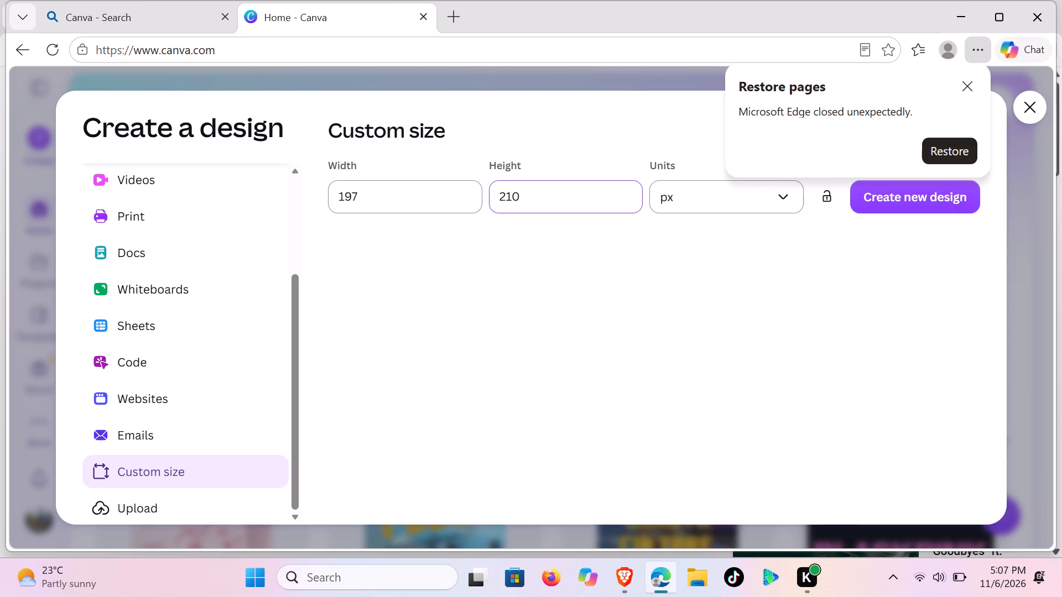
click(793, 196)
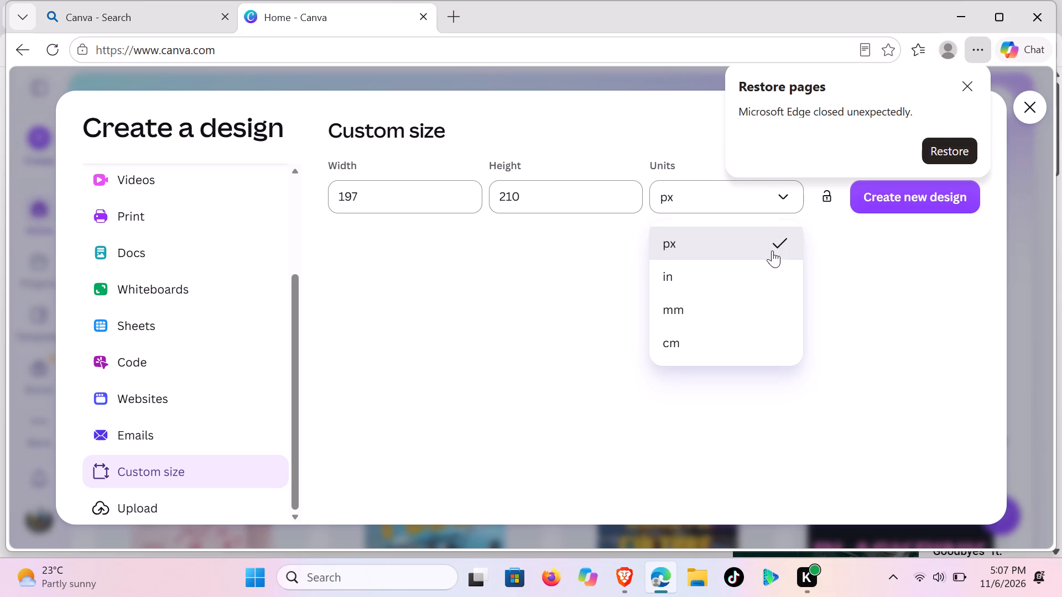
click(767, 309)
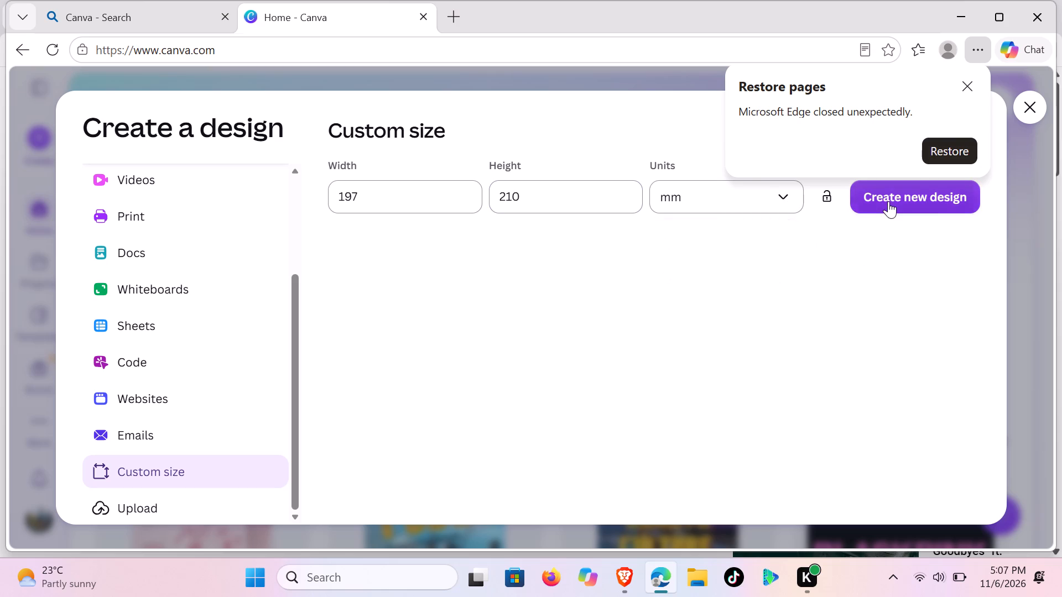
click(888, 201)
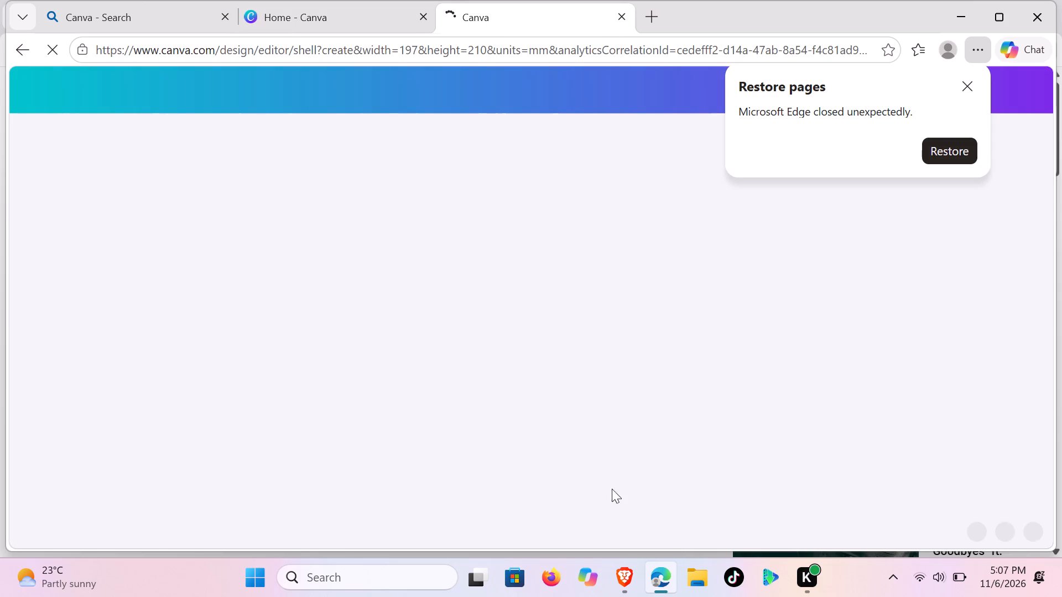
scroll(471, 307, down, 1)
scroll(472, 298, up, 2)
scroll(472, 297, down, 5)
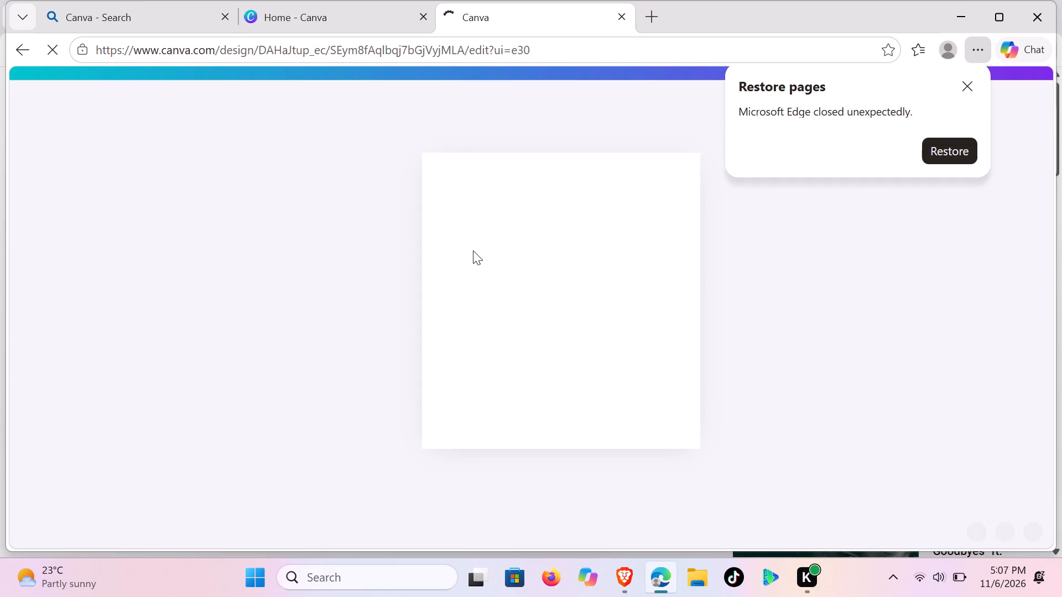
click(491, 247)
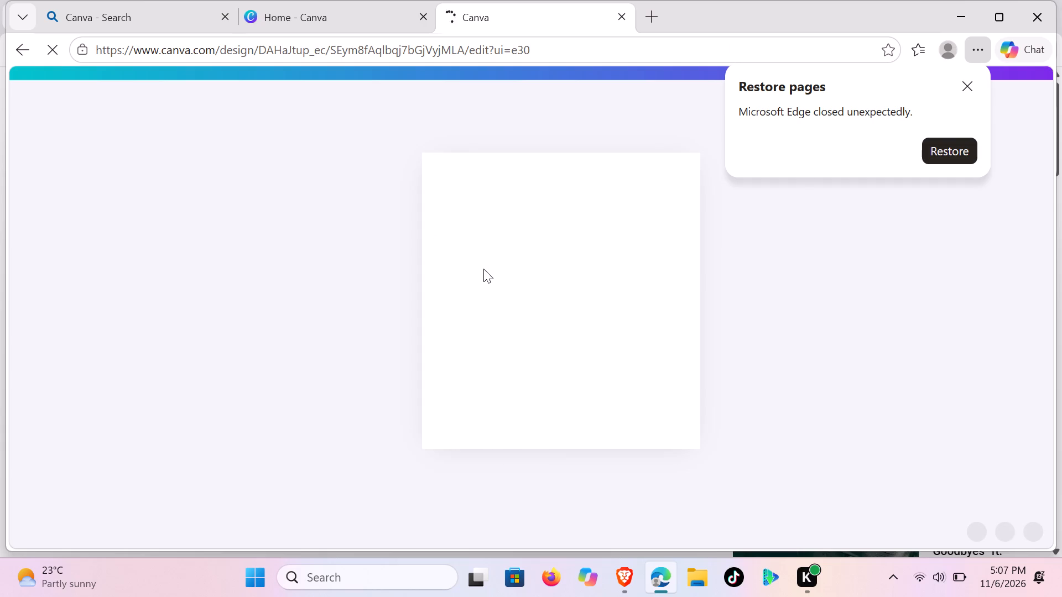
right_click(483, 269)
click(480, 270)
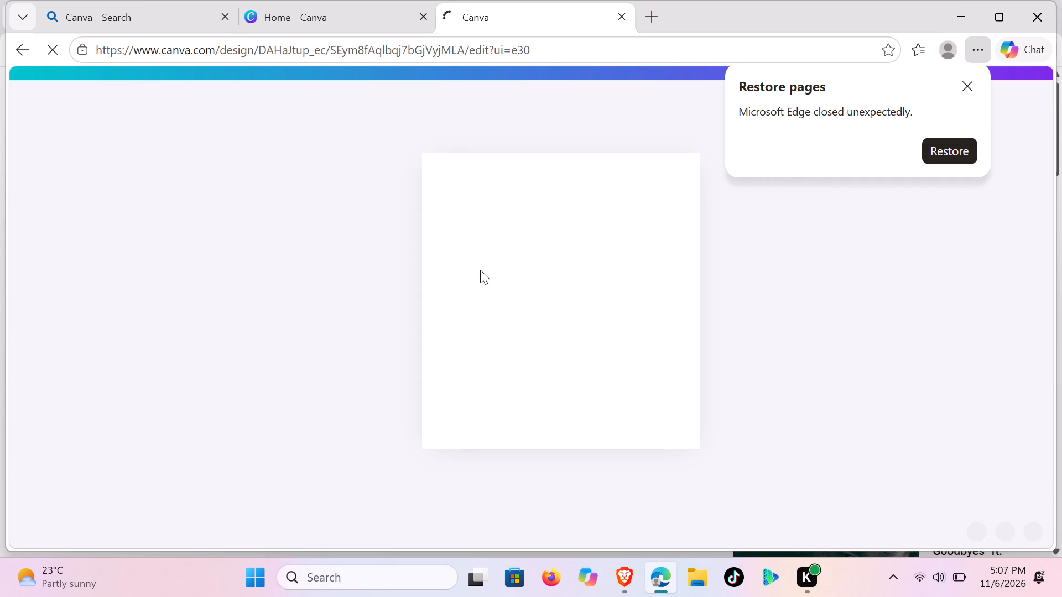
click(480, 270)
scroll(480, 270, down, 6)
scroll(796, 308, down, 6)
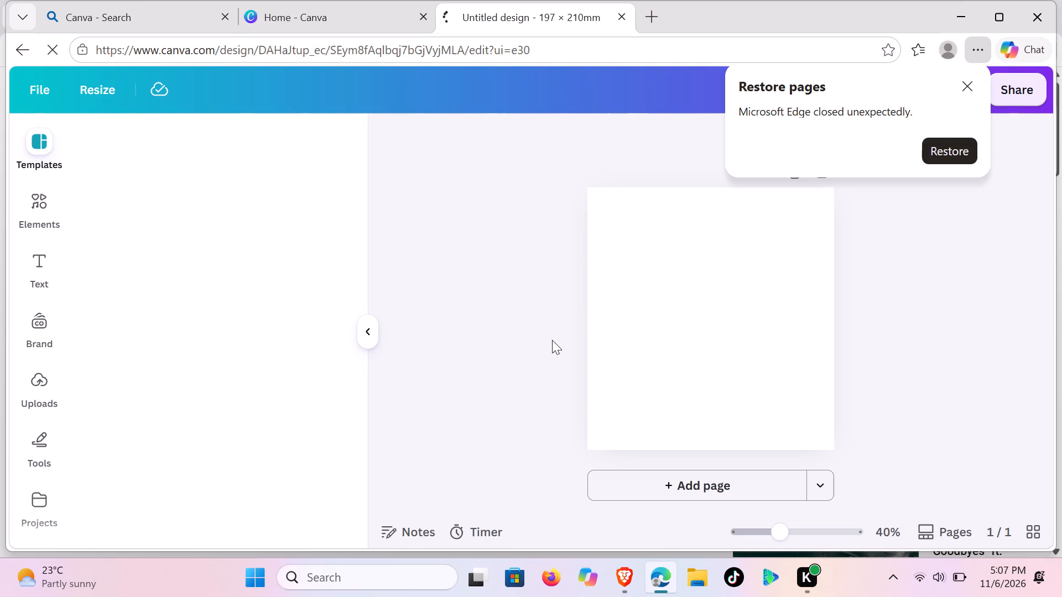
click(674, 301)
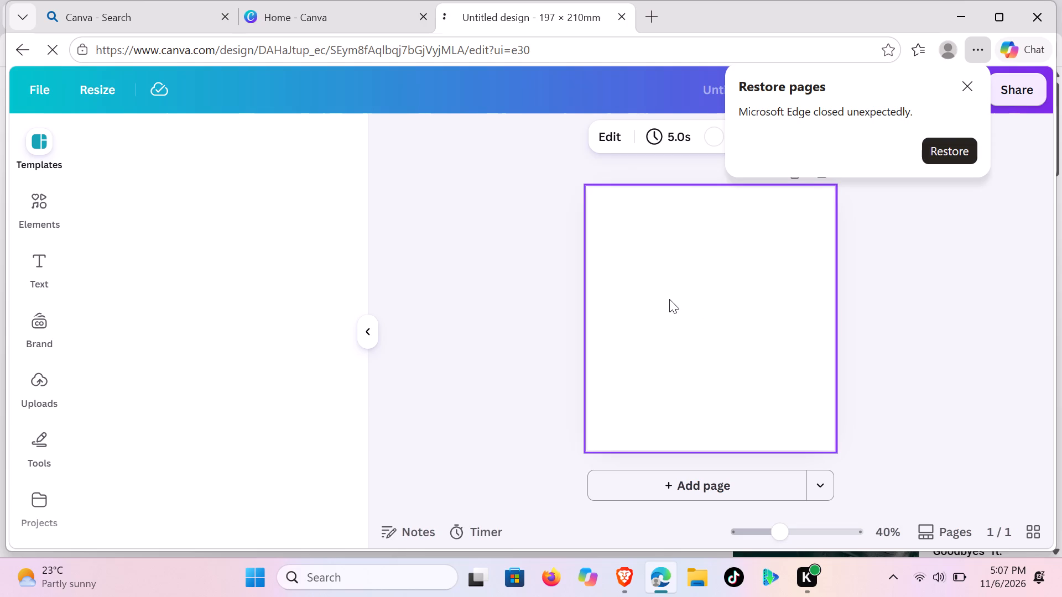
Dismiss the browser's Restore pages prompt without restoring the pages.
click(969, 86)
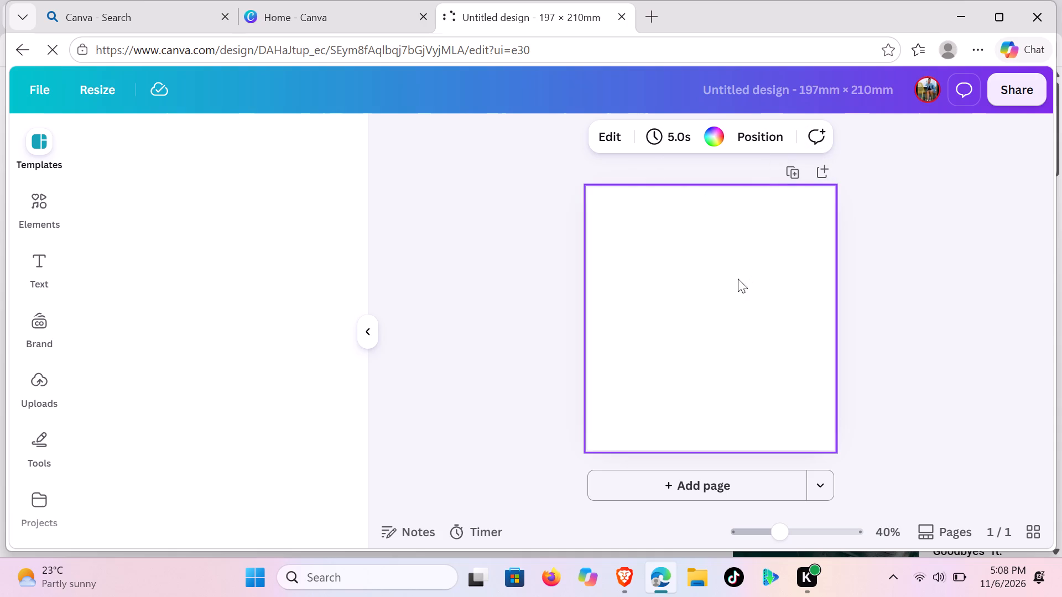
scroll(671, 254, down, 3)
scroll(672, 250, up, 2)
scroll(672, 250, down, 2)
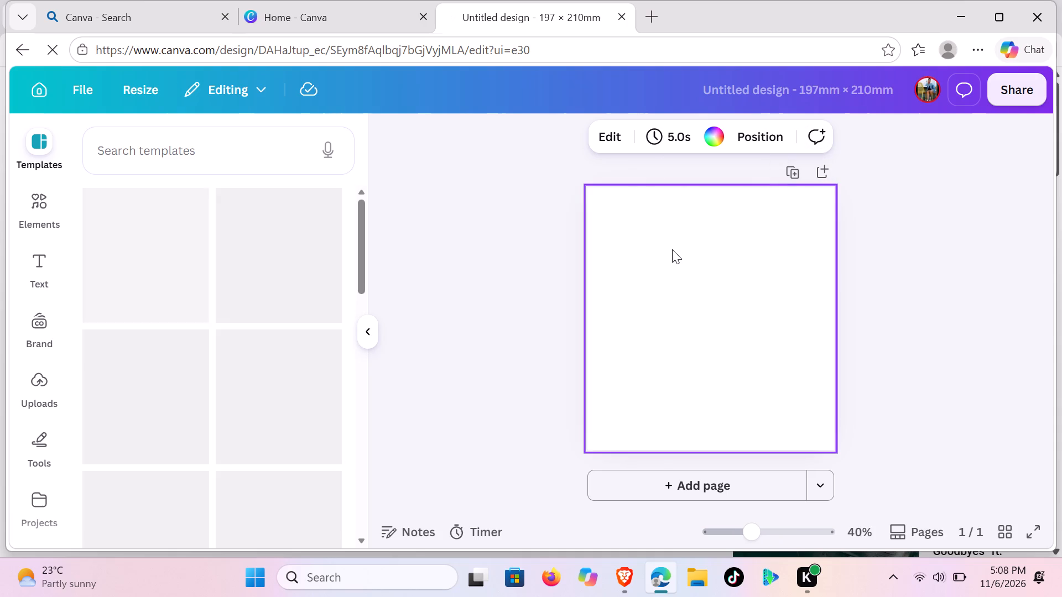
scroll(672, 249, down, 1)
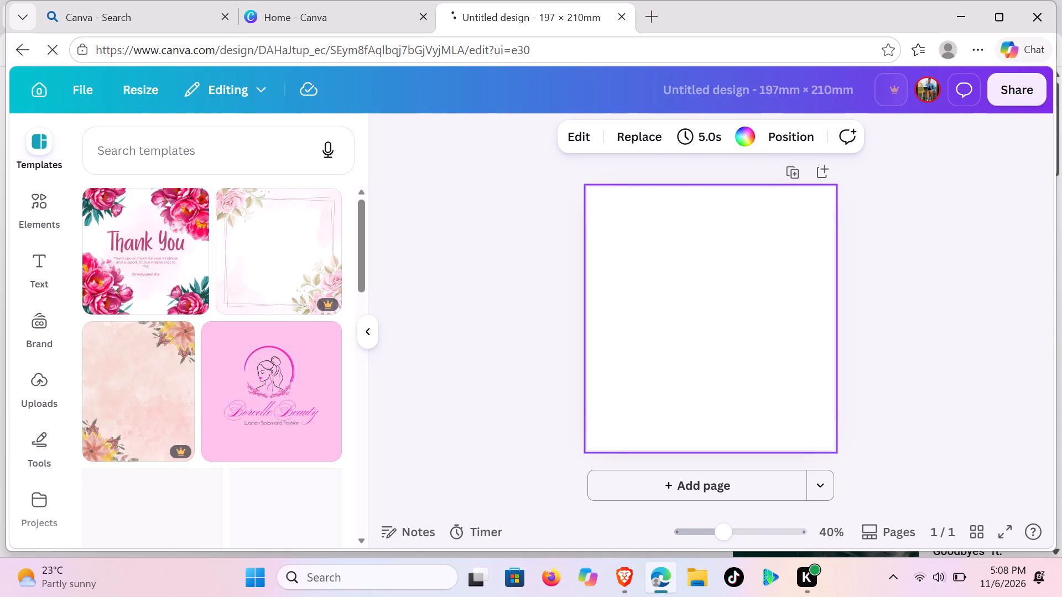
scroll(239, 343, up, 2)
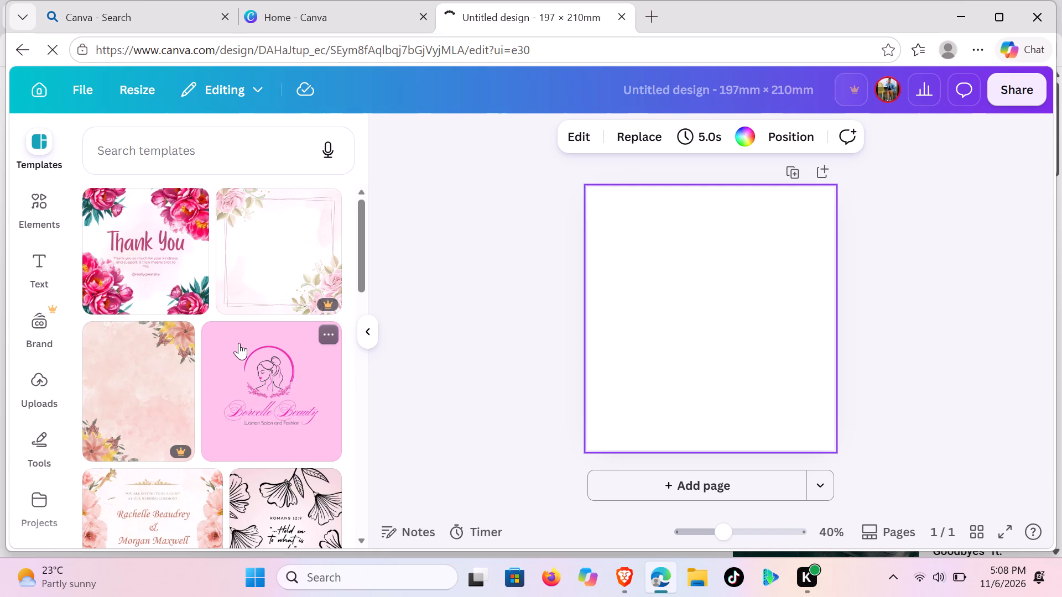
Search the templates for "coloring book for kids".
scroll(239, 343, up, 1)
click(209, 156)
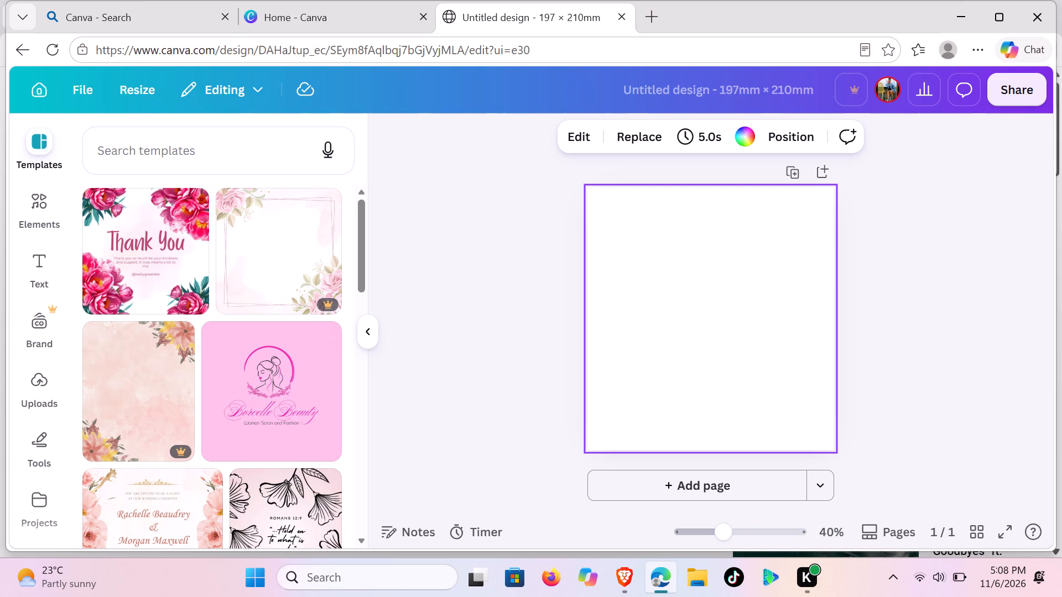
text(CP)
key(BackSpace)
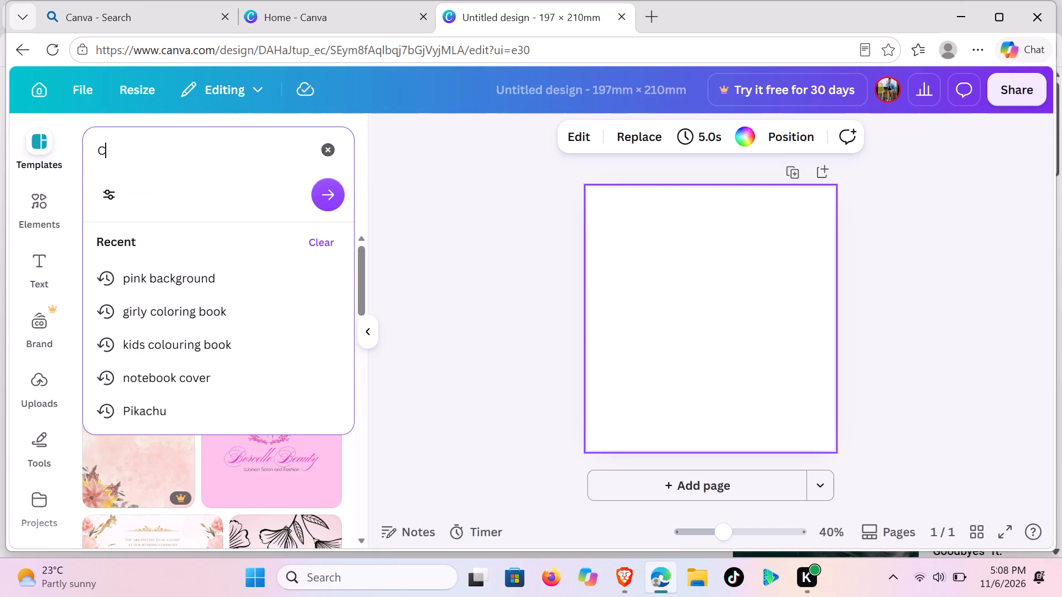
text(OLORI)
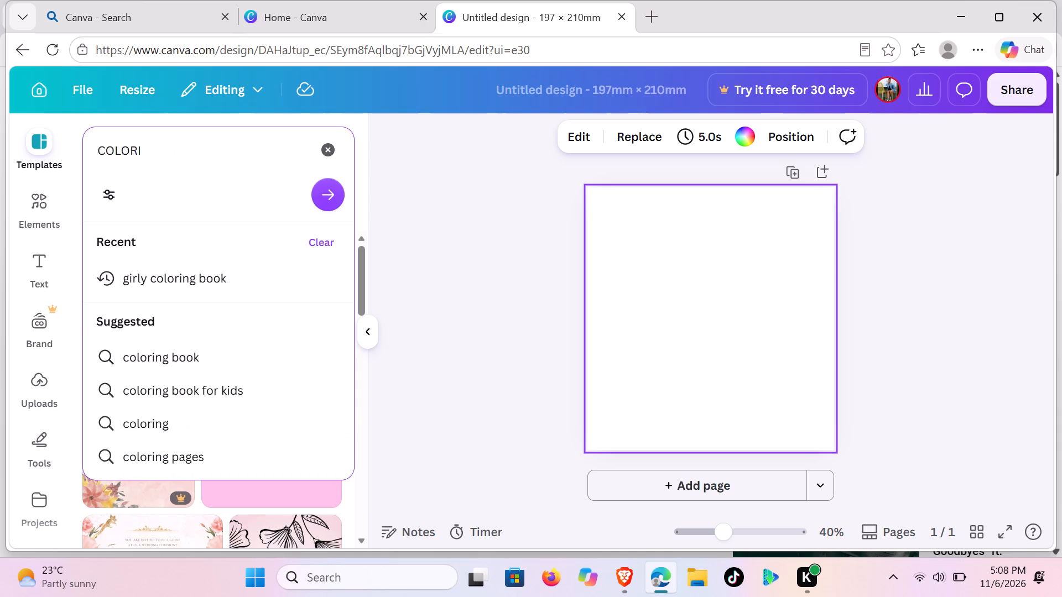
click(135, 399)
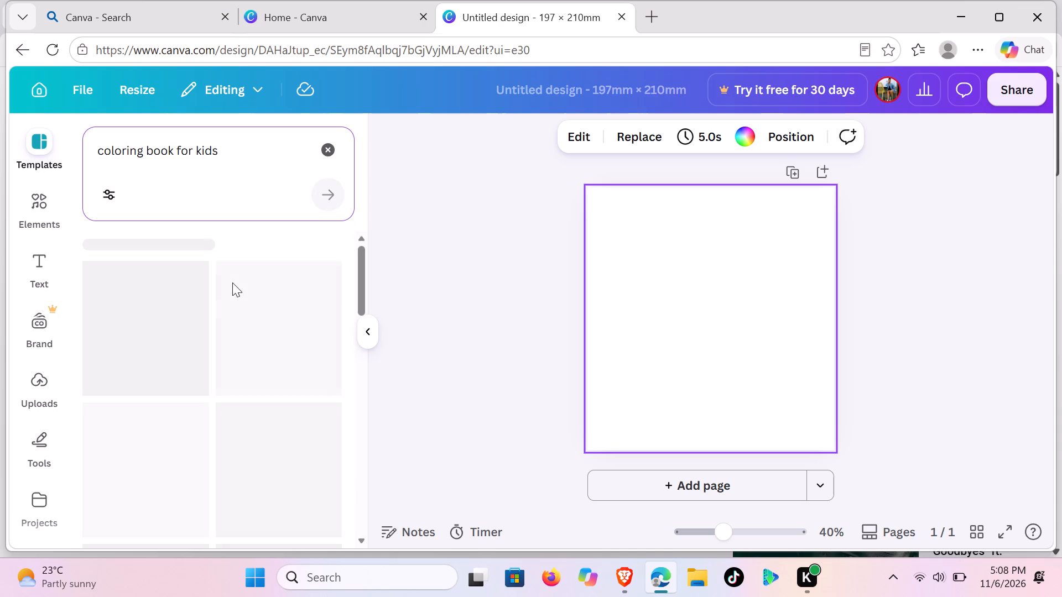
Look through the template results for "coloring book for kids" for a design that suits the blank page.
scroll(239, 258, down, 1)
scroll(223, 286, up, 2)
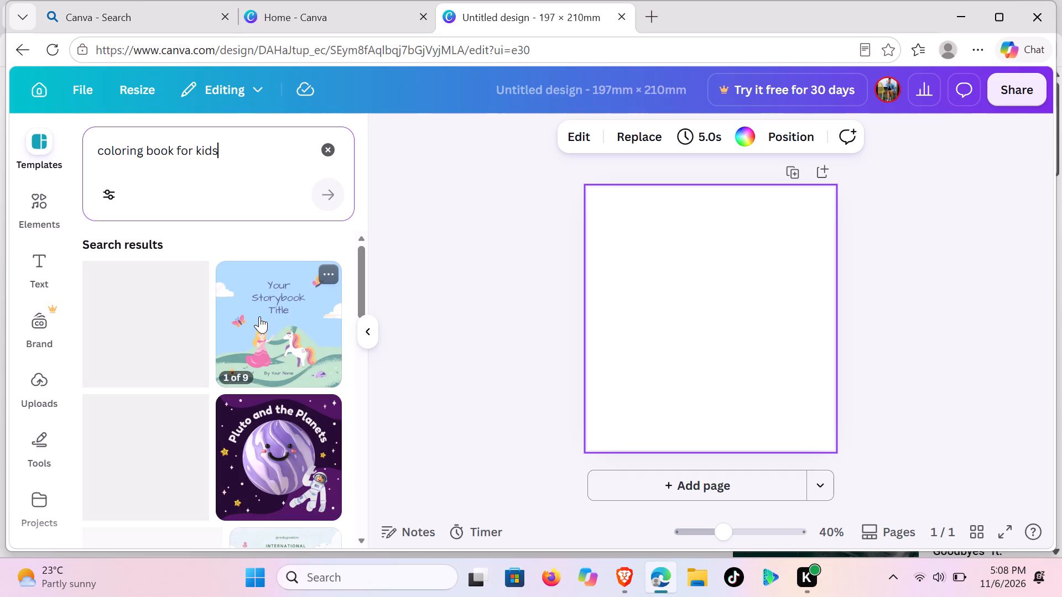
scroll(257, 307, down, 1)
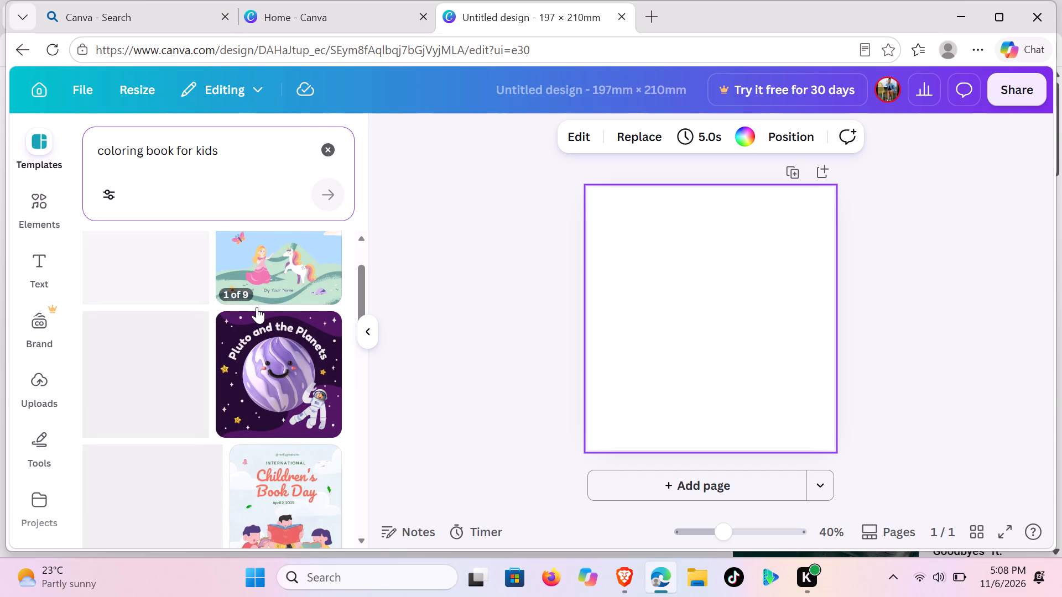
scroll(257, 307, up, 1)
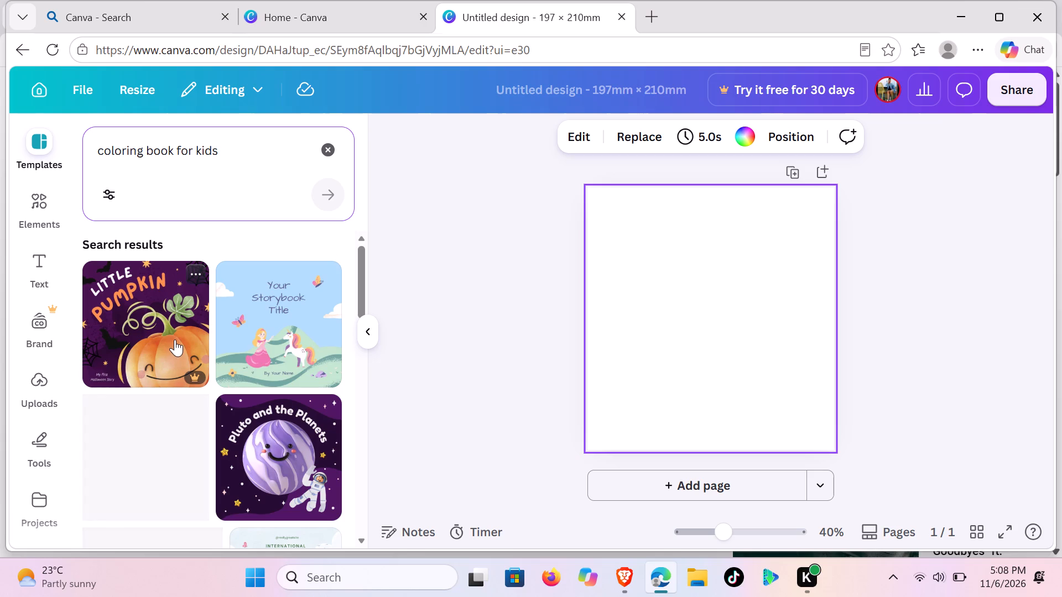
scroll(176, 337, down, 2)
scroll(176, 337, up, 2)
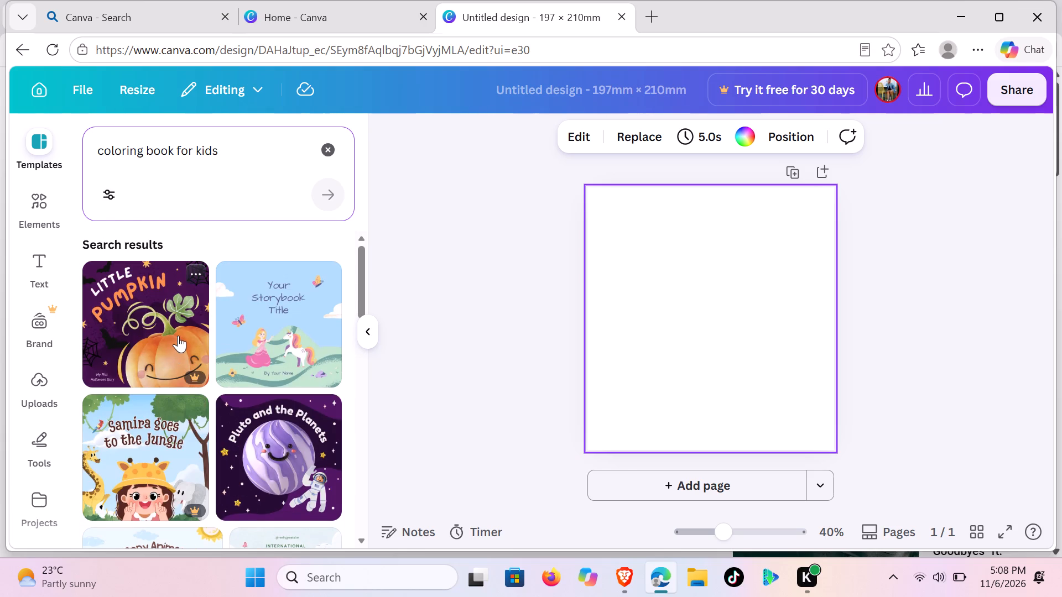
scroll(178, 334, up, 1)
scroll(178, 334, down, 8)
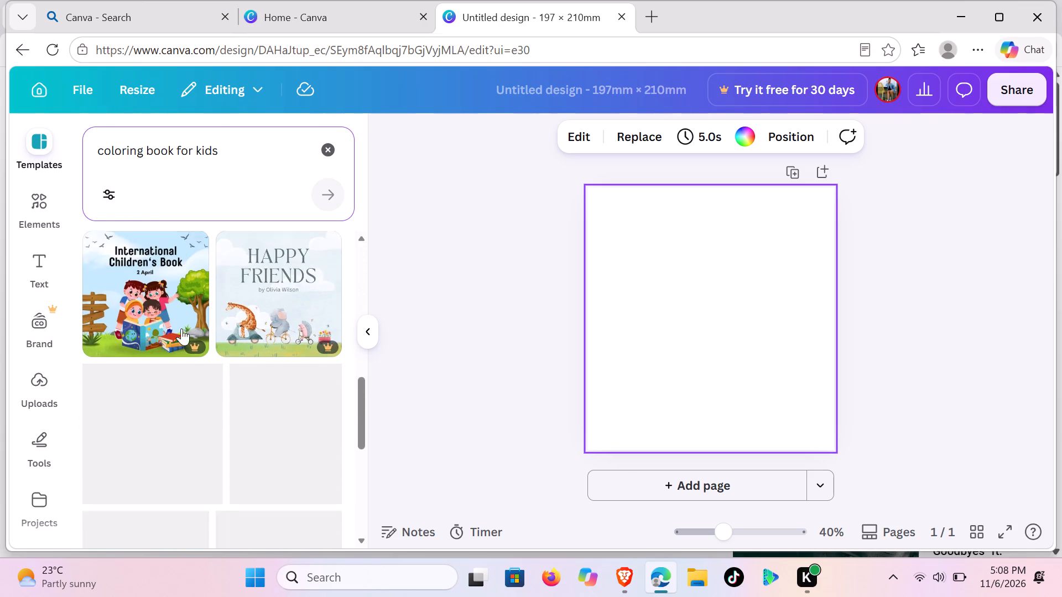
scroll(181, 328, down, 1)
scroll(181, 328, up, 2)
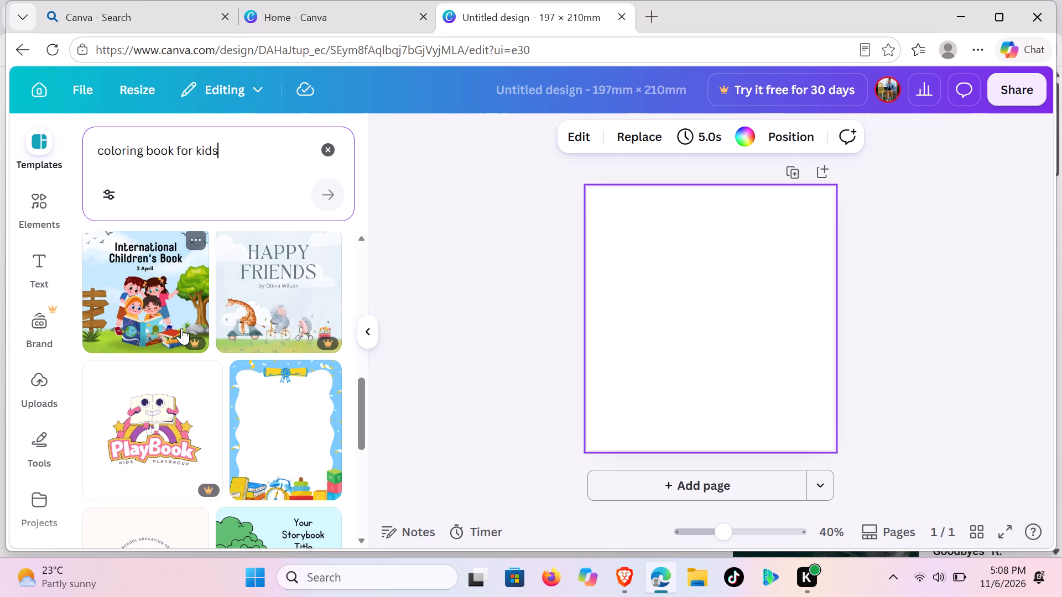
scroll(181, 328, up, 2)
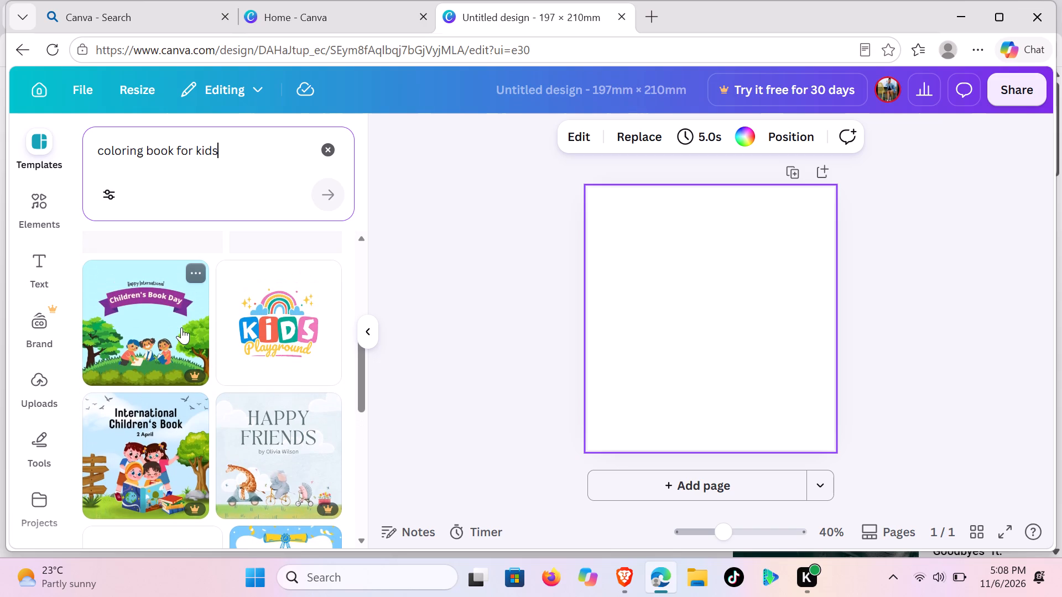
scroll(181, 327, down, 4)
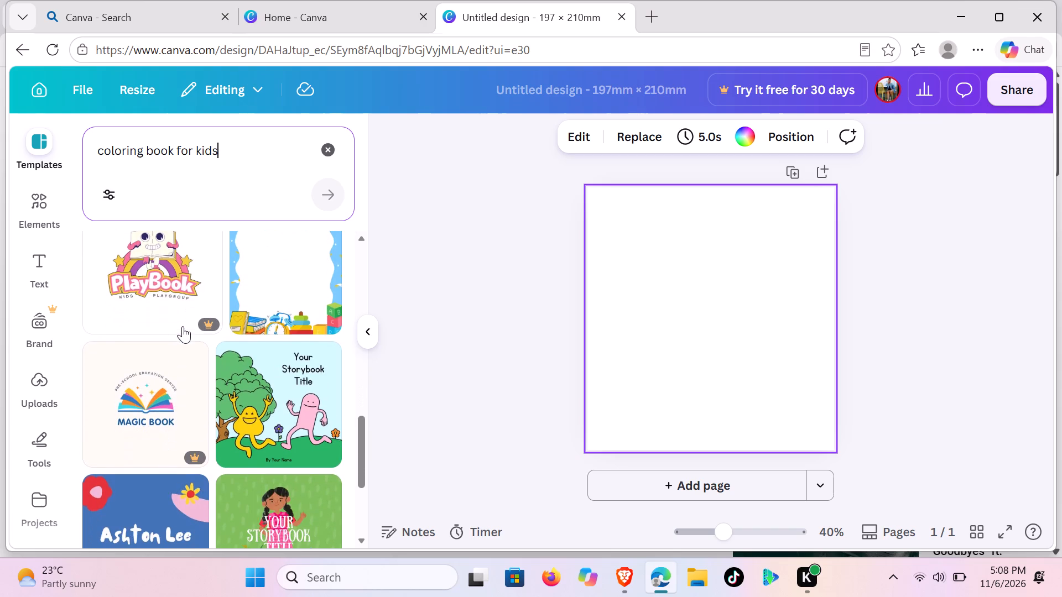
scroll(183, 326, down, 3)
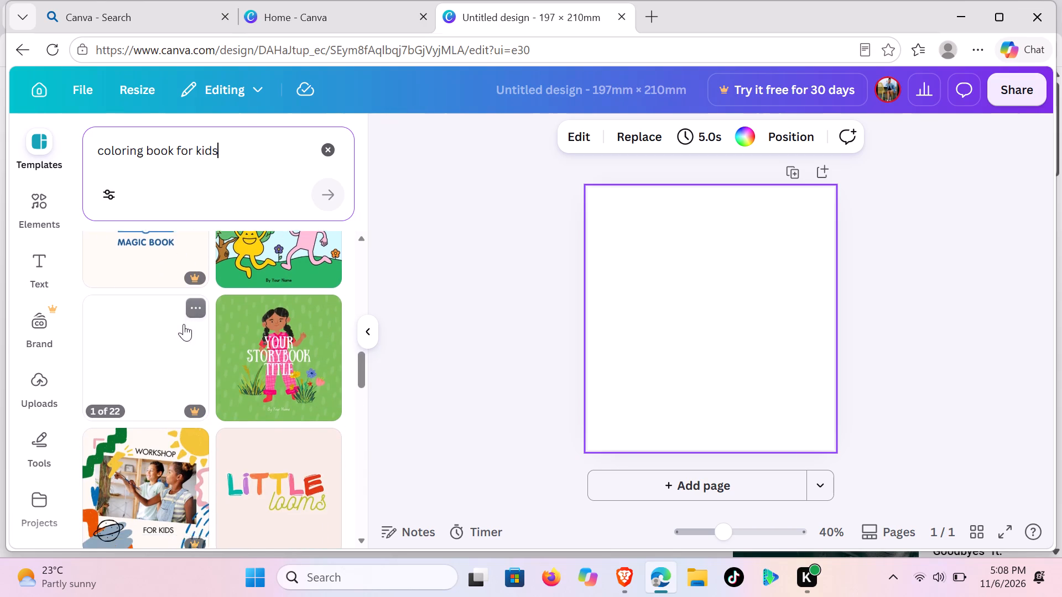
scroll(184, 323, down, 2)
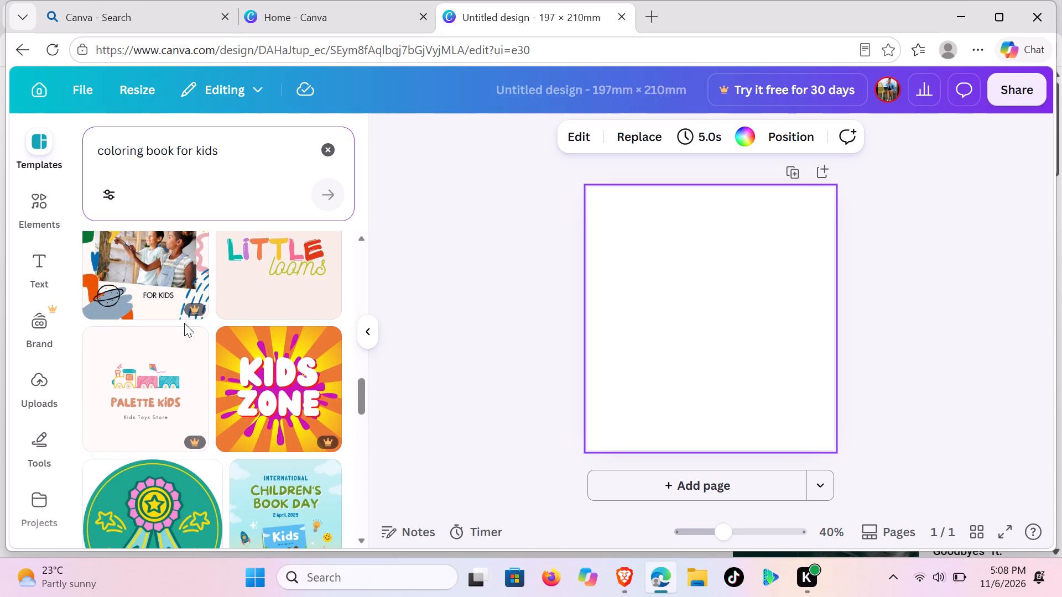
scroll(184, 323, down, 2)
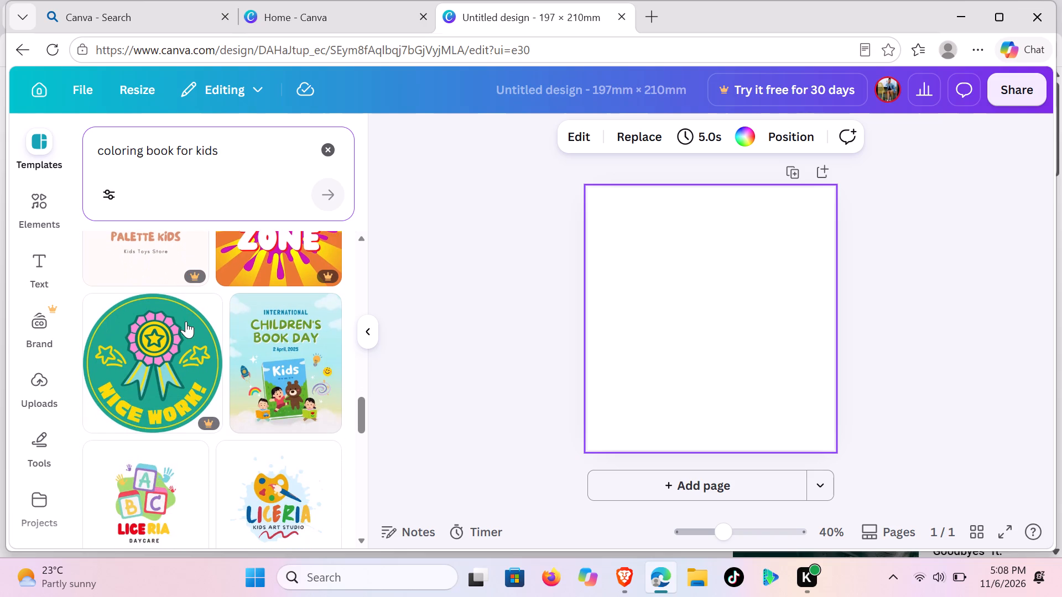
scroll(188, 318, down, 4)
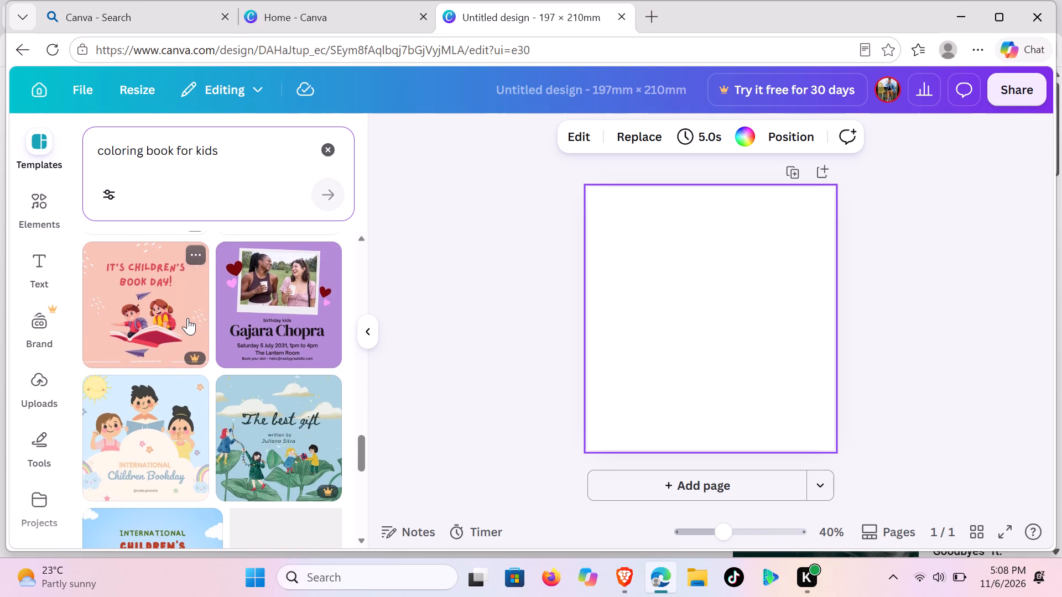
scroll(189, 316, down, 2)
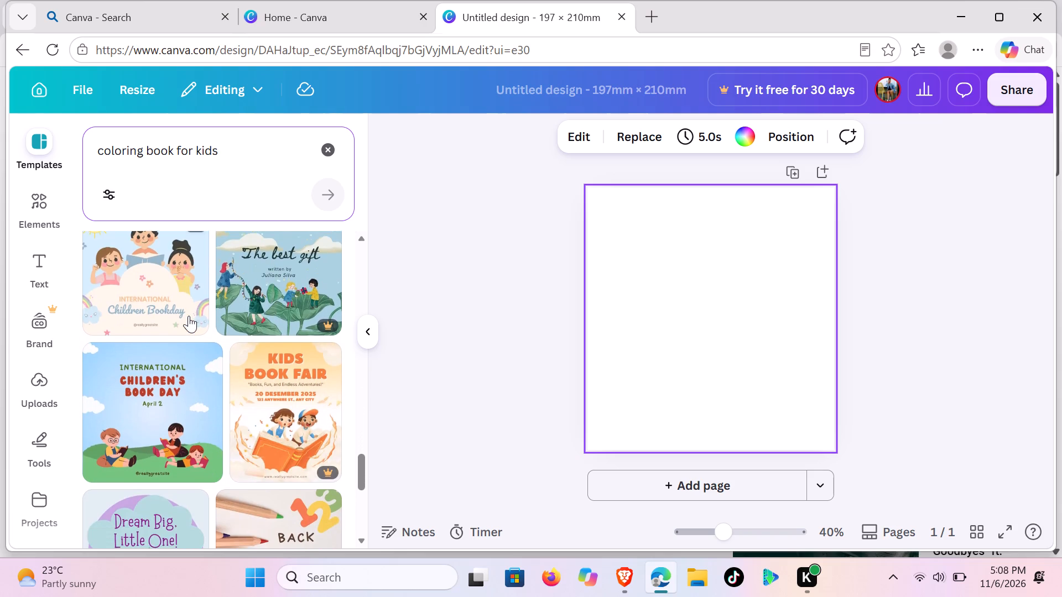
scroll(189, 316, down, 2)
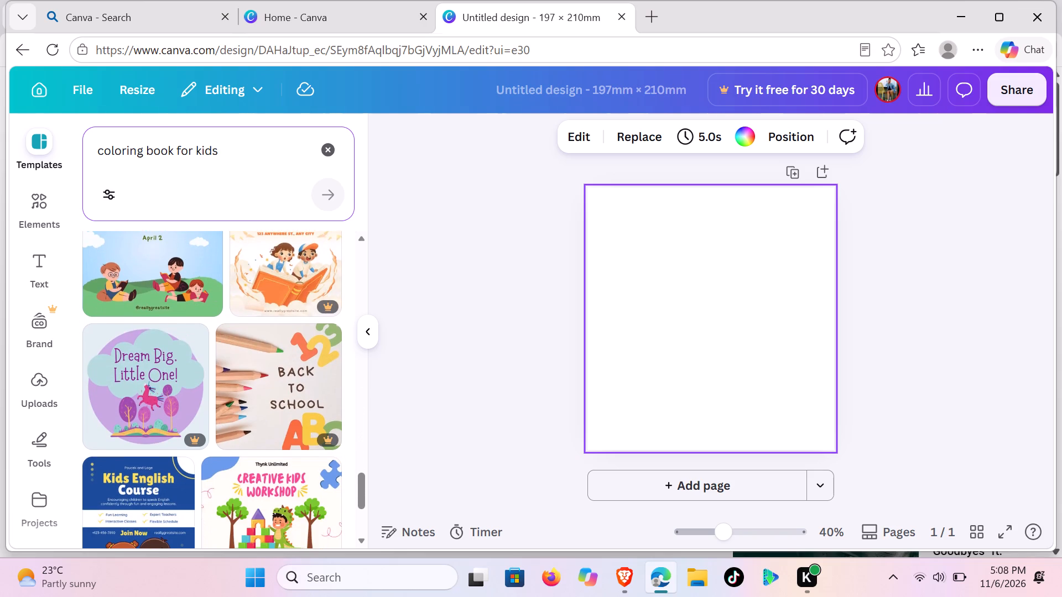
Replace the template search with a new one for "PURPLE KIDS".
click(334, 154)
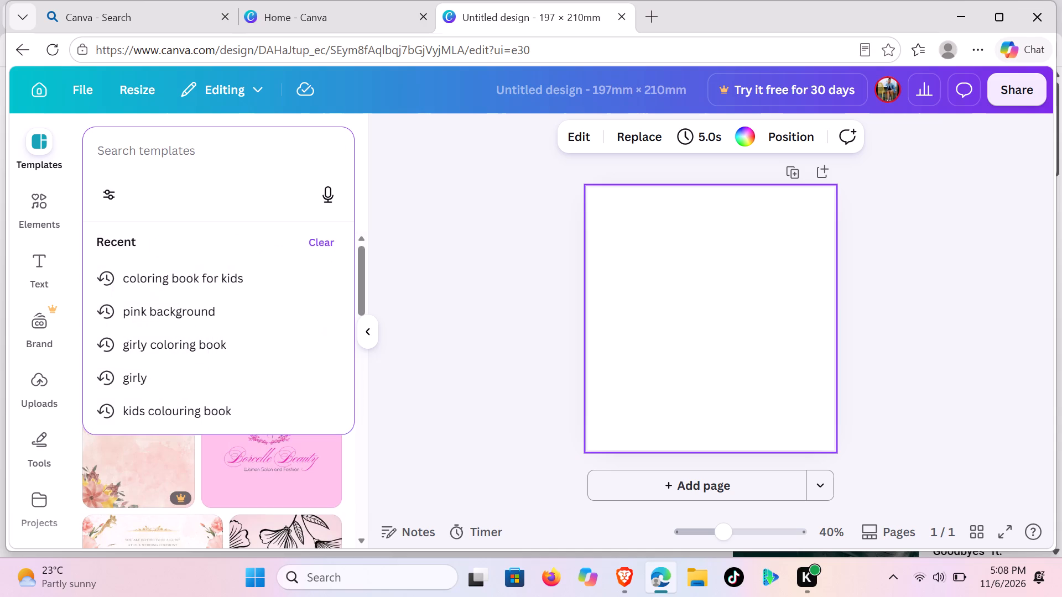
click(269, 159)
key(p)
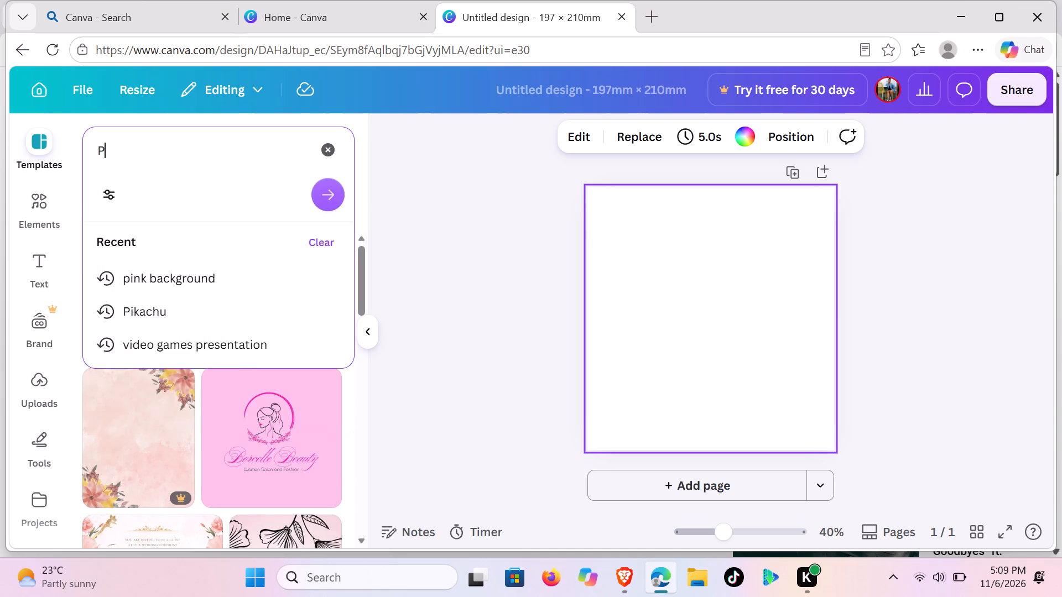
text(URPLE KIDS)
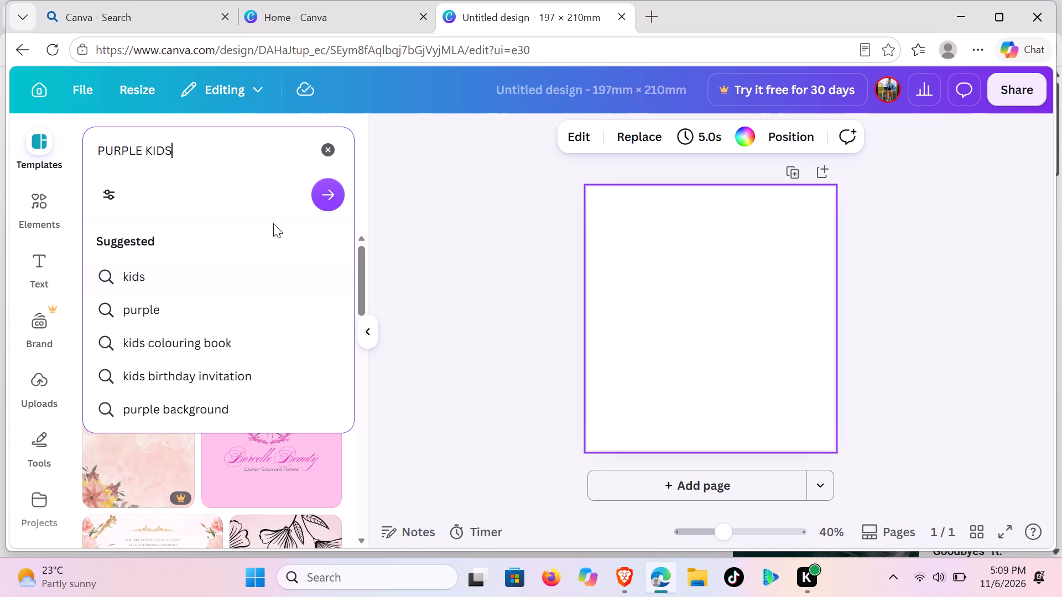
click(331, 198)
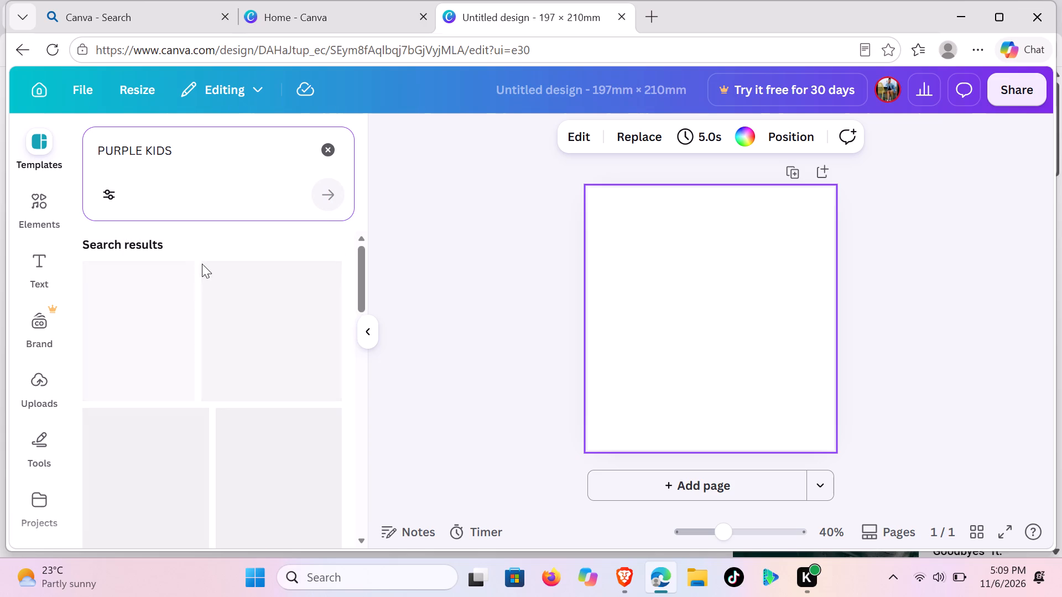
Look through the "PURPLE KIDS" template results for a design that suits the blank page.
scroll(174, 343, down, 2)
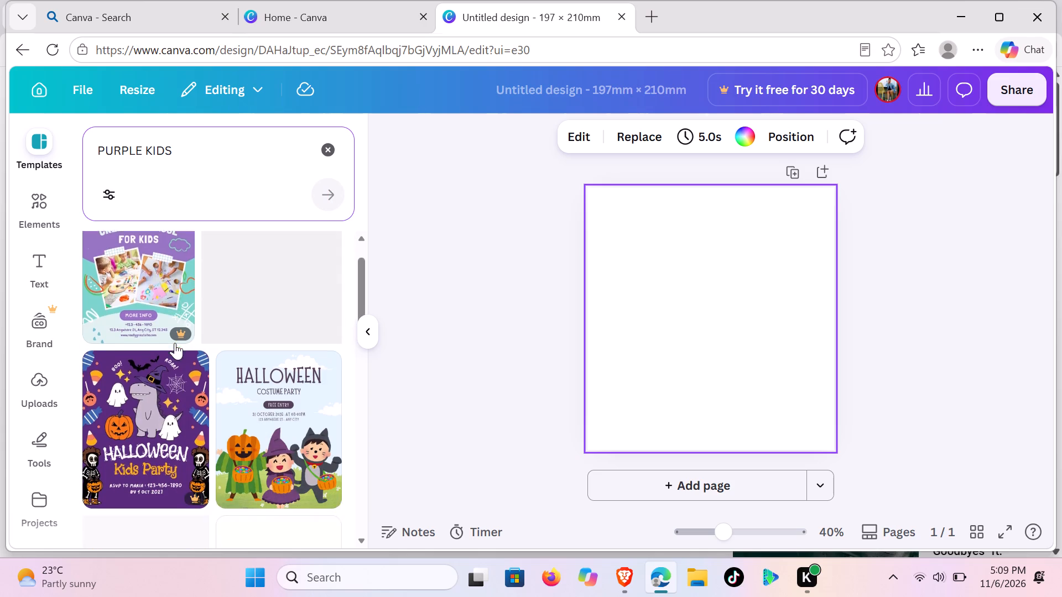
scroll(175, 343, down, 1)
scroll(175, 341, up, 1)
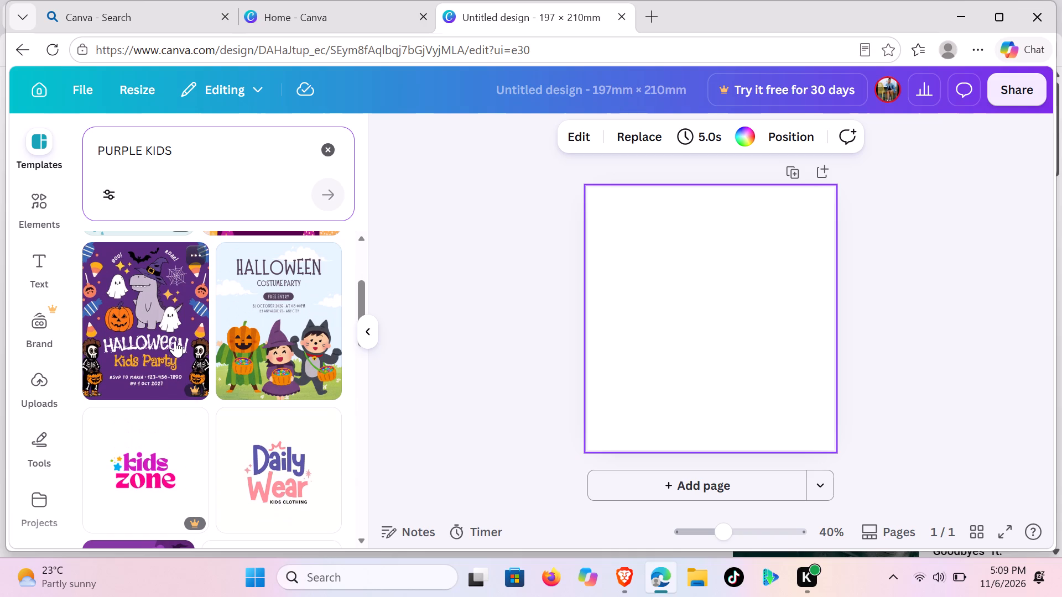
scroll(175, 339, down, 4)
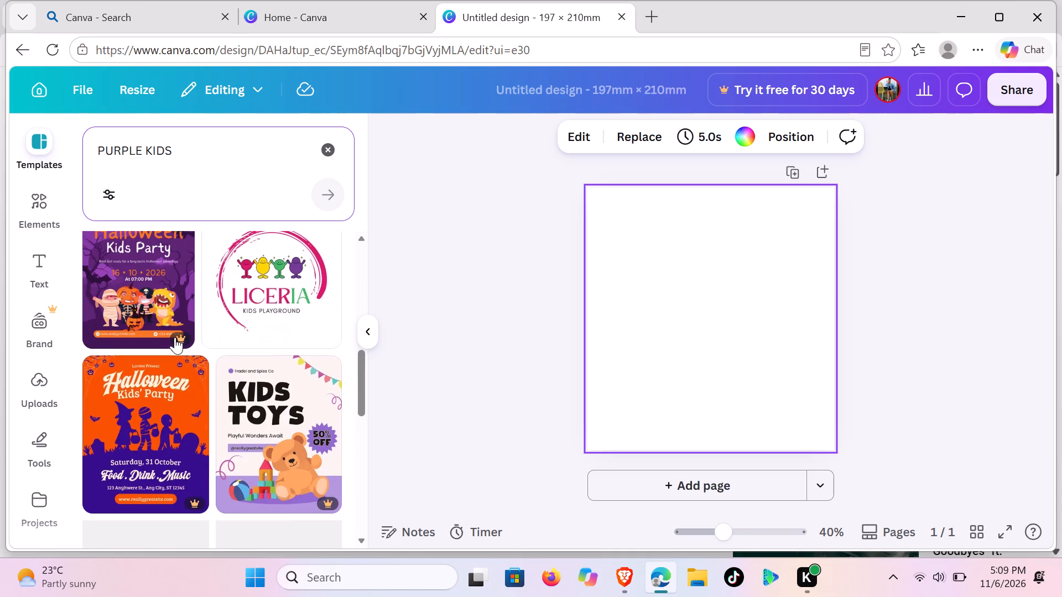
scroll(175, 337, down, 4)
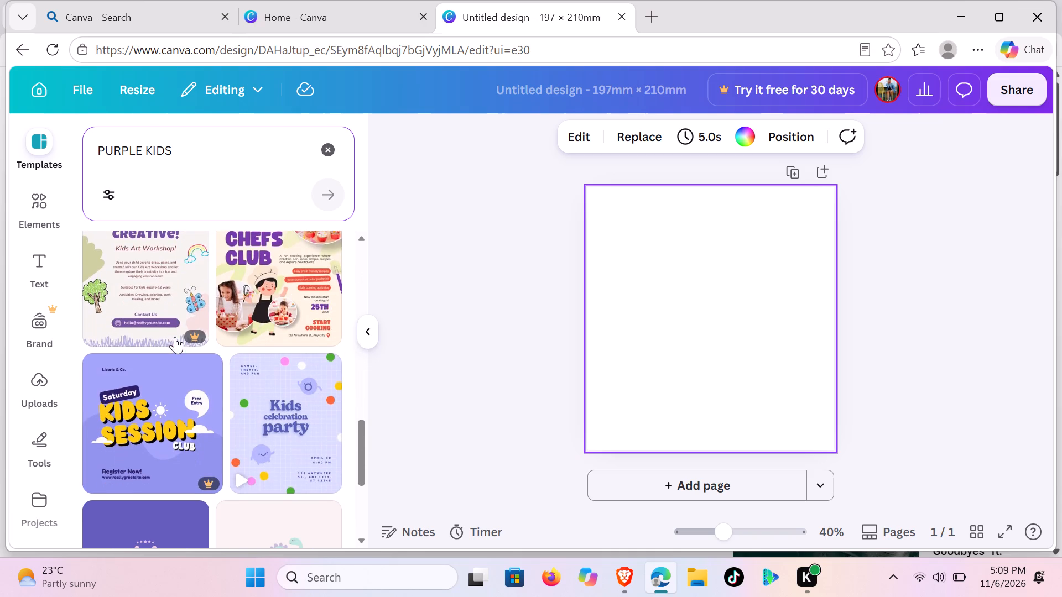
scroll(175, 337, down, 2)
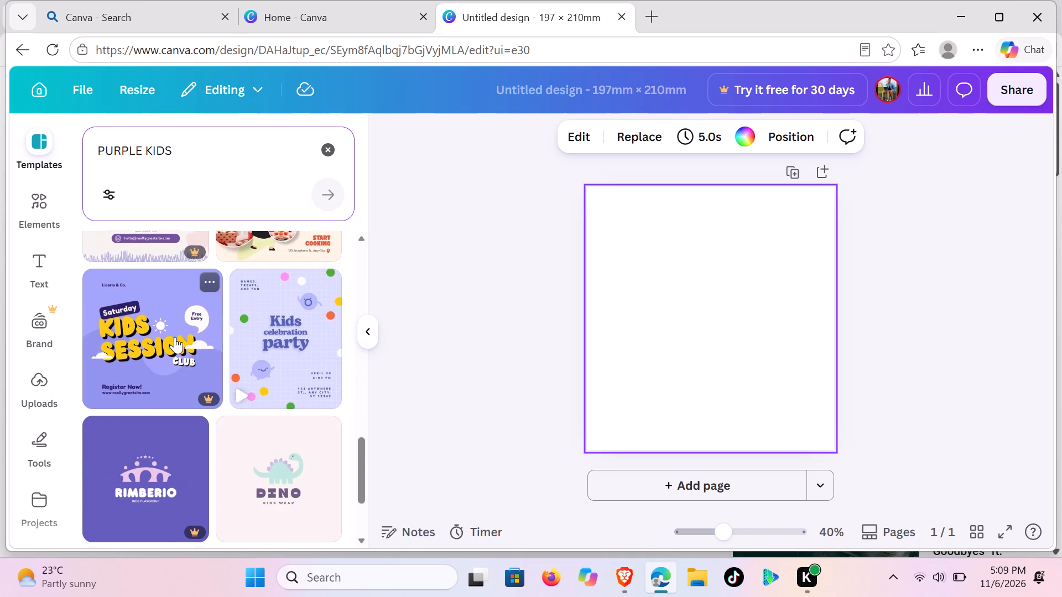
scroll(175, 337, down, 4)
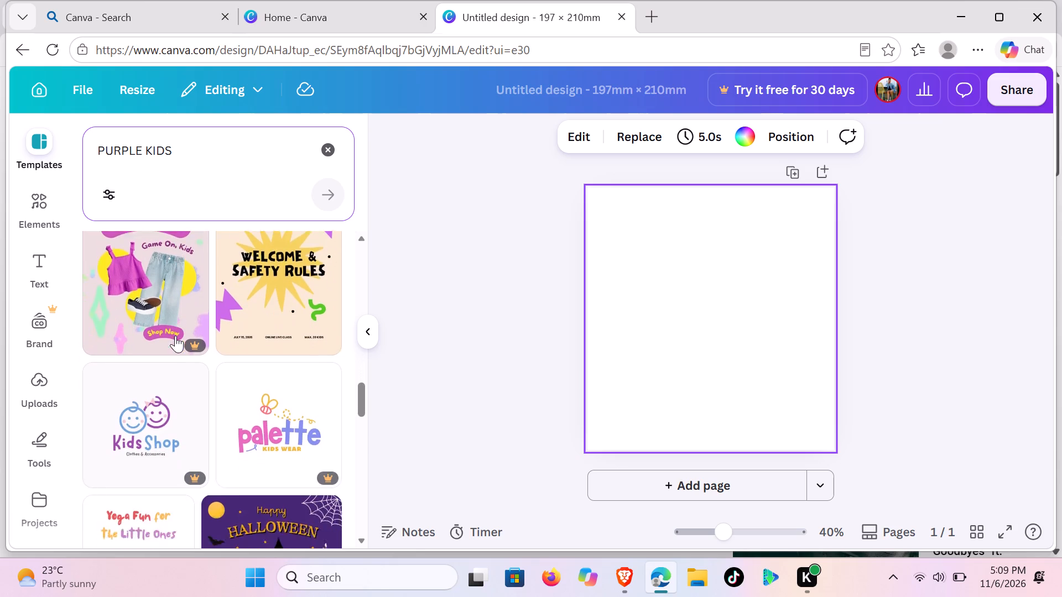
scroll(175, 336, down, 5)
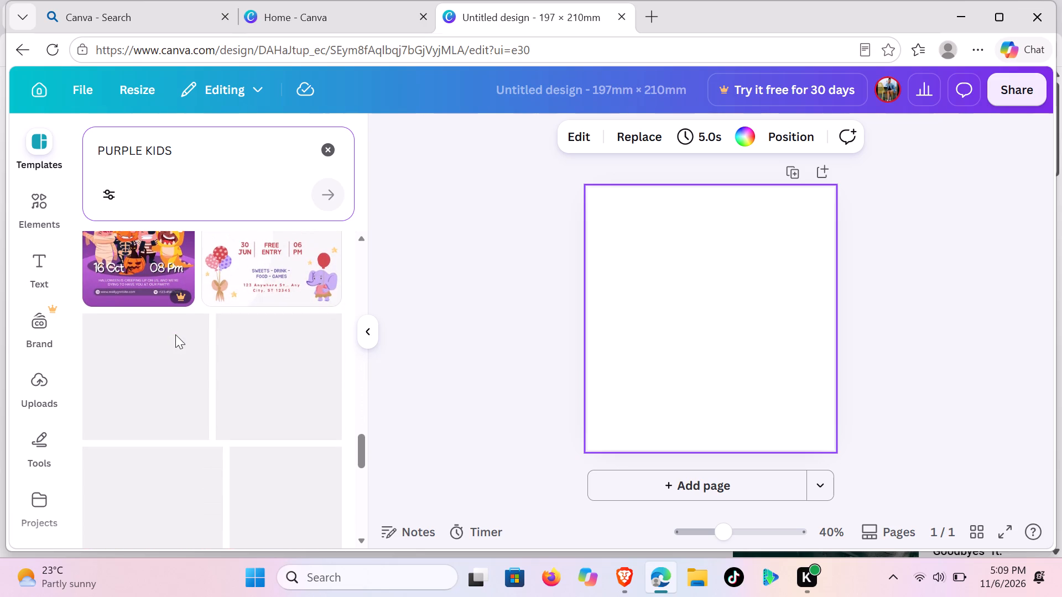
scroll(175, 334, up, 1)
scroll(175, 334, down, 2)
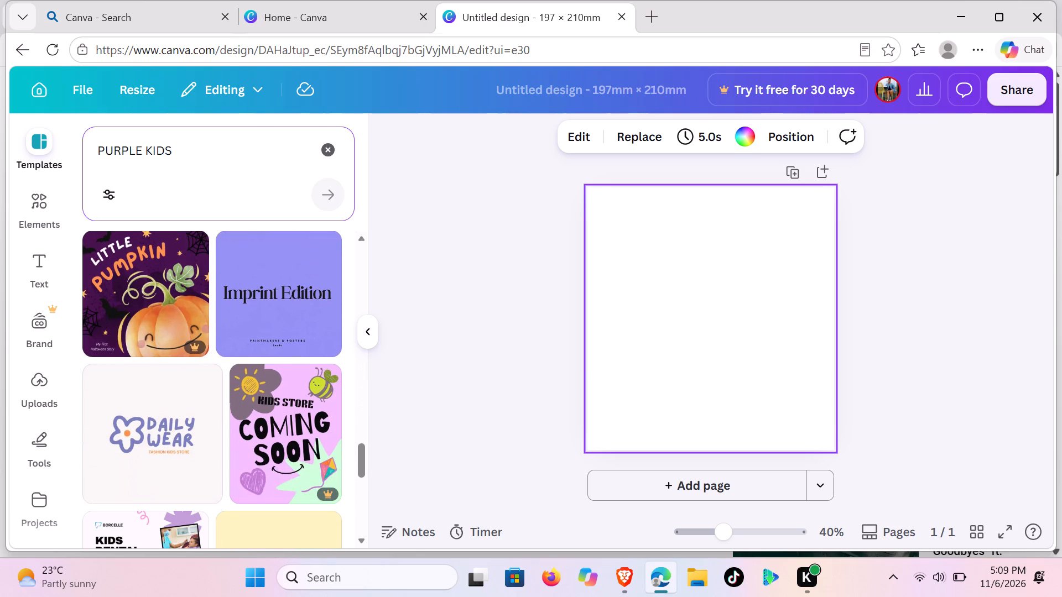
Shorten the search term to "PURPLE" and search the templates again.
click(212, 144)
key(BackSpace)
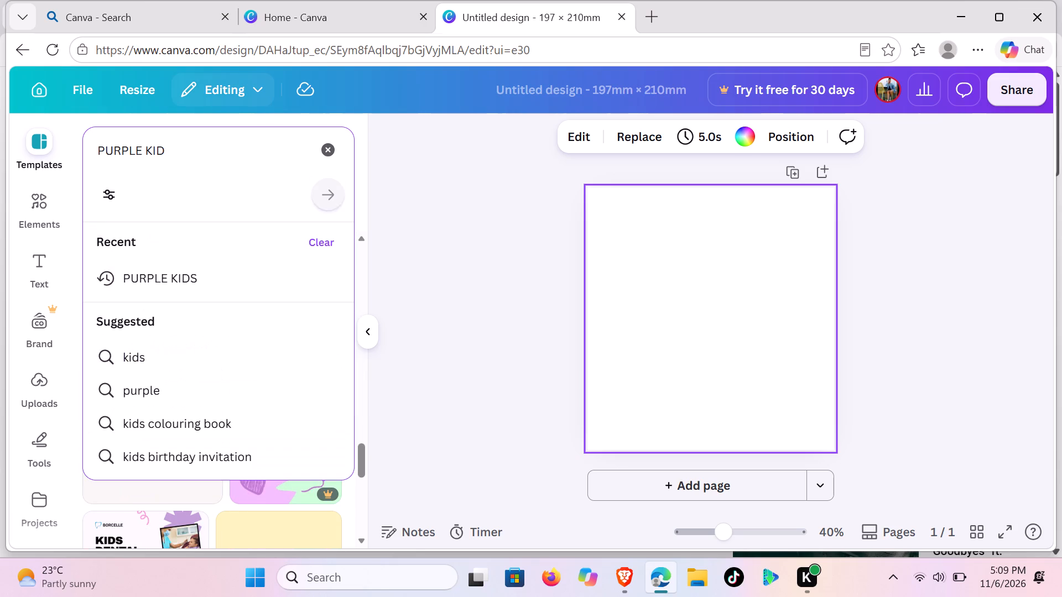
key(BackSpace)
key(BackSpace)
key(BackSpace)
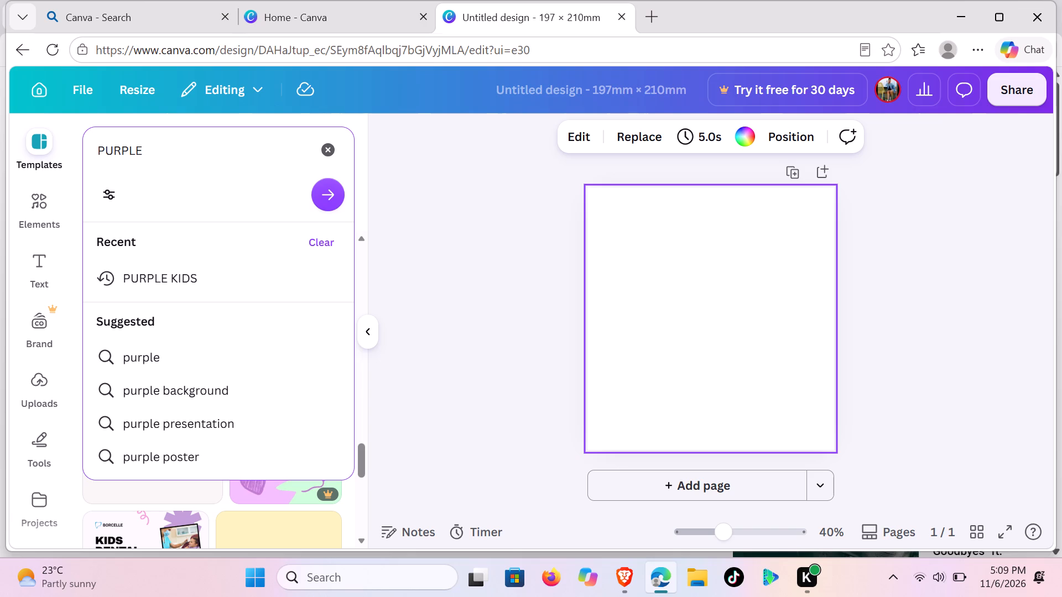
click(333, 205)
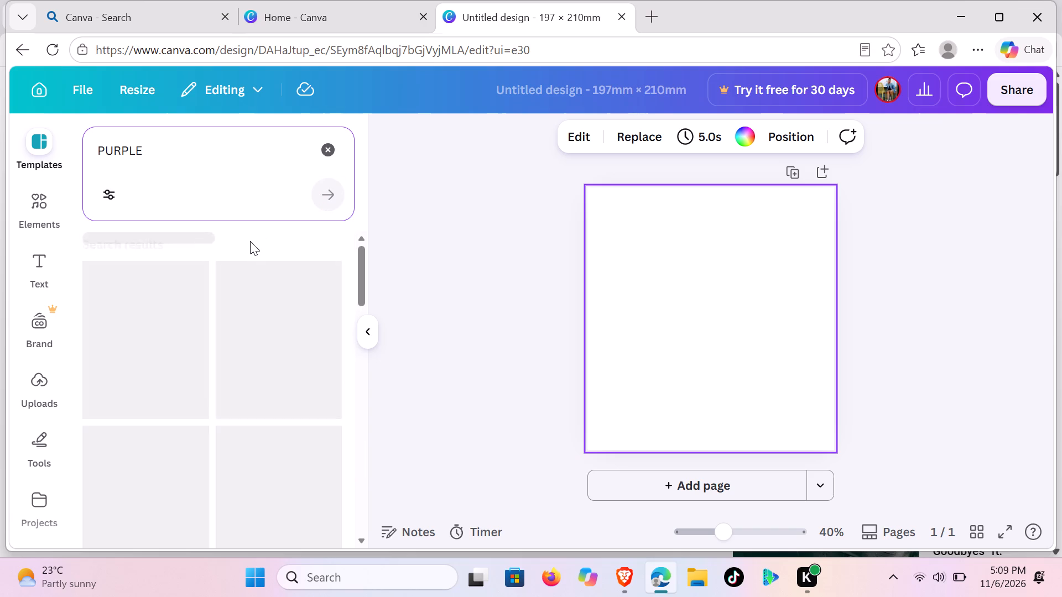
Look through the "PURPLE" template results for a design that suits the blank page.
scroll(252, 242, down, 1)
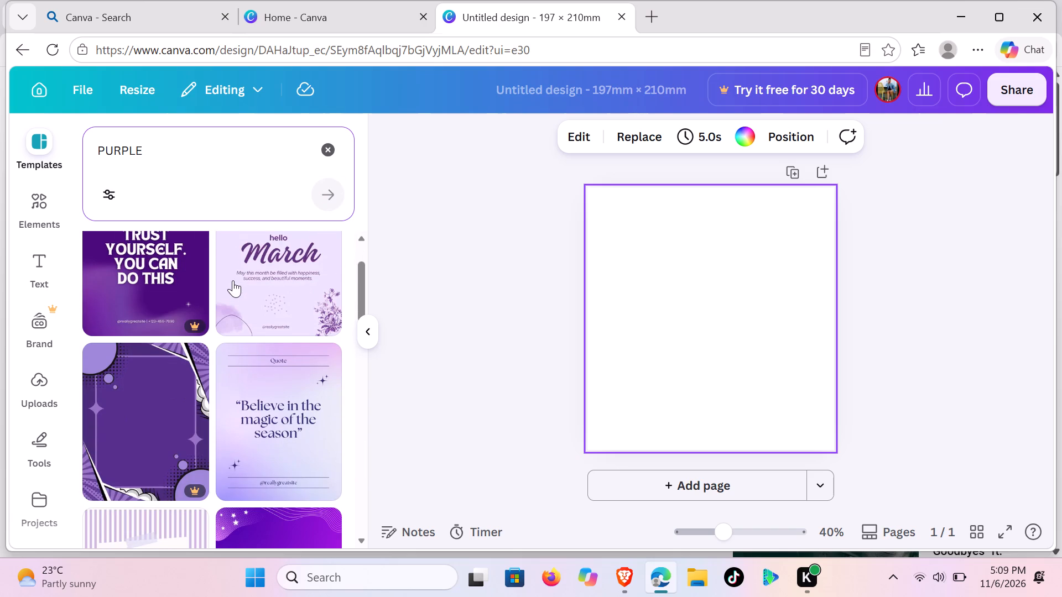
scroll(233, 280, down, 2)
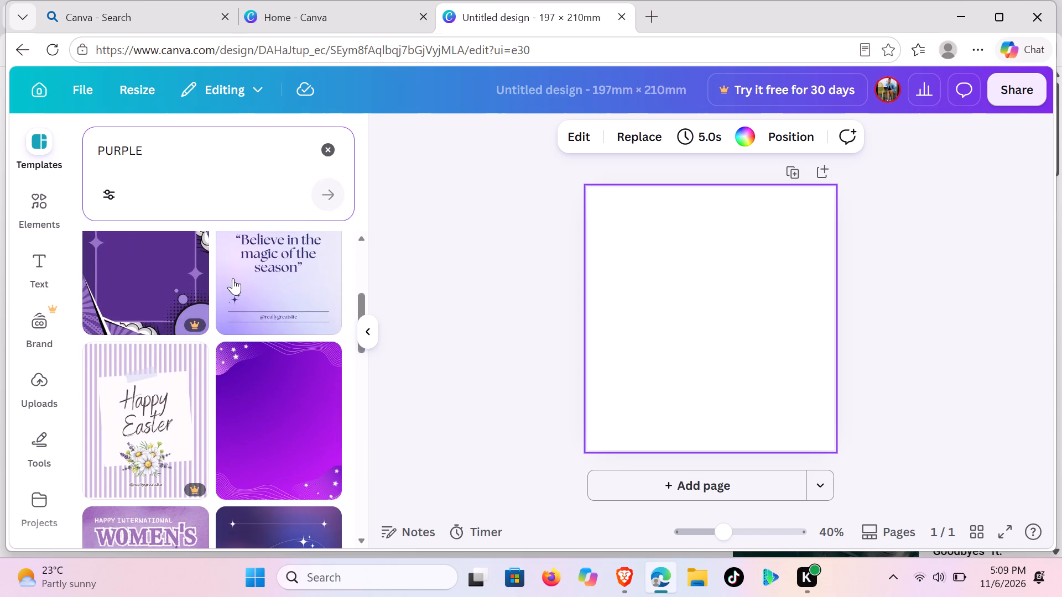
scroll(233, 277, down, 2)
scroll(233, 277, up, 1)
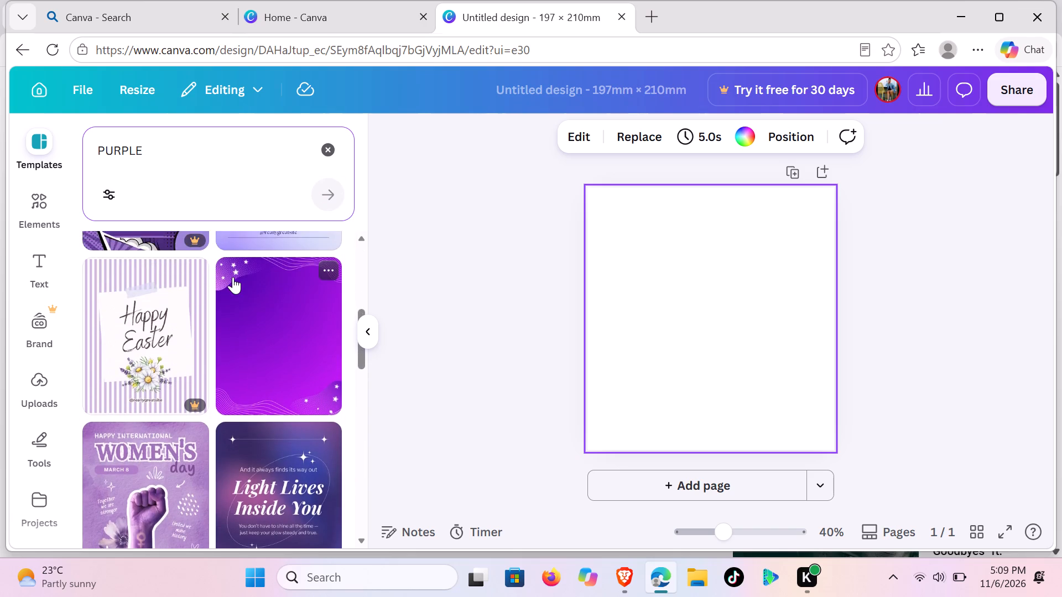
scroll(233, 277, down, 4)
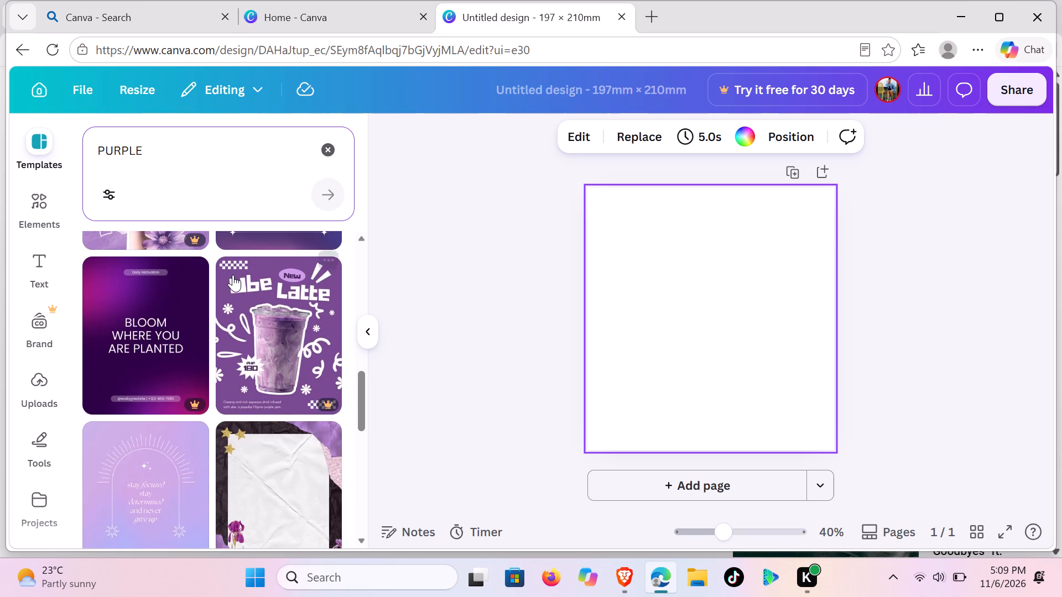
scroll(233, 273, down, 4)
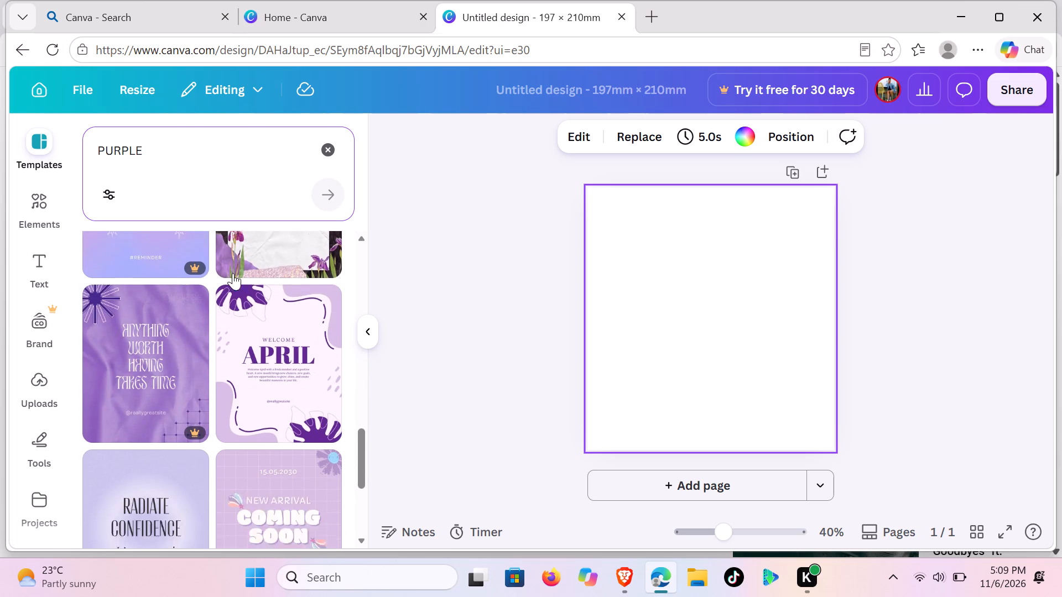
scroll(233, 273, down, 3)
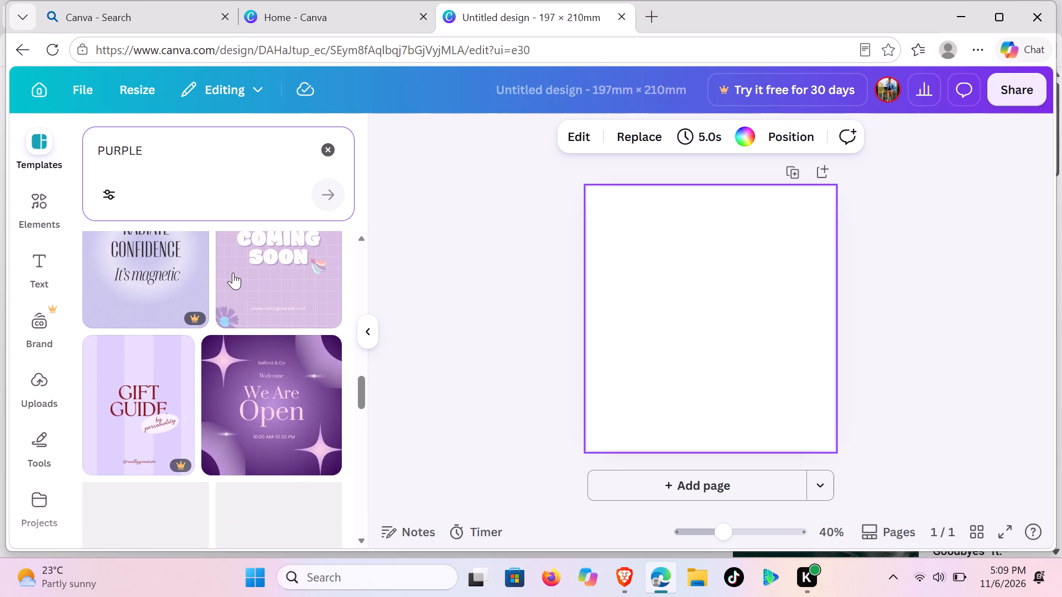
scroll(233, 273, down, 3)
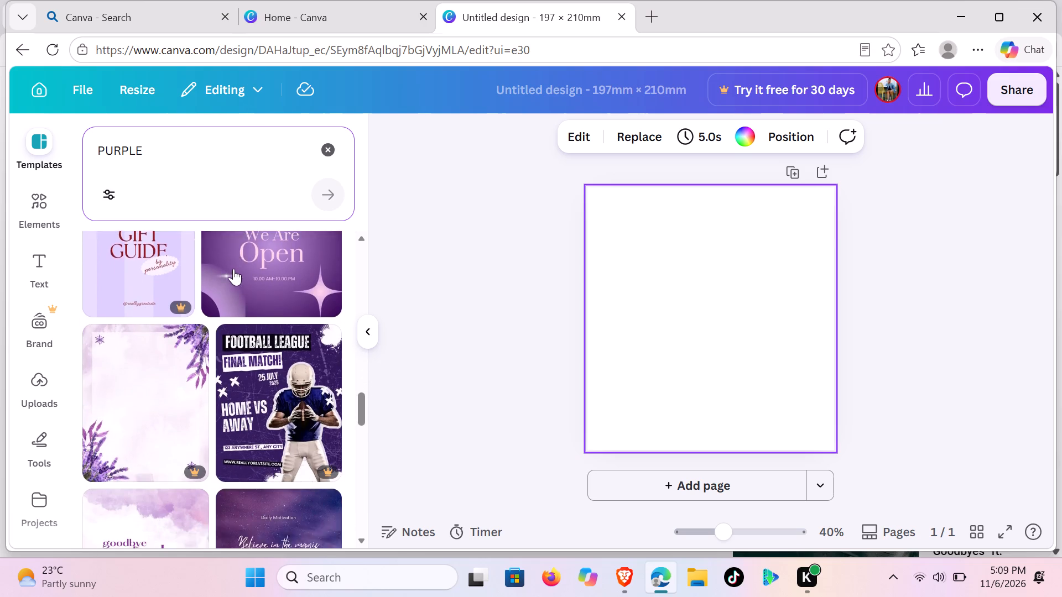
scroll(233, 268, down, 3)
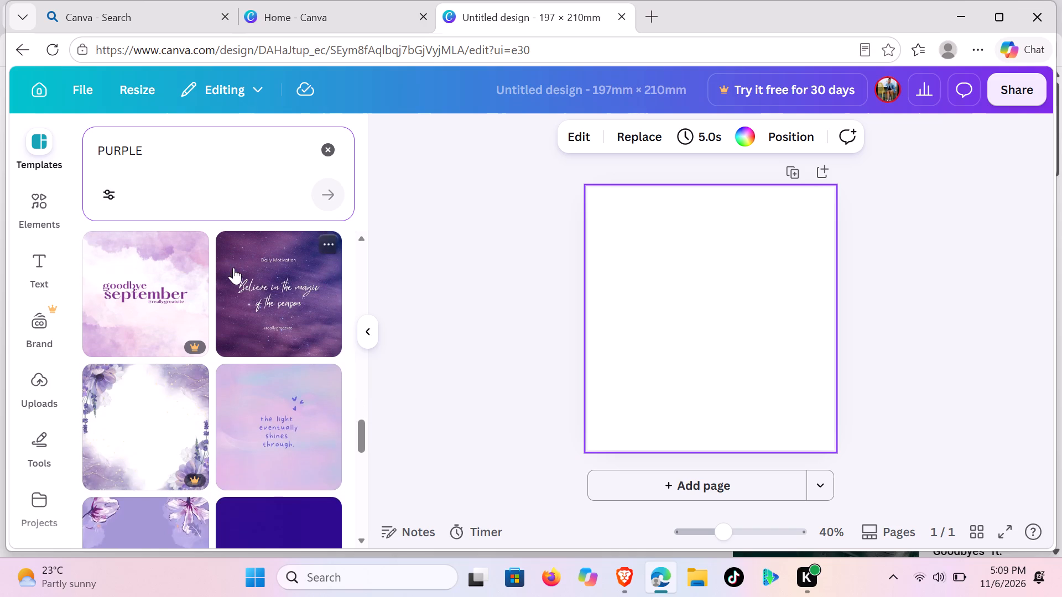
scroll(233, 268, down, 2)
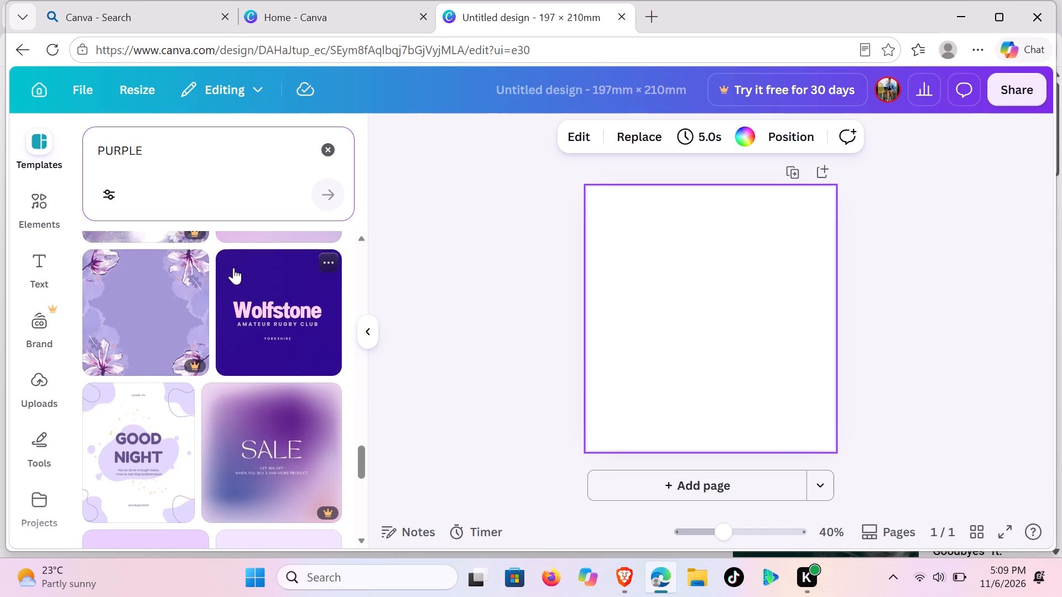
scroll(233, 268, down, 3)
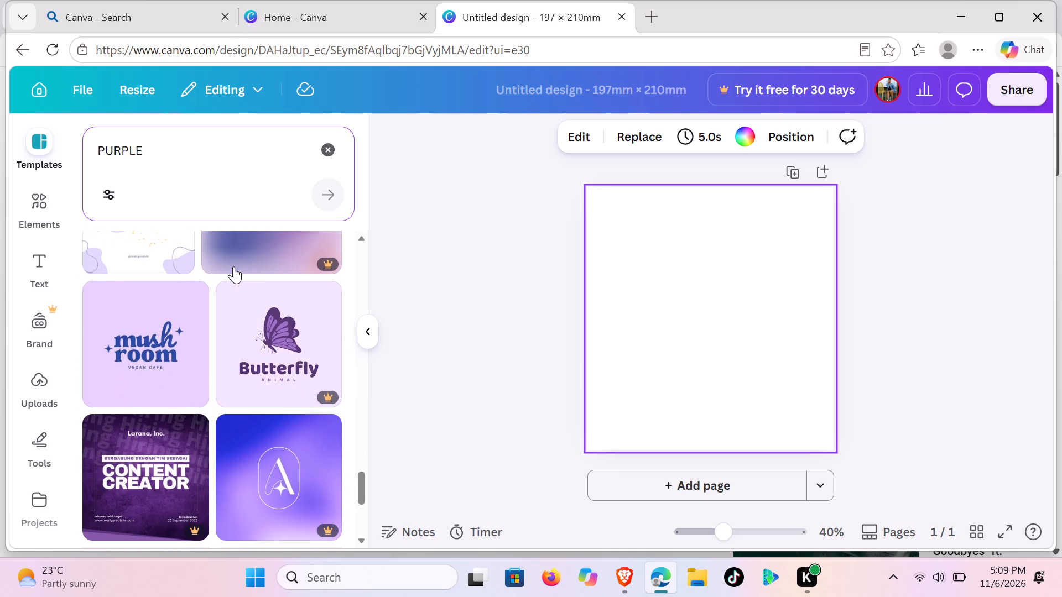
scroll(234, 266, down, 2)
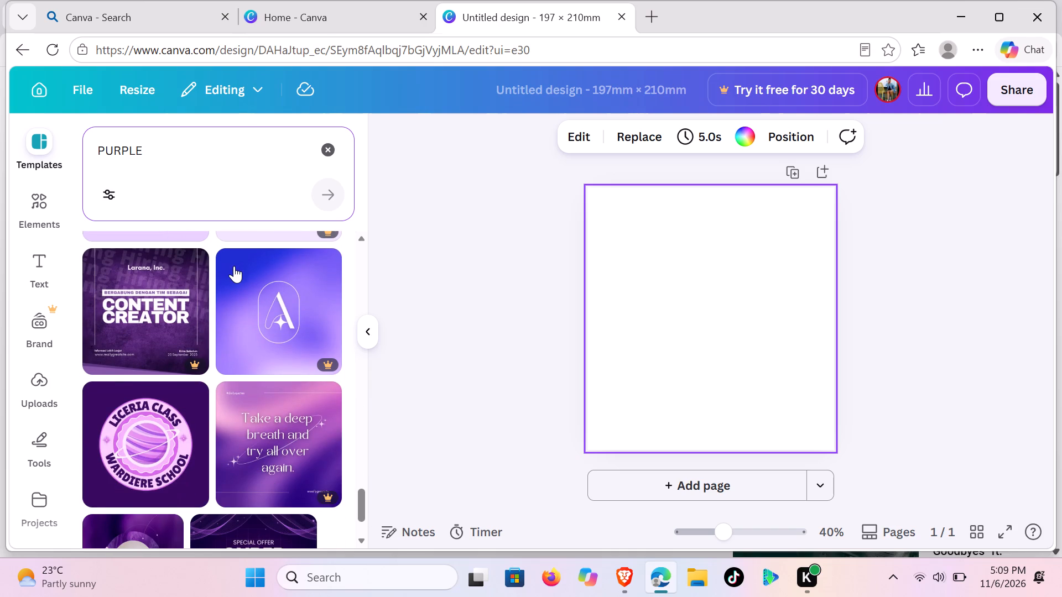
scroll(234, 266, down, 4)
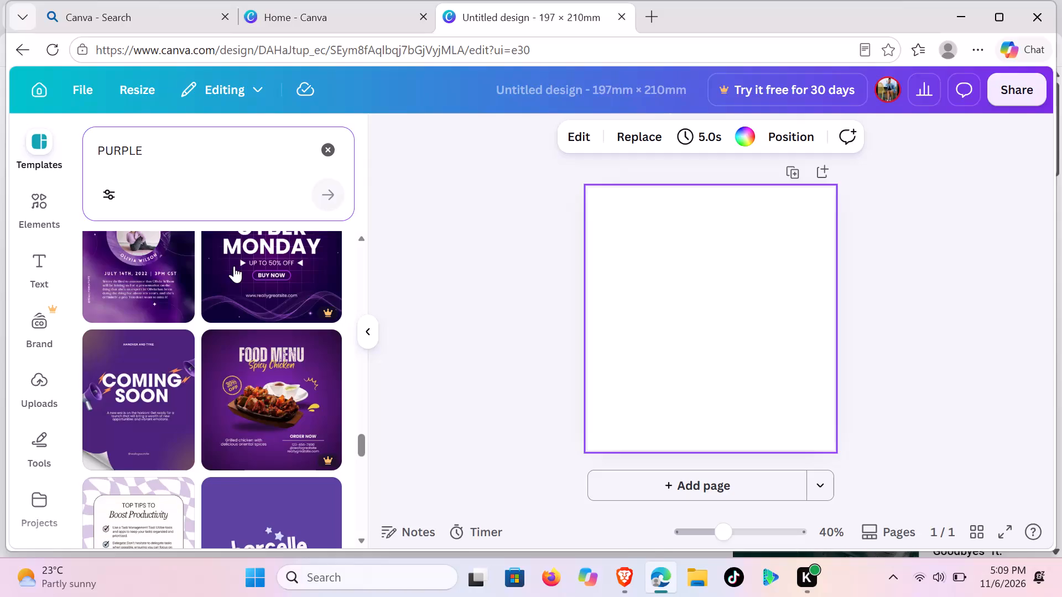
scroll(234, 263, up, 1)
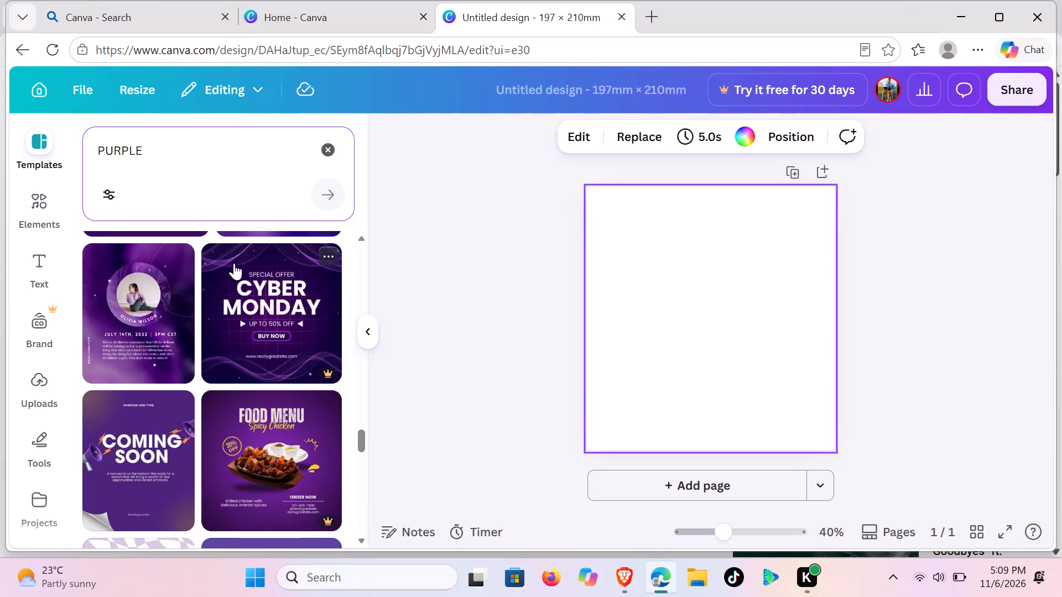
scroll(234, 263, down, 4)
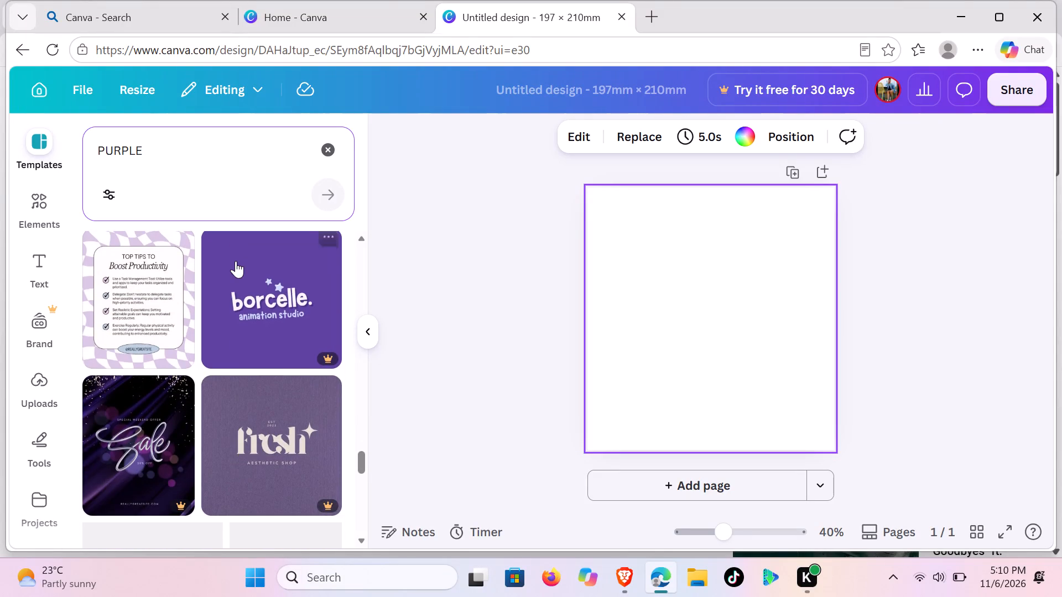
scroll(236, 260, down, 5)
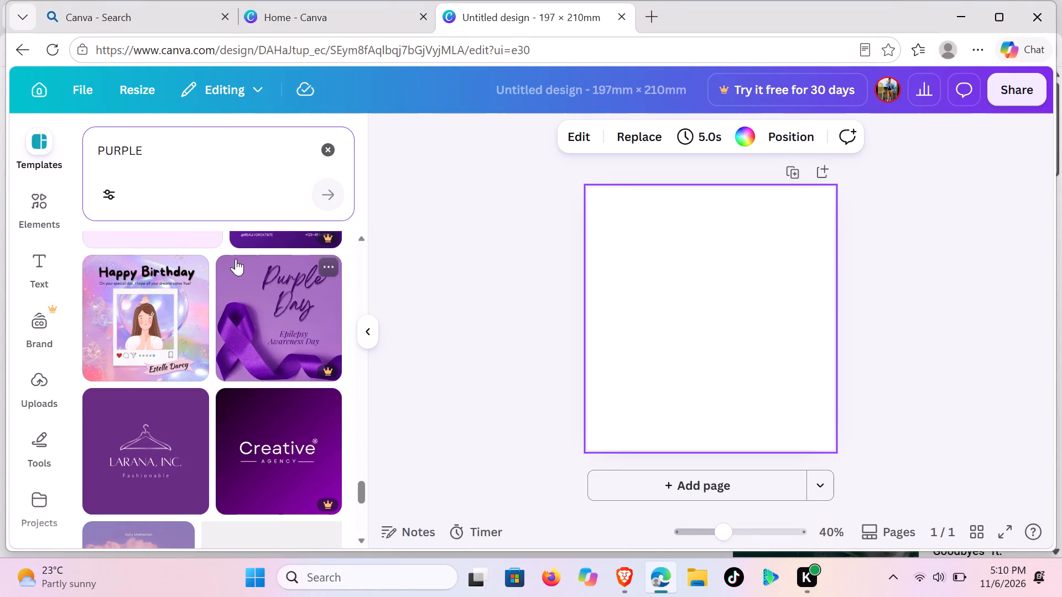
scroll(236, 259, down, 1)
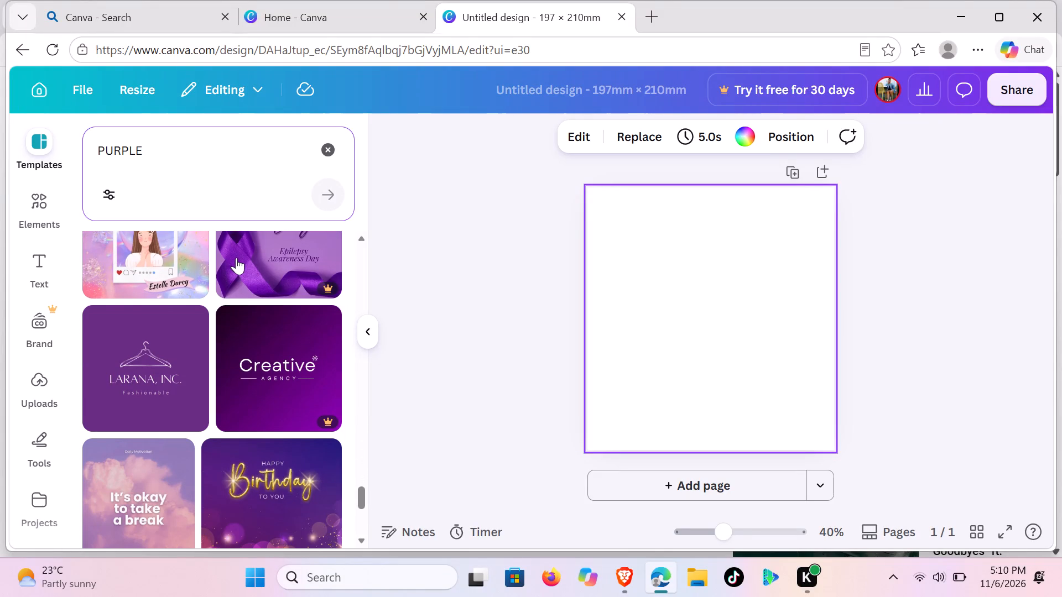
scroll(236, 257, down, 3)
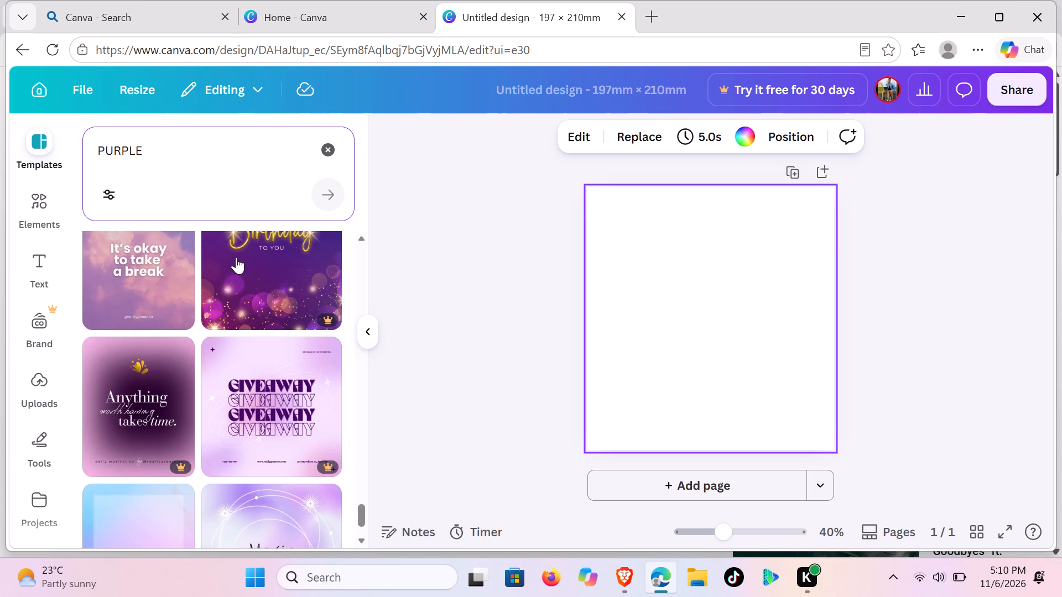
scroll(236, 257, down, 4)
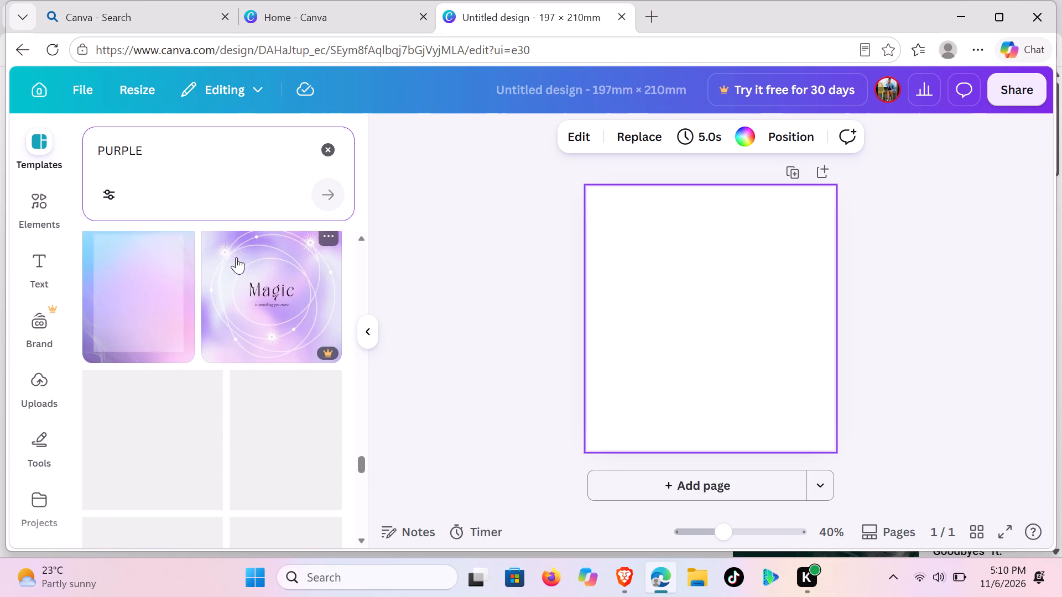
scroll(236, 257, up, 1)
scroll(236, 257, down, 2)
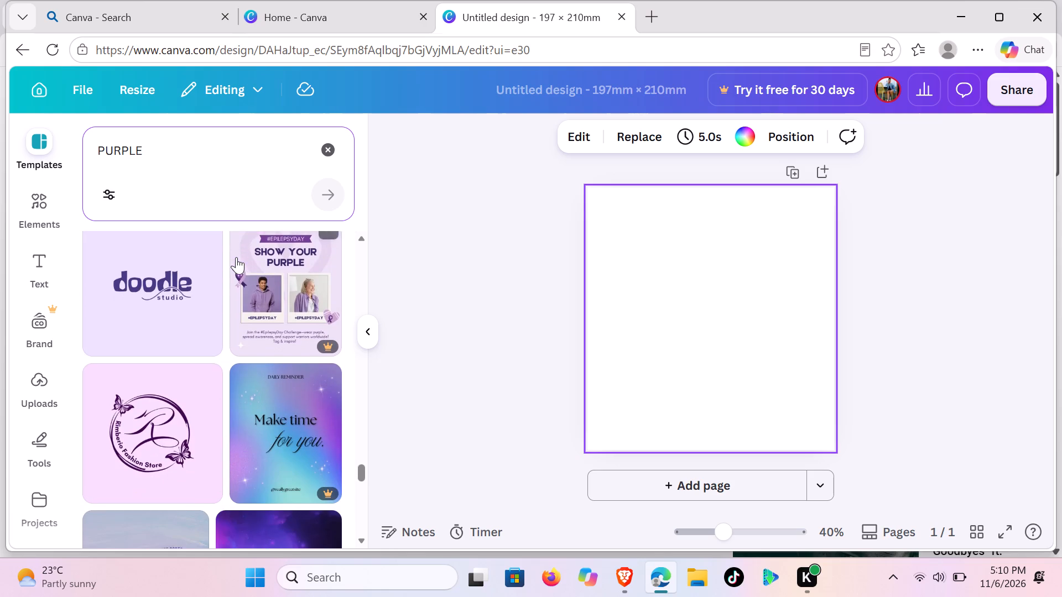
scroll(236, 257, down, 4)
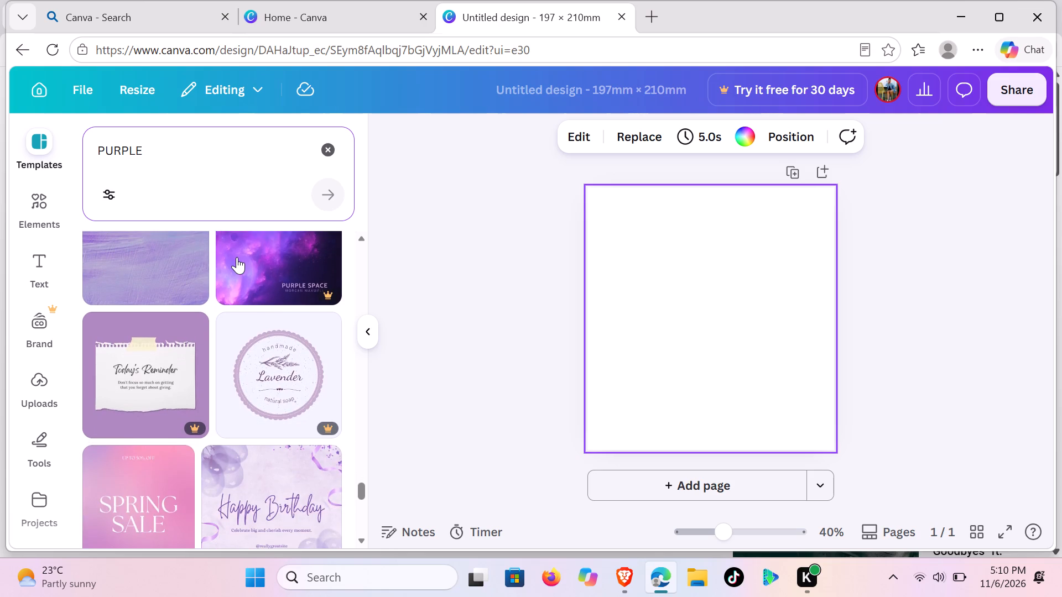
scroll(237, 257, down, 7)
scroll(237, 257, up, 3)
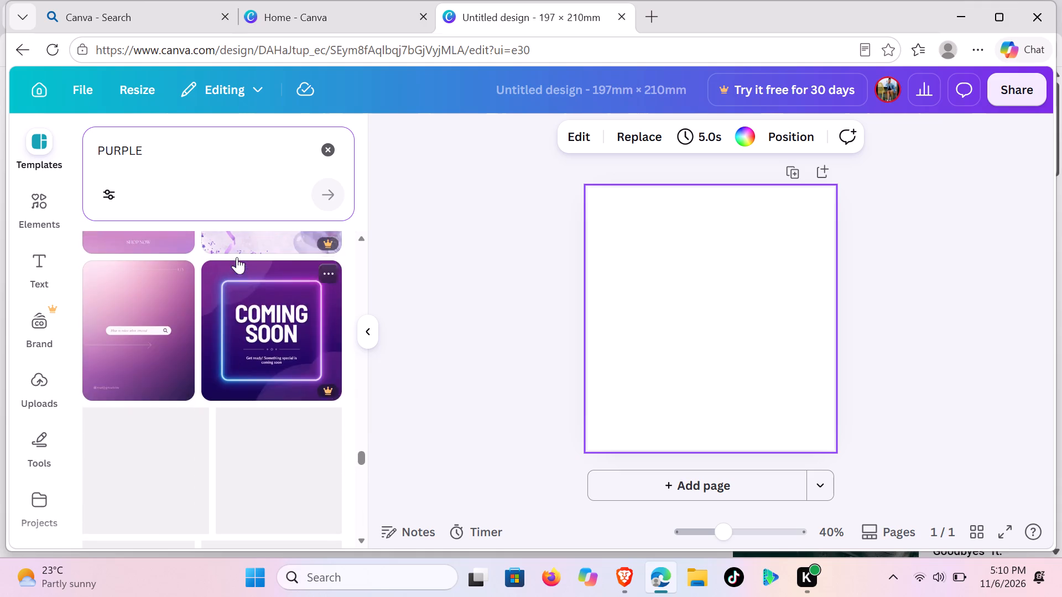
scroll(237, 257, up, 4)
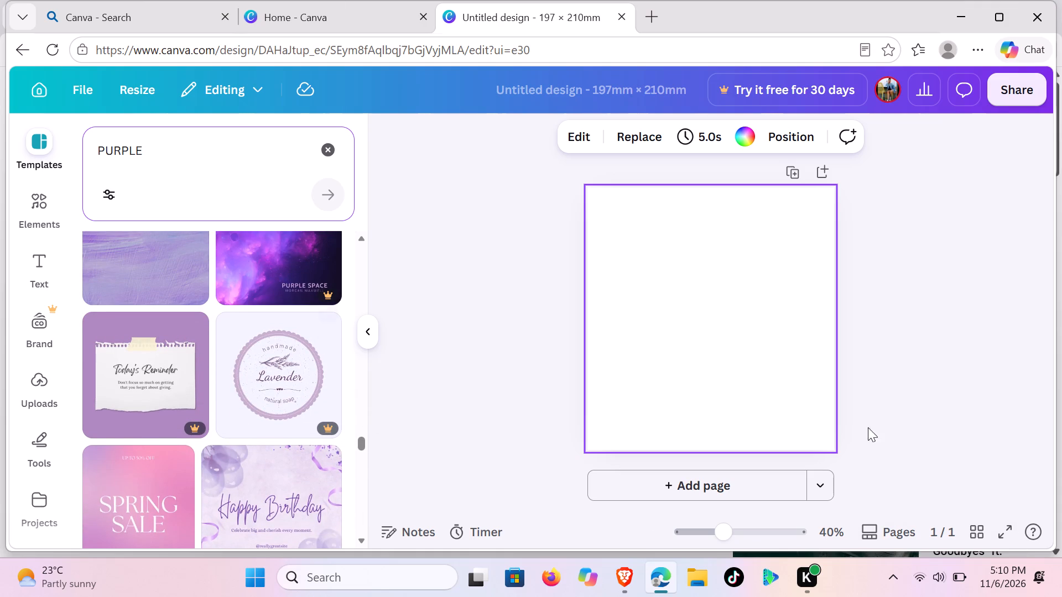
Clear the "PURPLE" template search and dismiss the list of recent searches.
click(330, 148)
scroll(244, 221, down, 4)
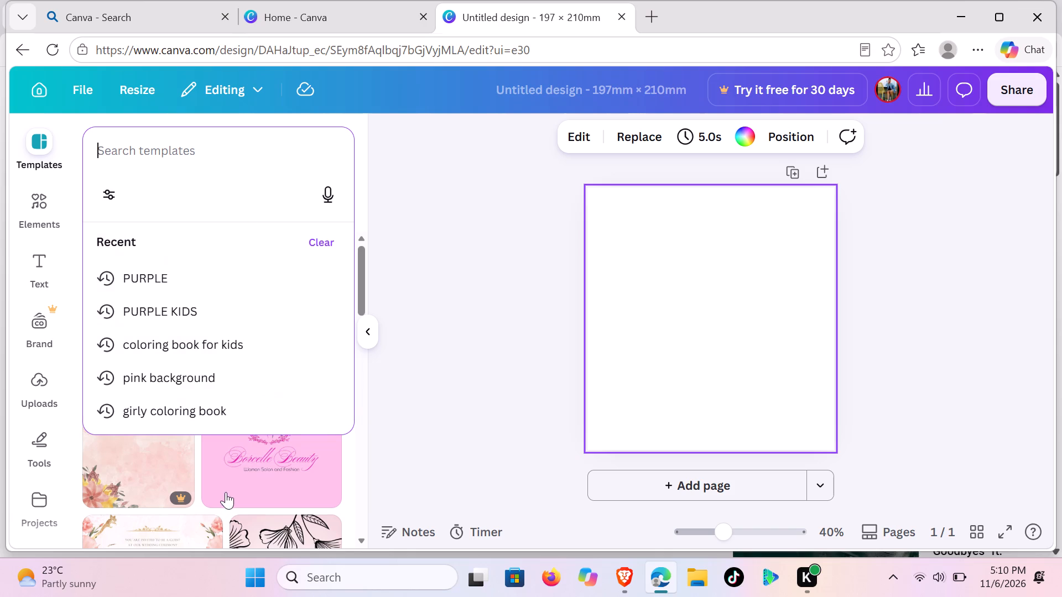
scroll(226, 492, up, 2)
scroll(228, 485, down, 5)
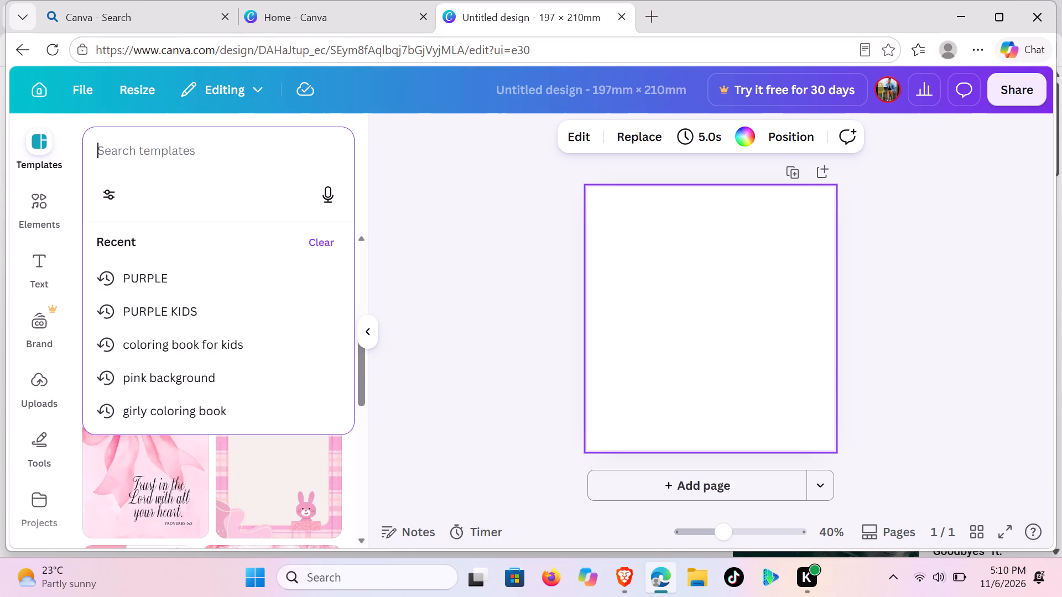
click(82, 130)
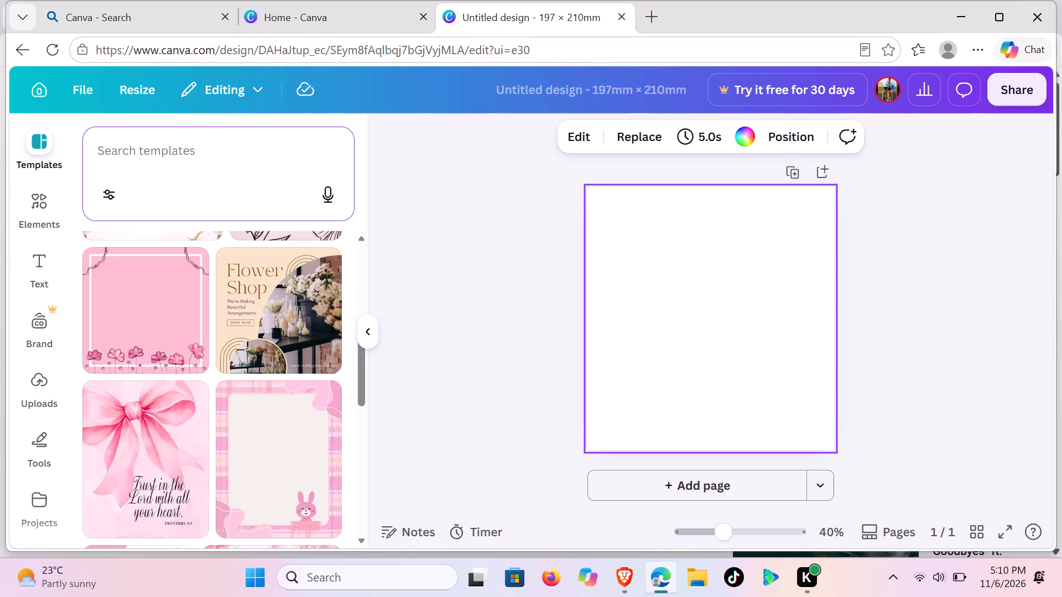
Look through the unfiltered template suggestions for a design that suits the blank page.
scroll(223, 390, up, 1)
scroll(227, 387, down, 3)
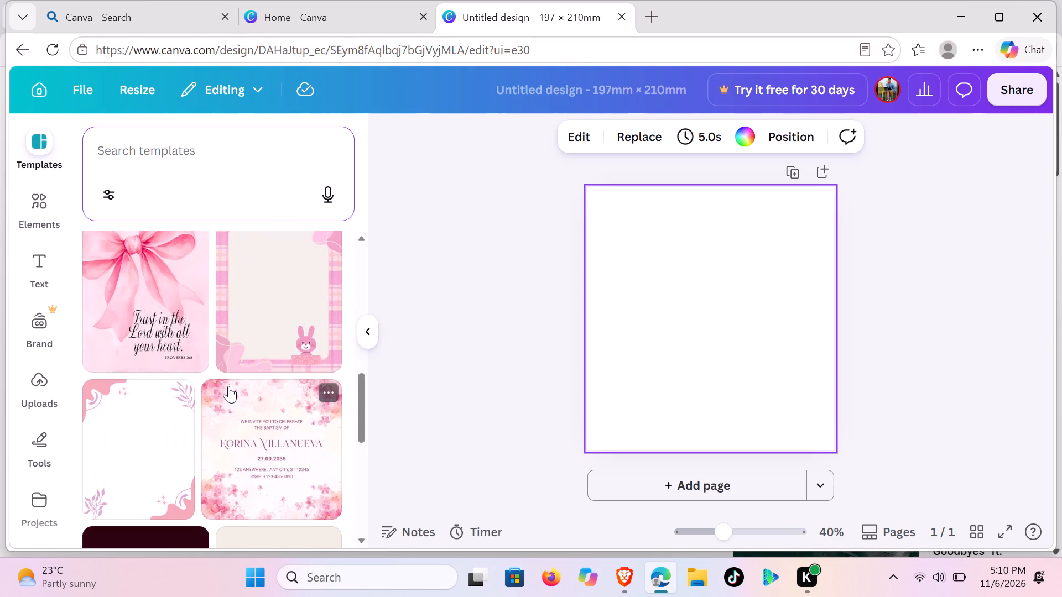
scroll(229, 386, down, 9)
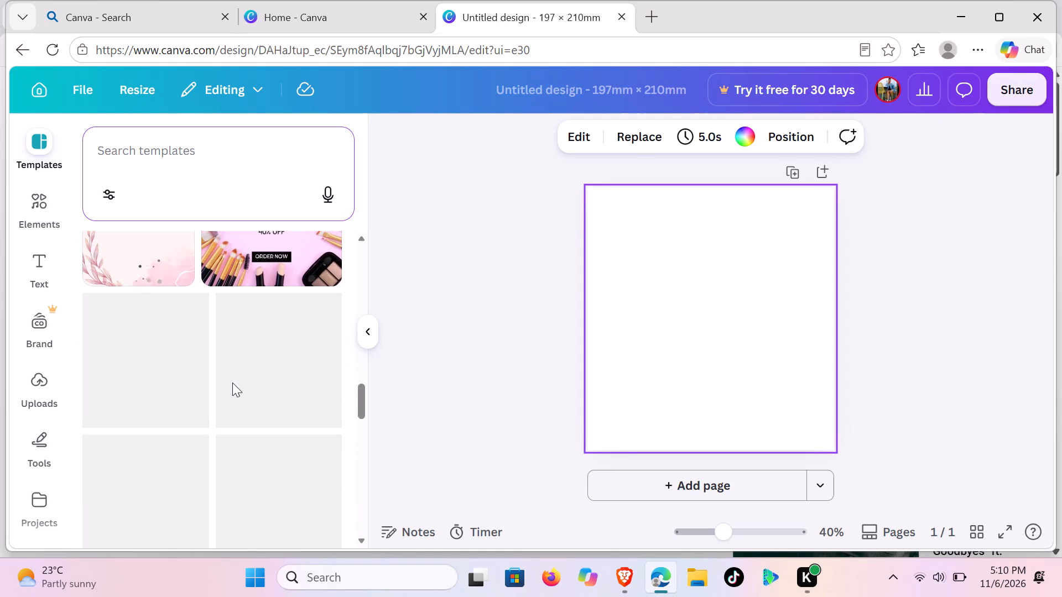
scroll(232, 383, down, 2)
scroll(232, 383, up, 3)
scroll(232, 383, down, 3)
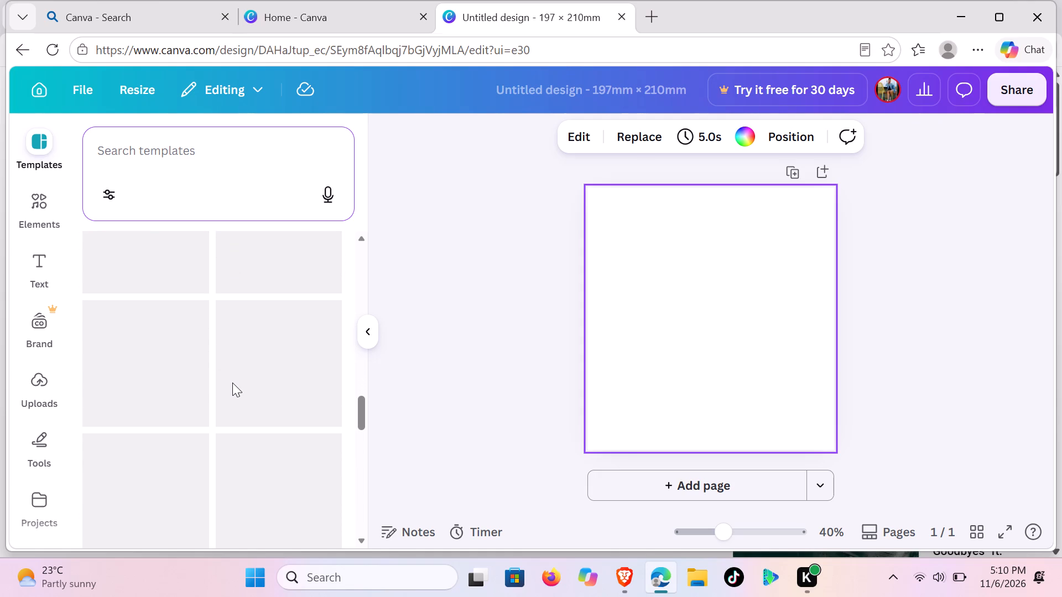
scroll(233, 381, up, 5)
scroll(233, 381, down, 9)
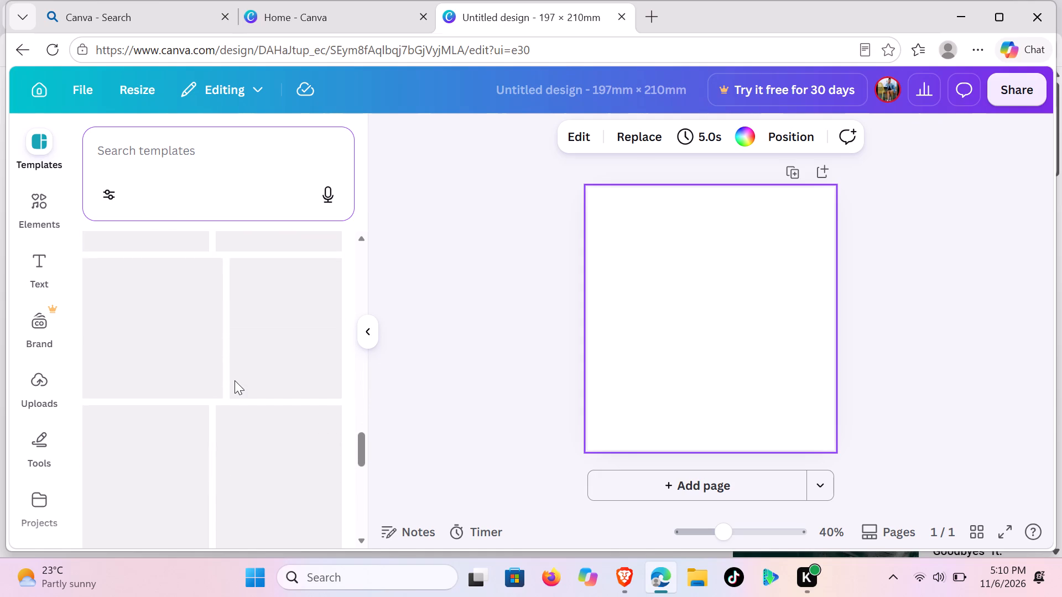
scroll(235, 380, up, 2)
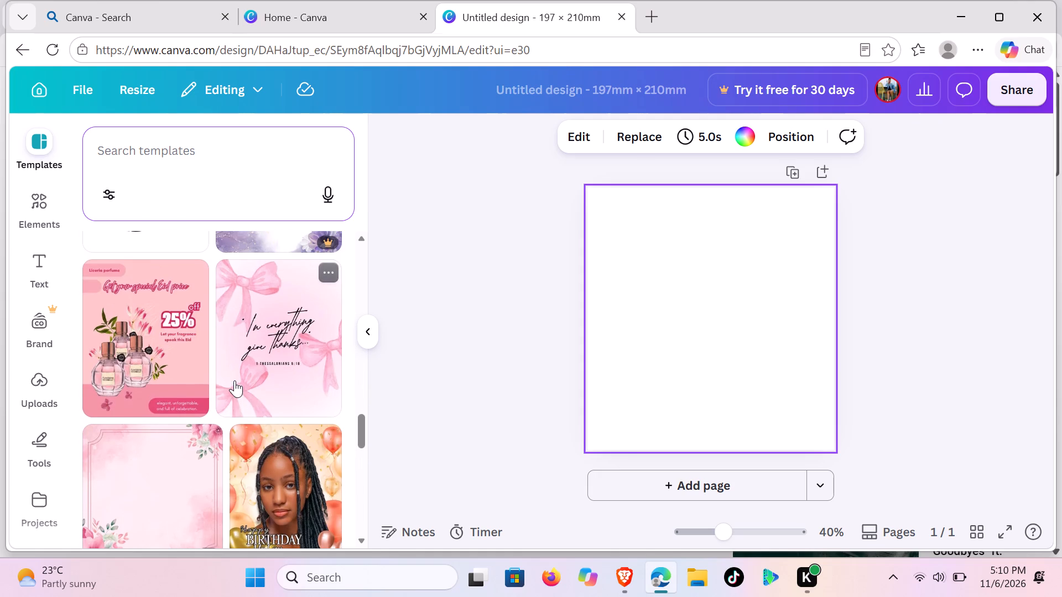
scroll(235, 380, down, 3)
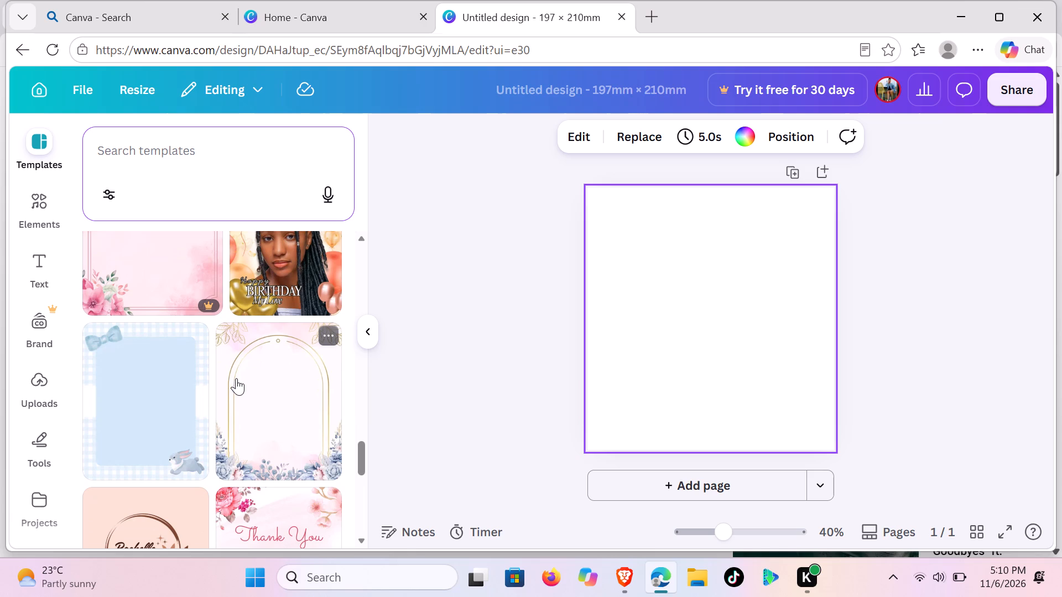
scroll(236, 378, up, 1)
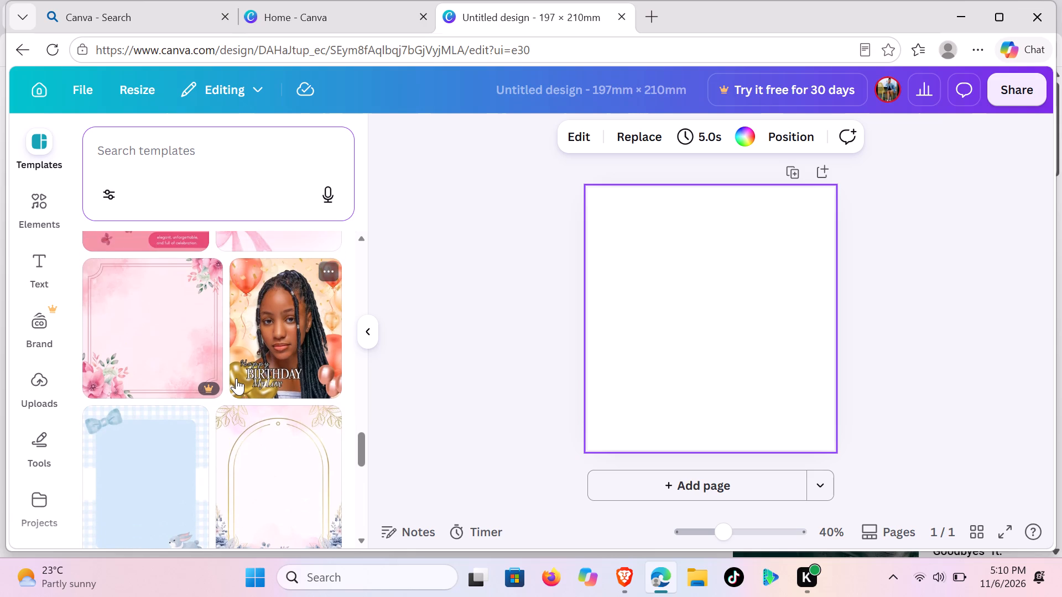
scroll(236, 378, down, 2)
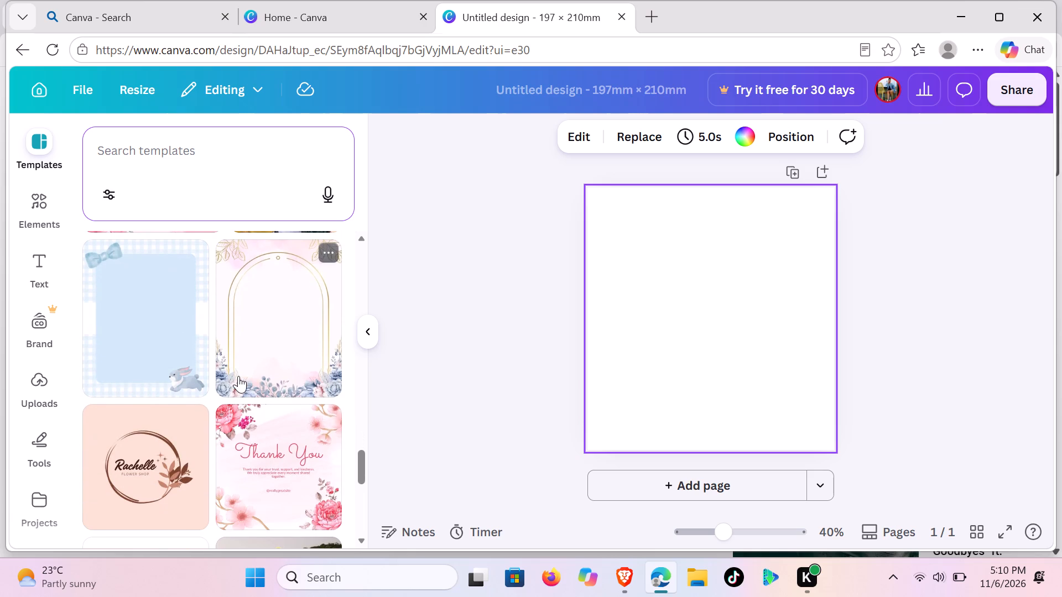
scroll(238, 376, down, 3)
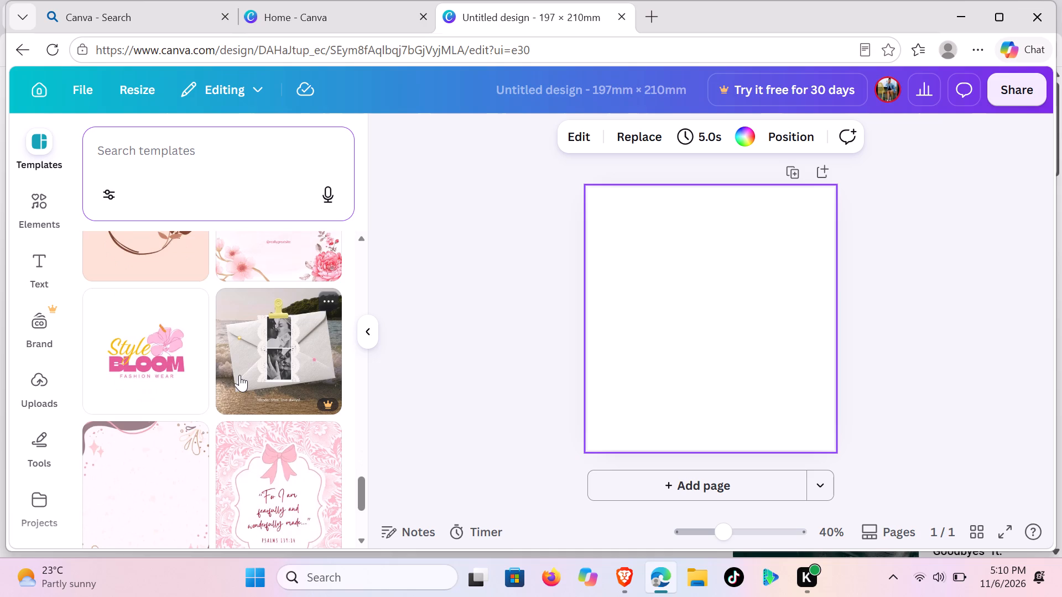
scroll(240, 375, down, 3)
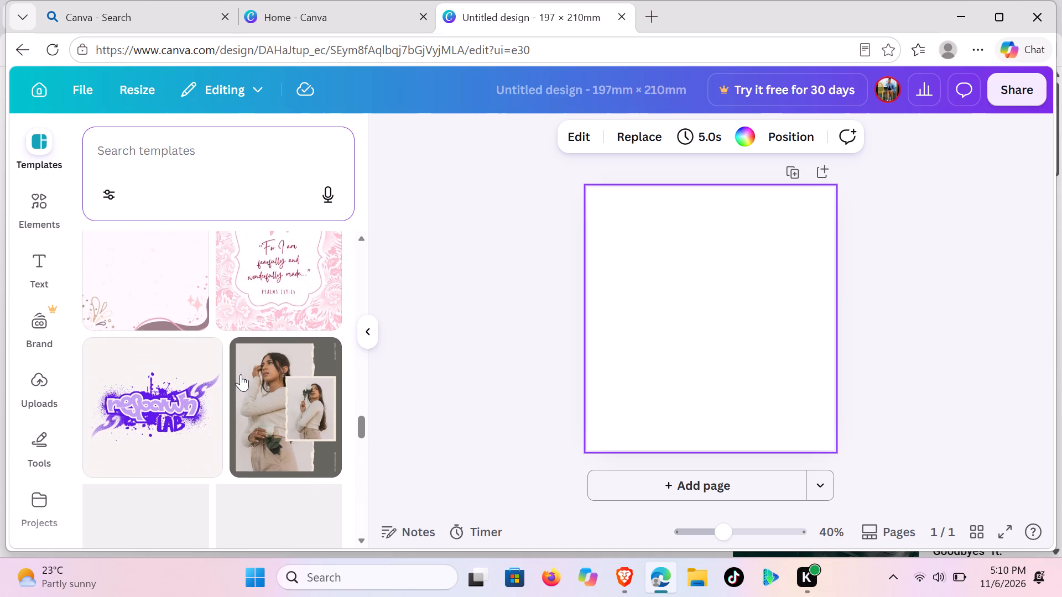
scroll(241, 374, down, 5)
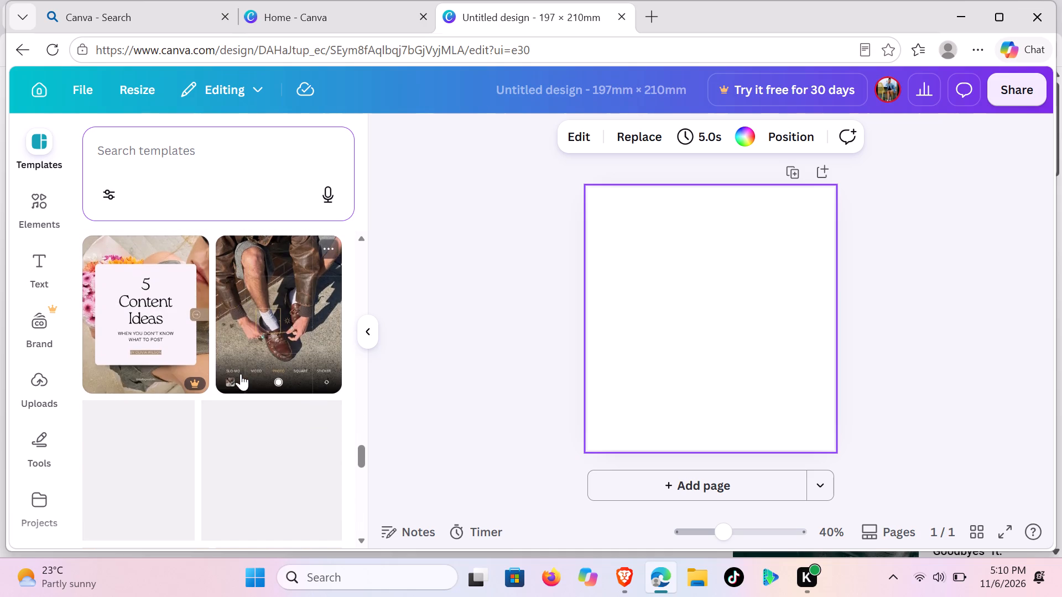
scroll(241, 374, down, 3)
scroll(241, 374, up, 2)
scroll(241, 374, down, 1)
scroll(241, 374, up, 1)
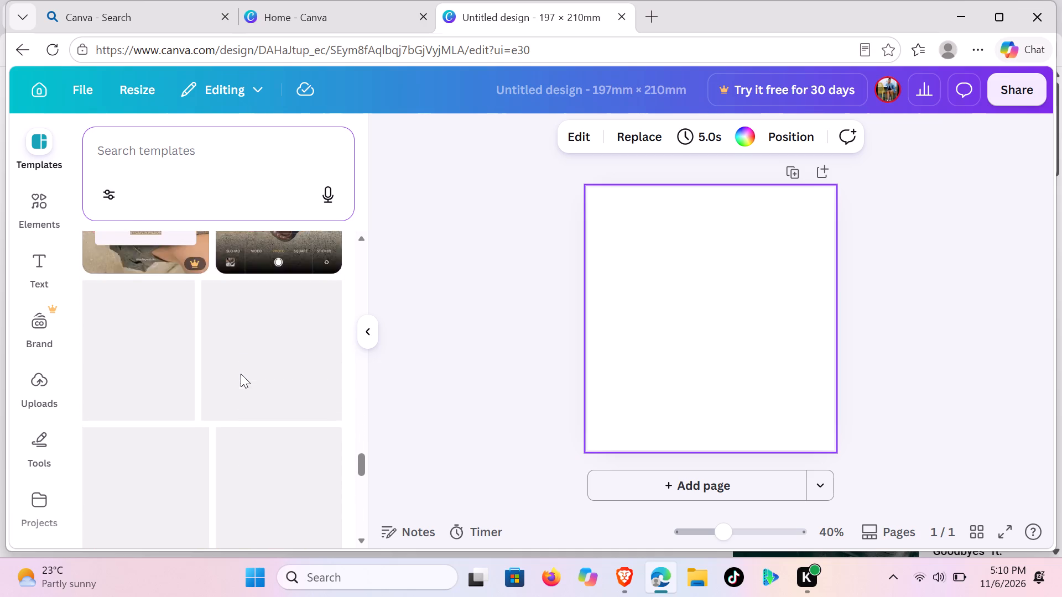
scroll(241, 374, up, 1)
scroll(241, 374, down, 3)
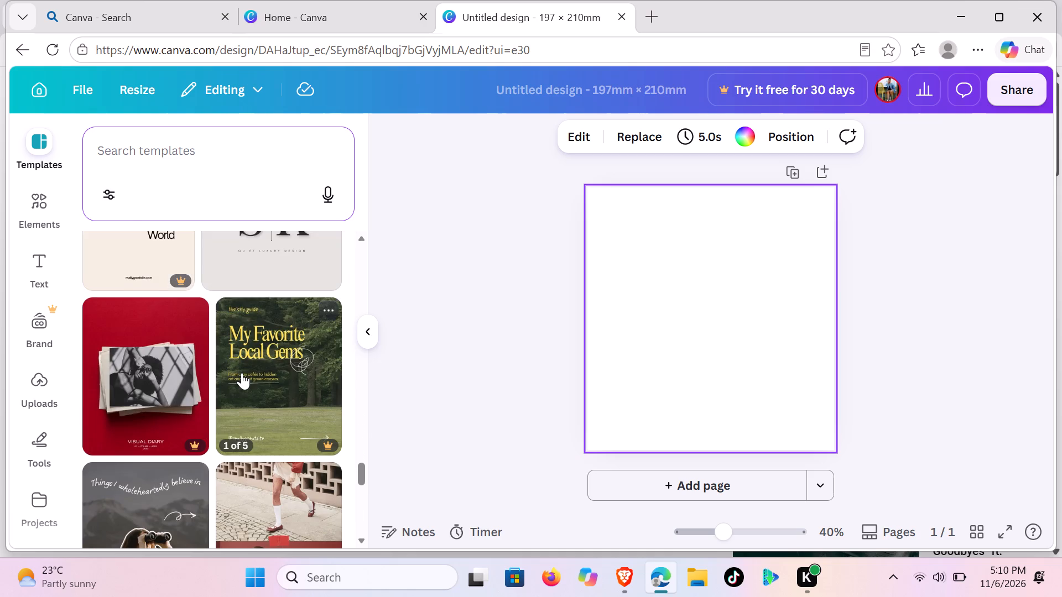
scroll(242, 373, up, 4)
scroll(242, 373, down, 5)
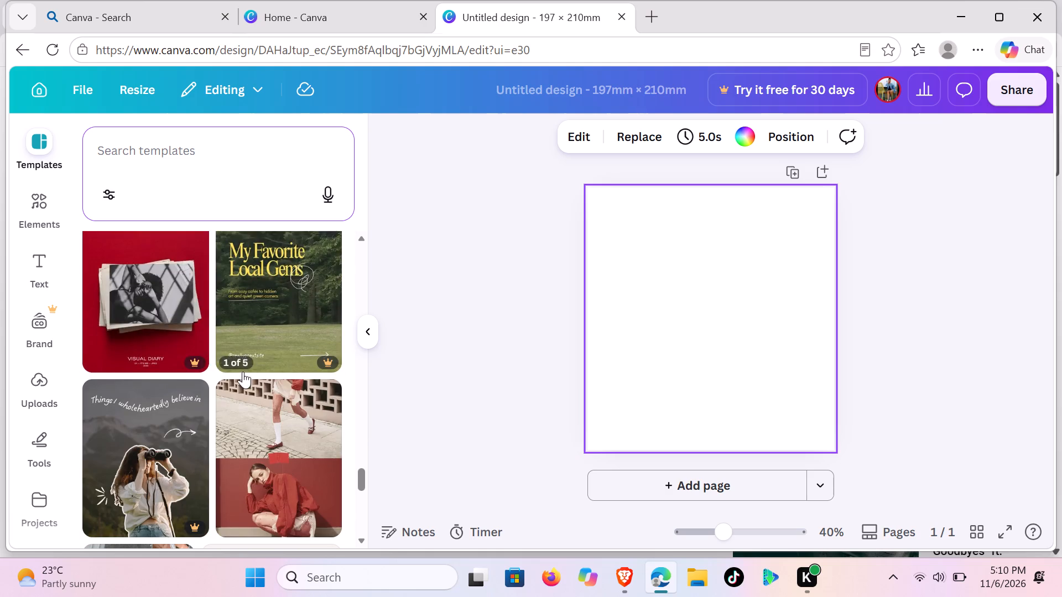
scroll(243, 371, down, 6)
scroll(243, 371, up, 4)
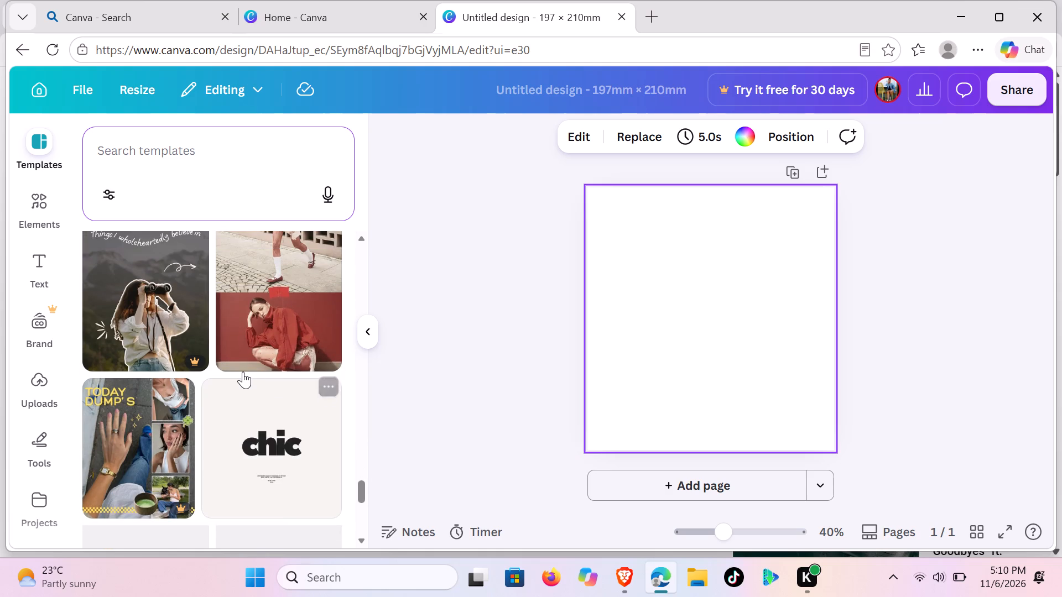
scroll(243, 371, down, 2)
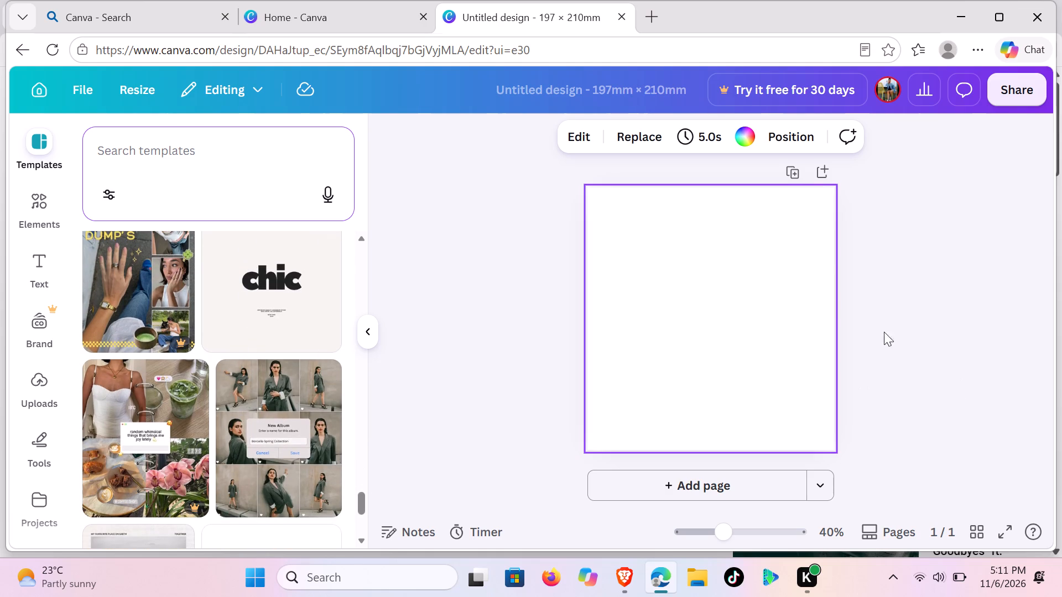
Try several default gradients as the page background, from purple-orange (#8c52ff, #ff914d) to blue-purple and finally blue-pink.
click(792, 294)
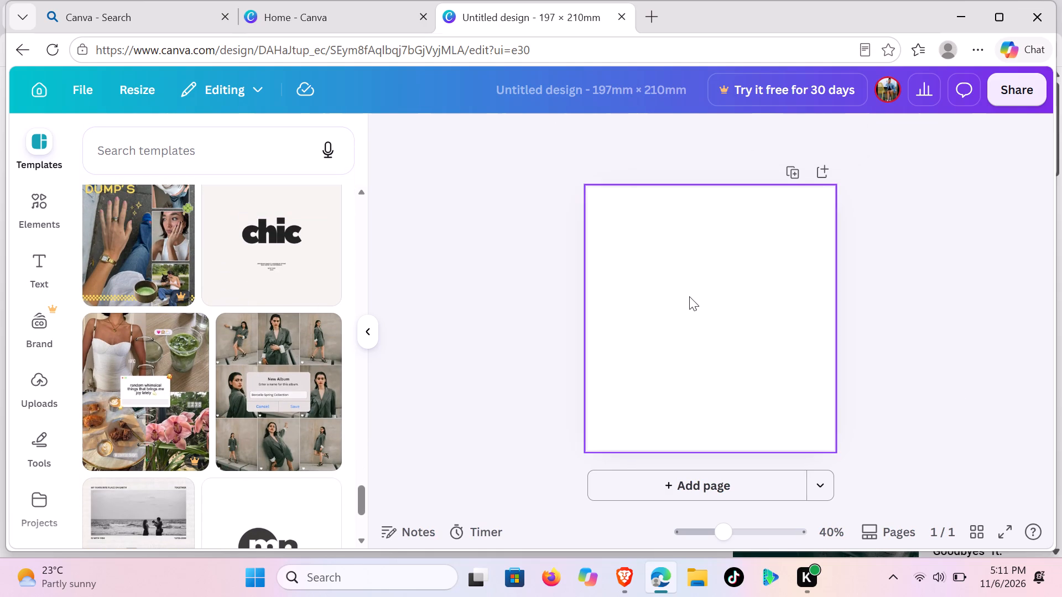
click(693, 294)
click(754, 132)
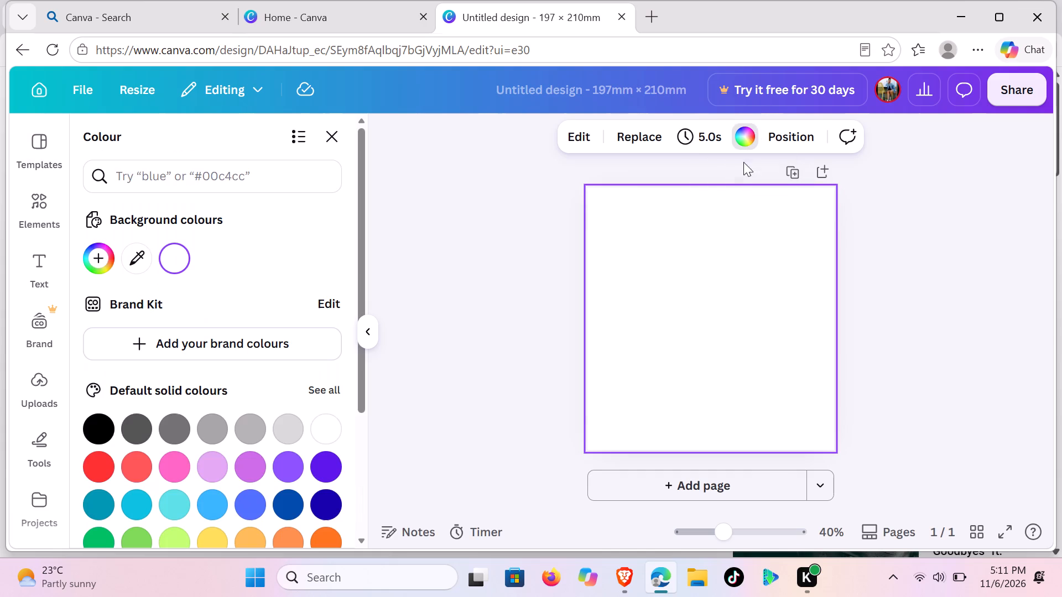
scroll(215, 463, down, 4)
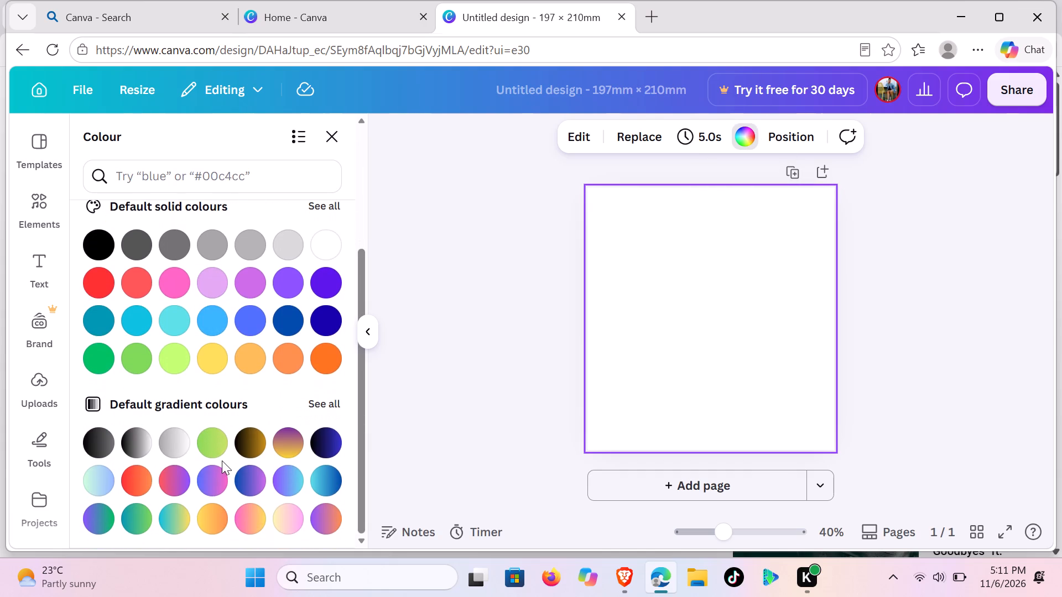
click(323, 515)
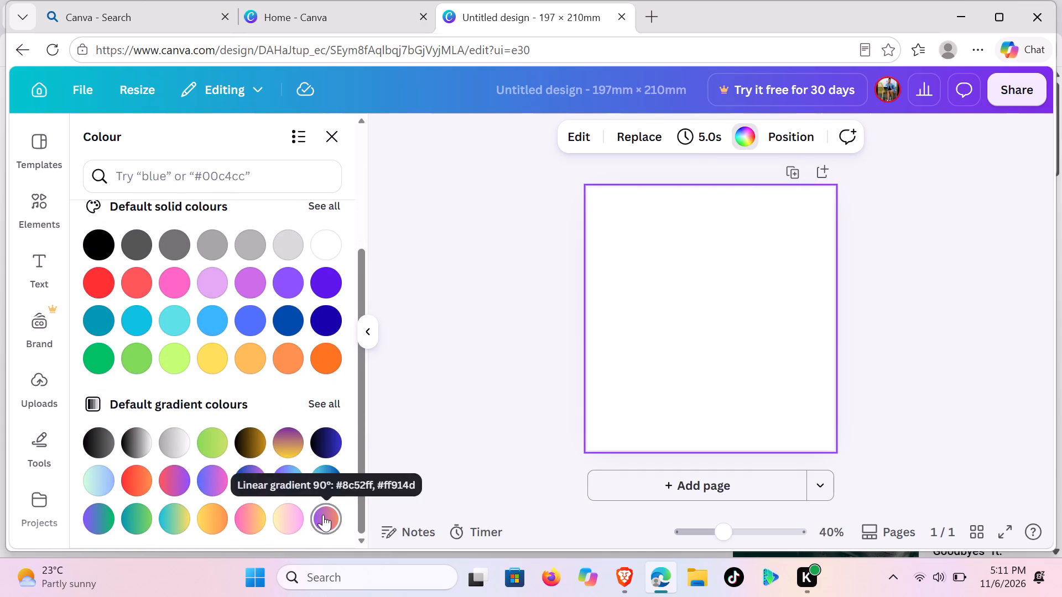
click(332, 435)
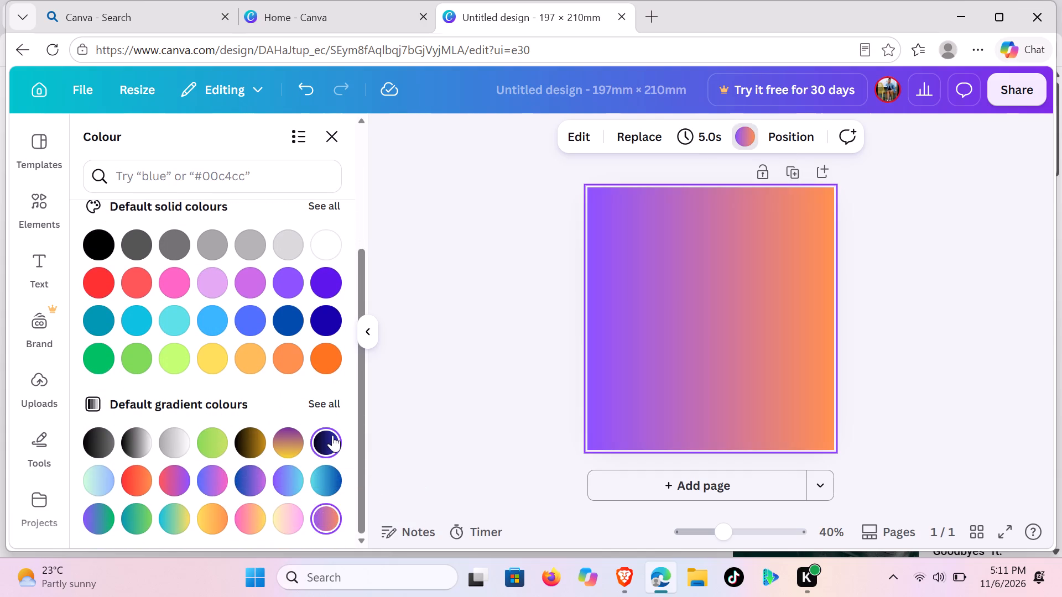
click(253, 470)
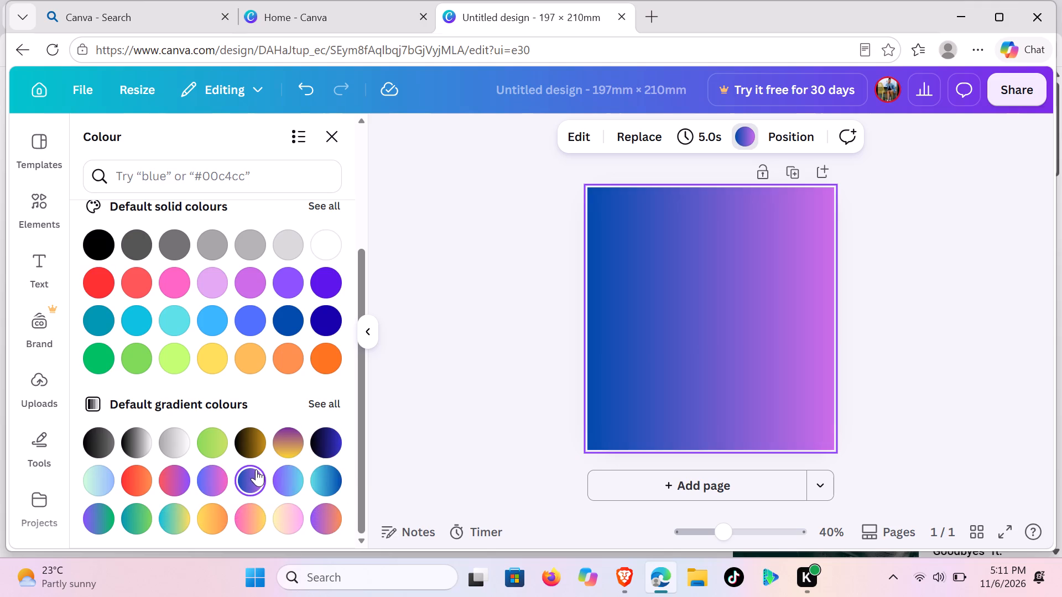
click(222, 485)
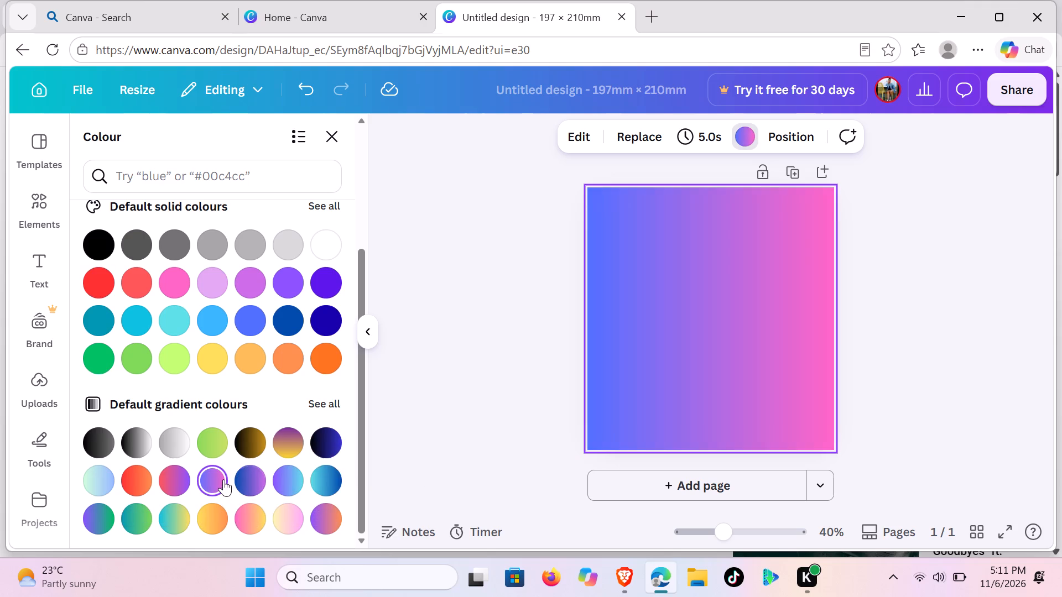
Compare multicolour options from the full gradient collection and apply the diagonal purple, pink and yellow gradient to the page background.
scroll(267, 474, down, 2)
click(327, 396)
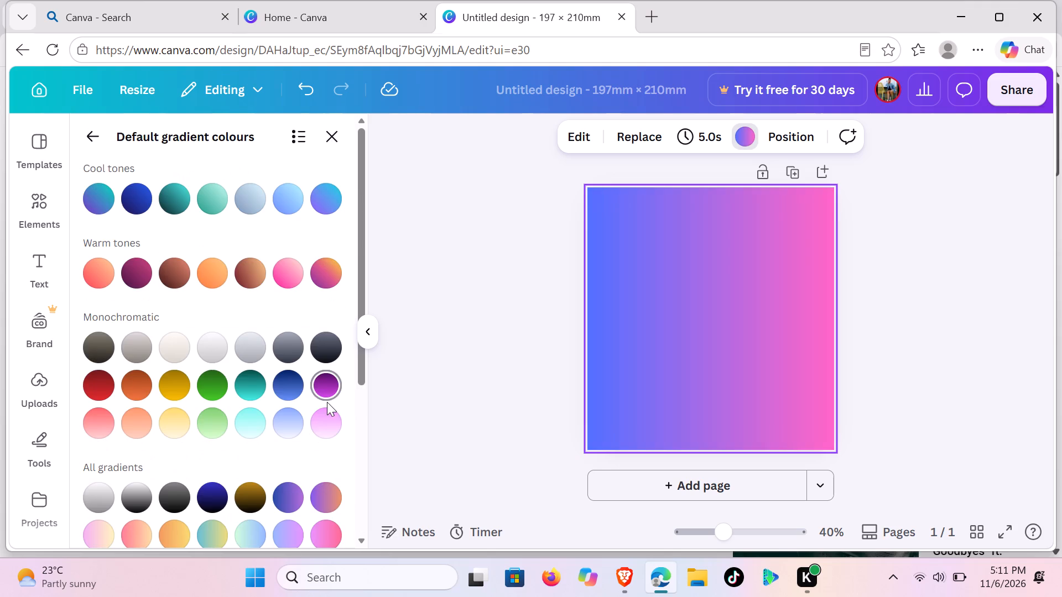
scroll(311, 405, down, 3)
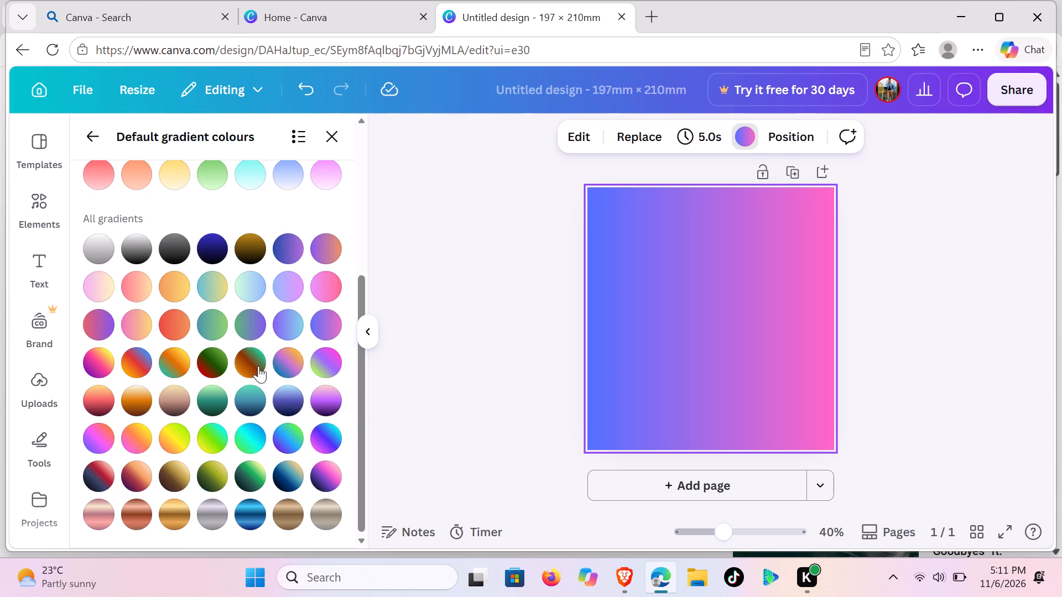
click(258, 365)
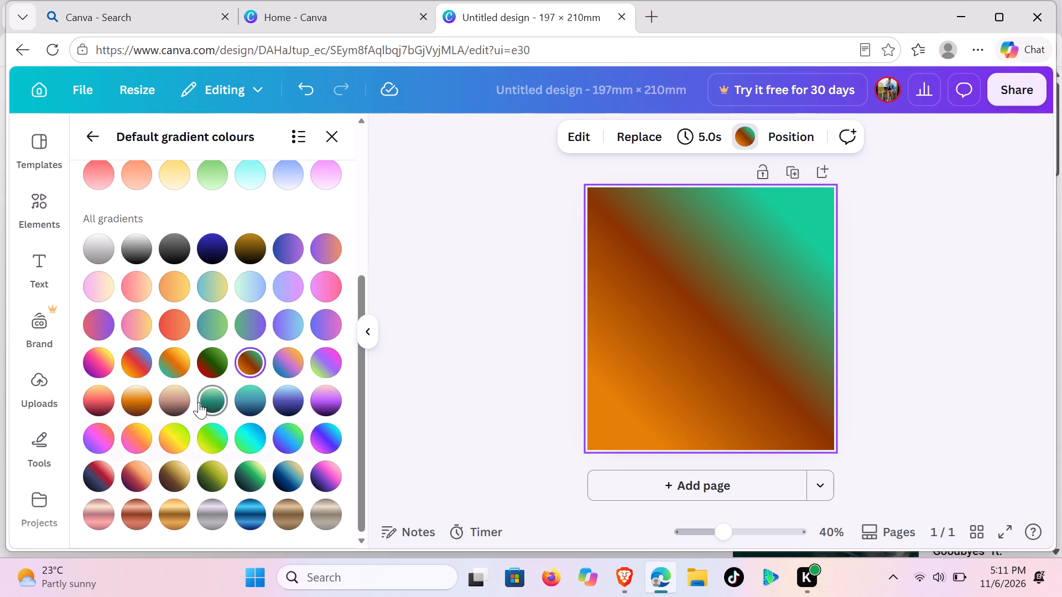
click(100, 367)
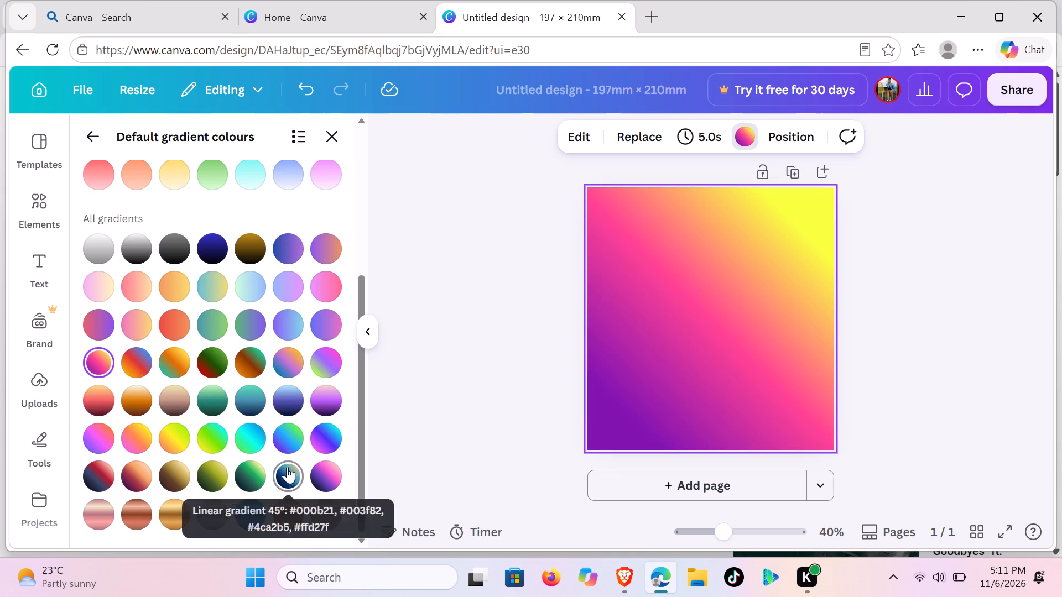
scroll(297, 401, down, 2)
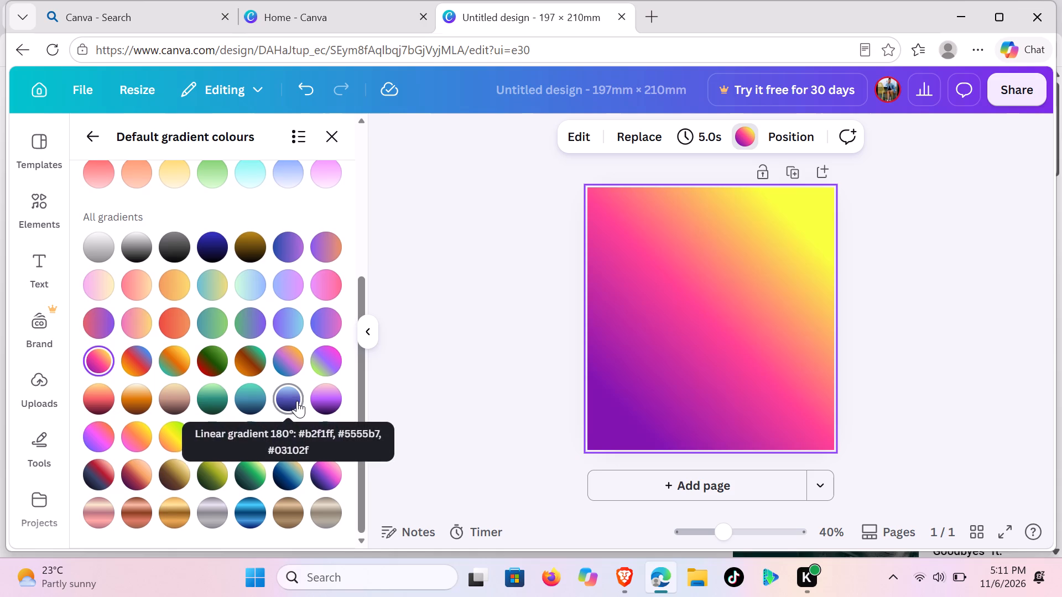
click(250, 513)
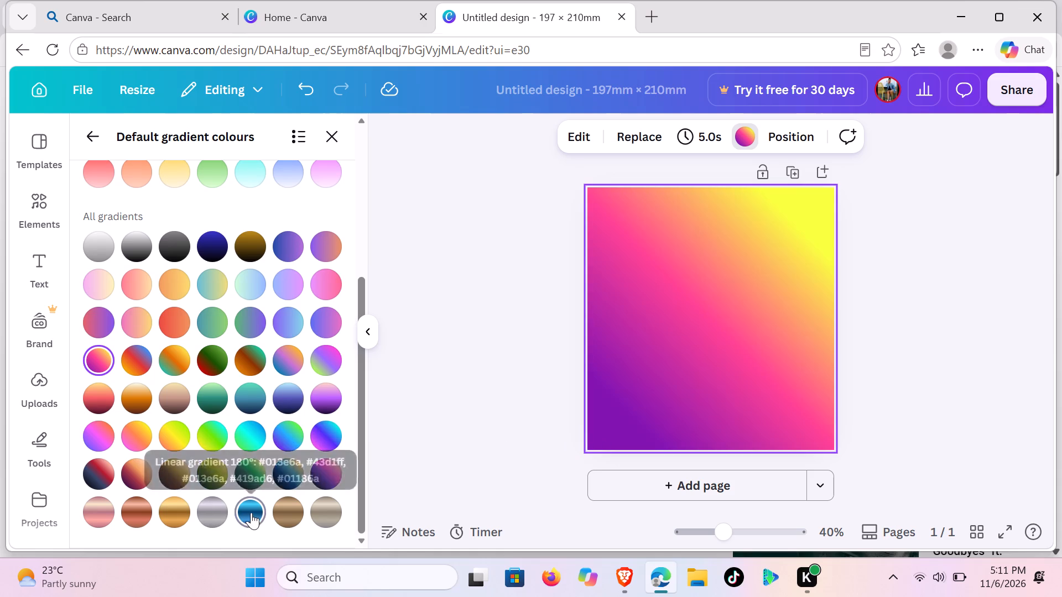
click(101, 470)
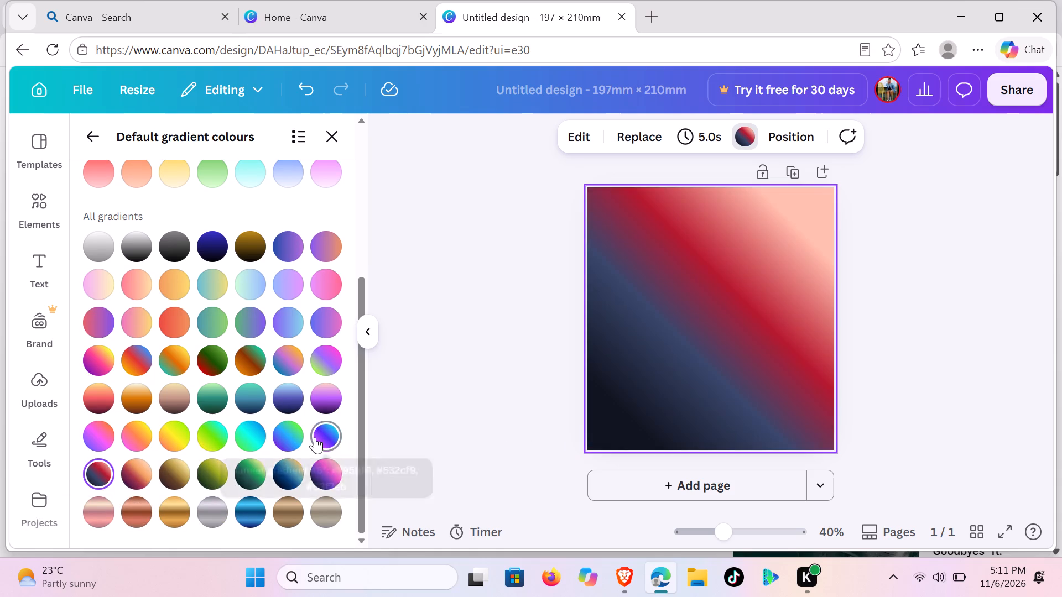
click(316, 437)
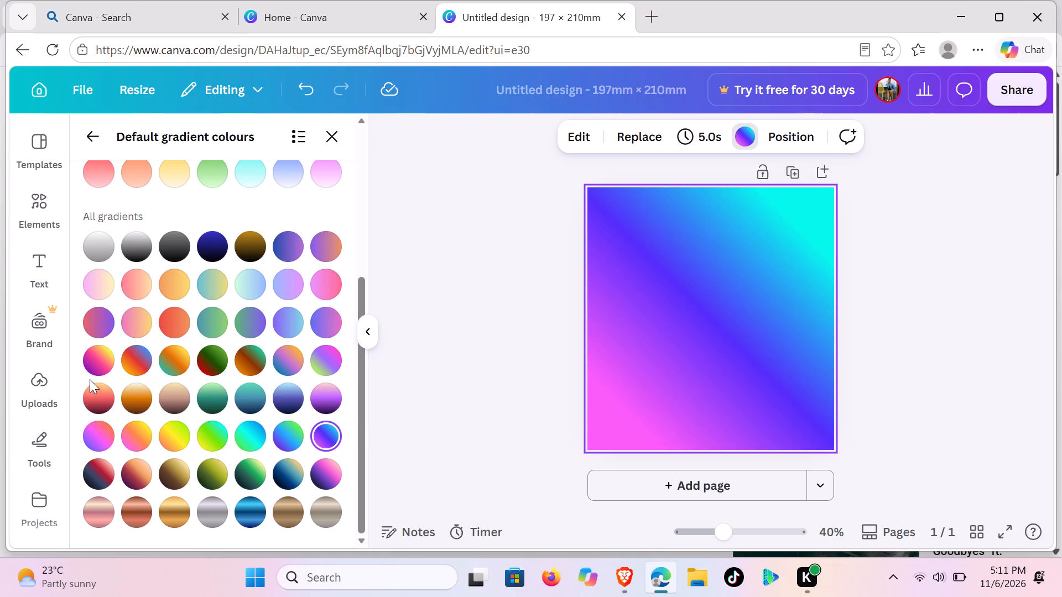
drag(100, 366, 105, 365)
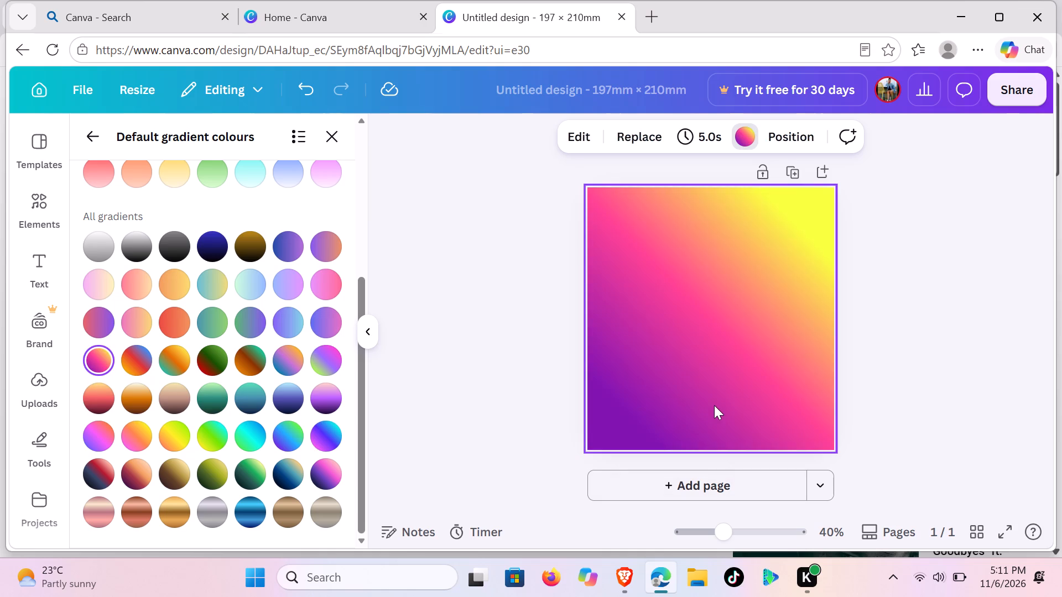
click(714, 405)
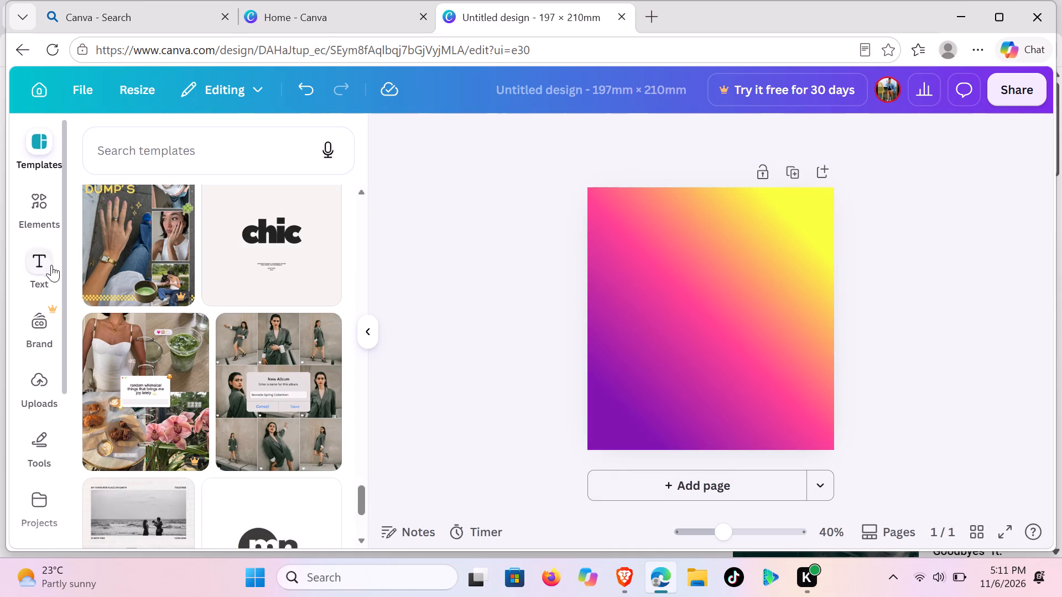
Search the graphics elements for "kids drawing".
click(51, 210)
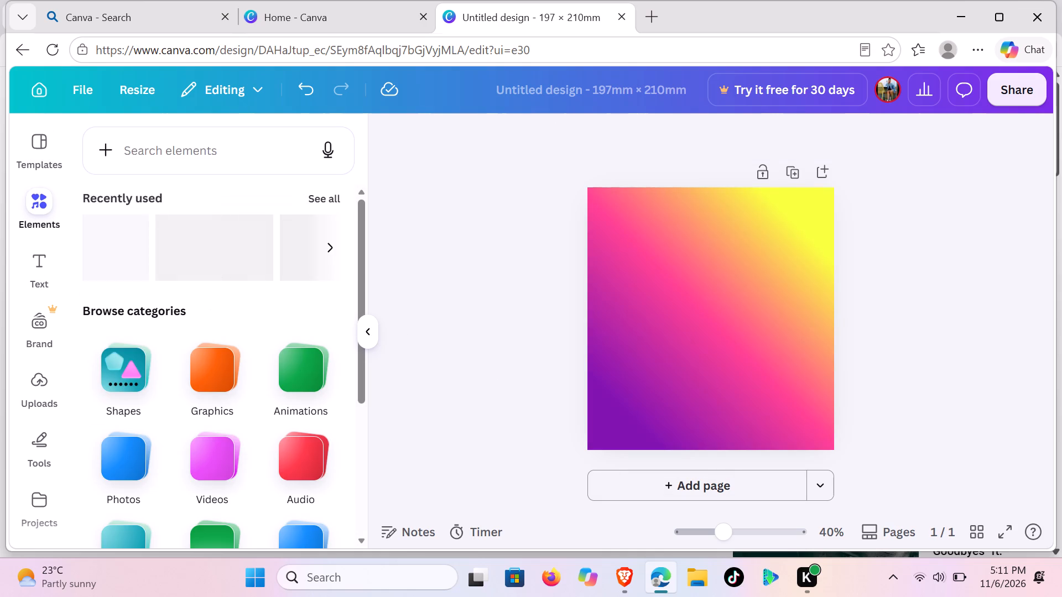
scroll(216, 338, down, 1)
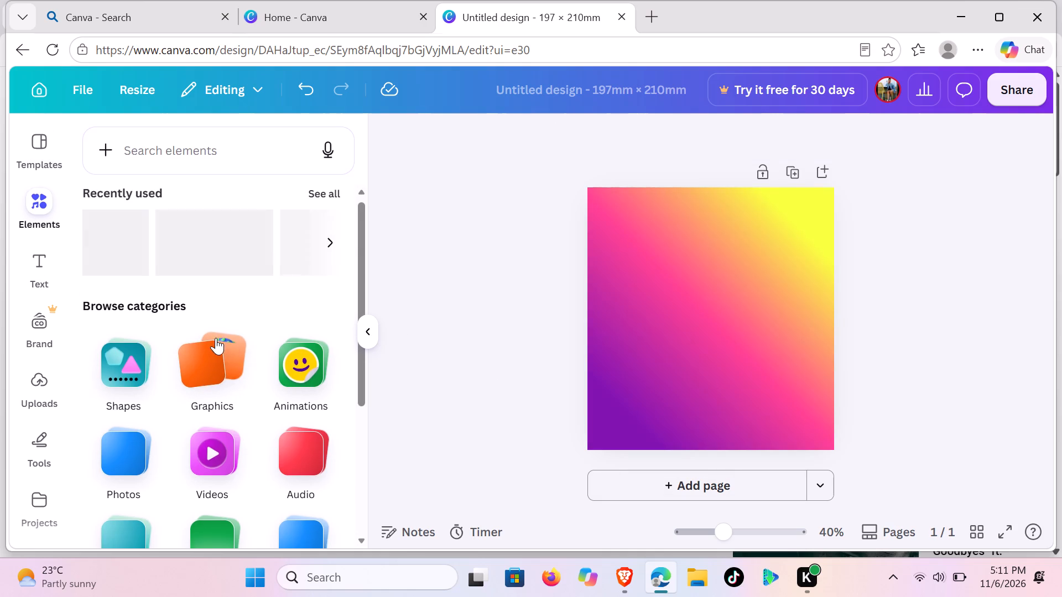
click(223, 286)
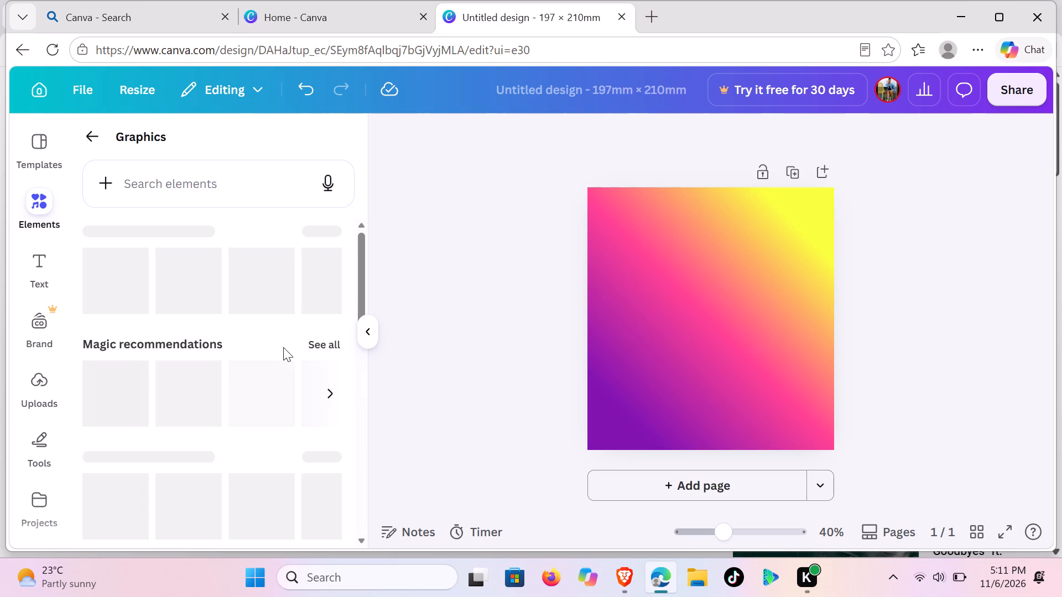
scroll(285, 344, down, 1)
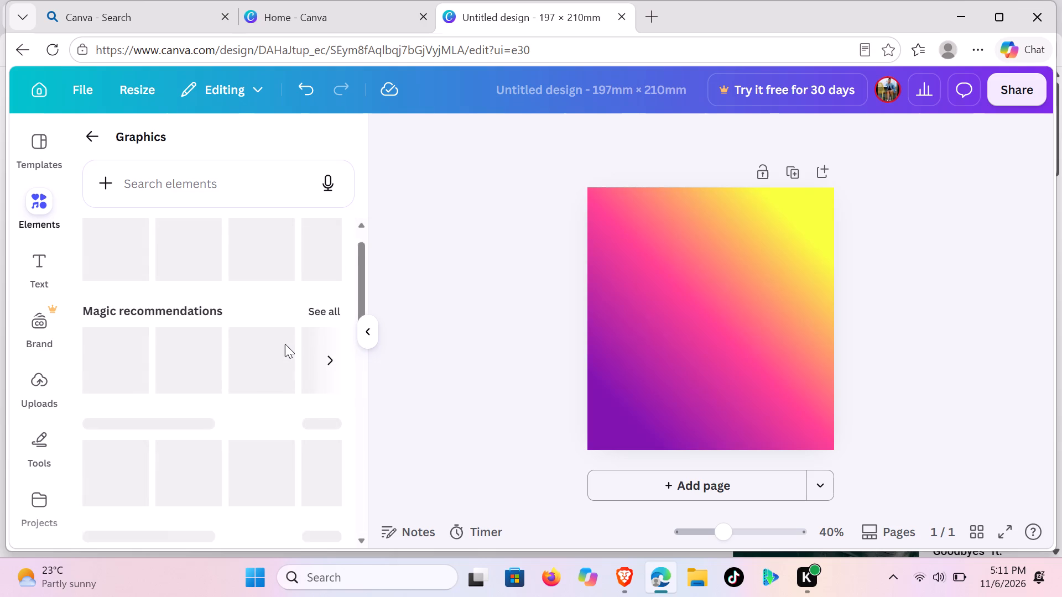
scroll(285, 344, up, 1)
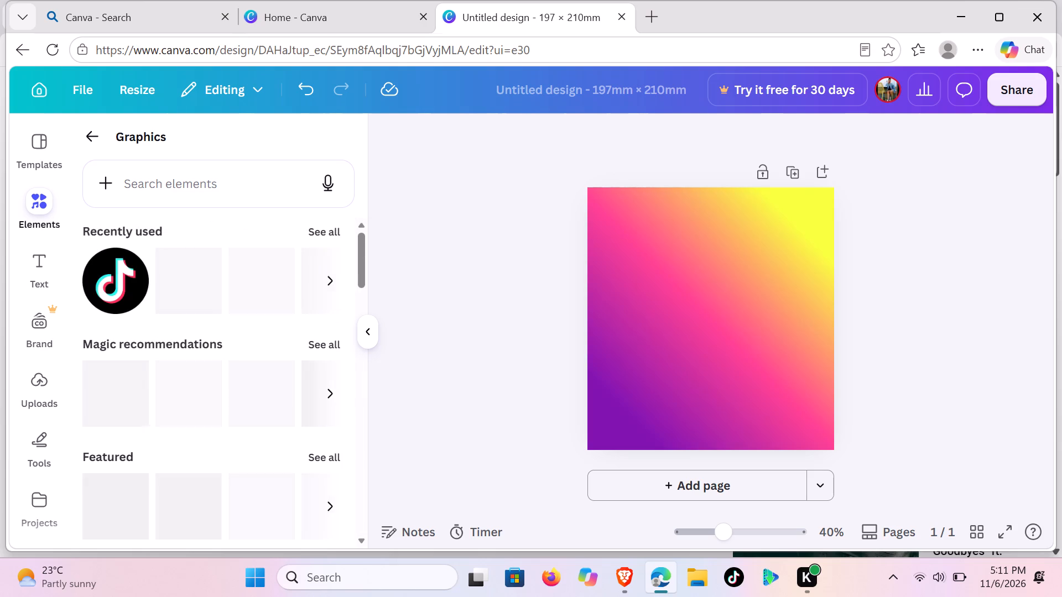
click(213, 187)
text(KIDS)
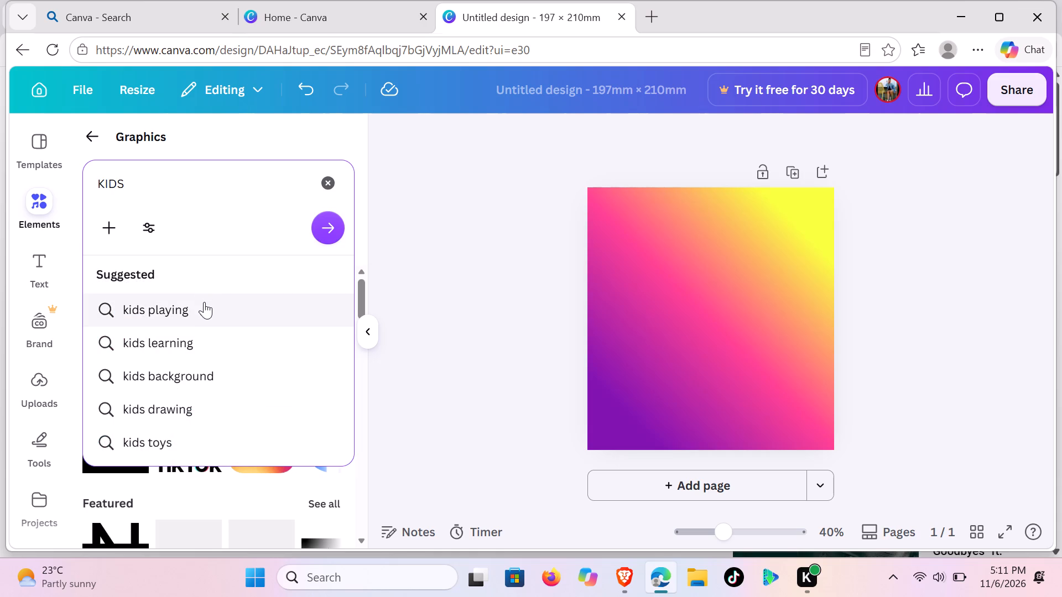
click(173, 411)
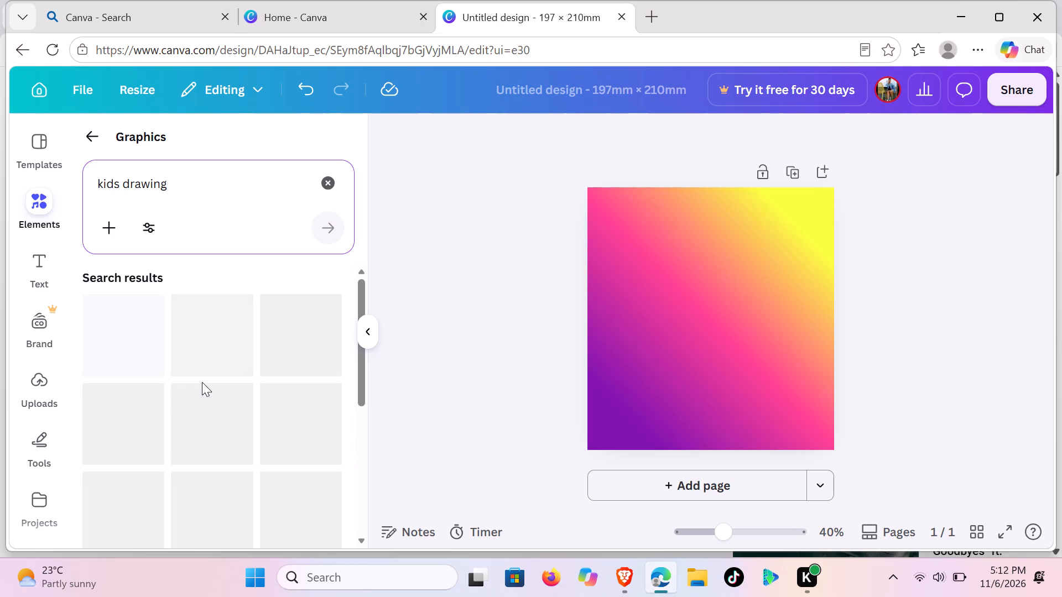
Look through the kids drawing graphics for illustrations that suit the gradient page.
scroll(202, 382, up, 1)
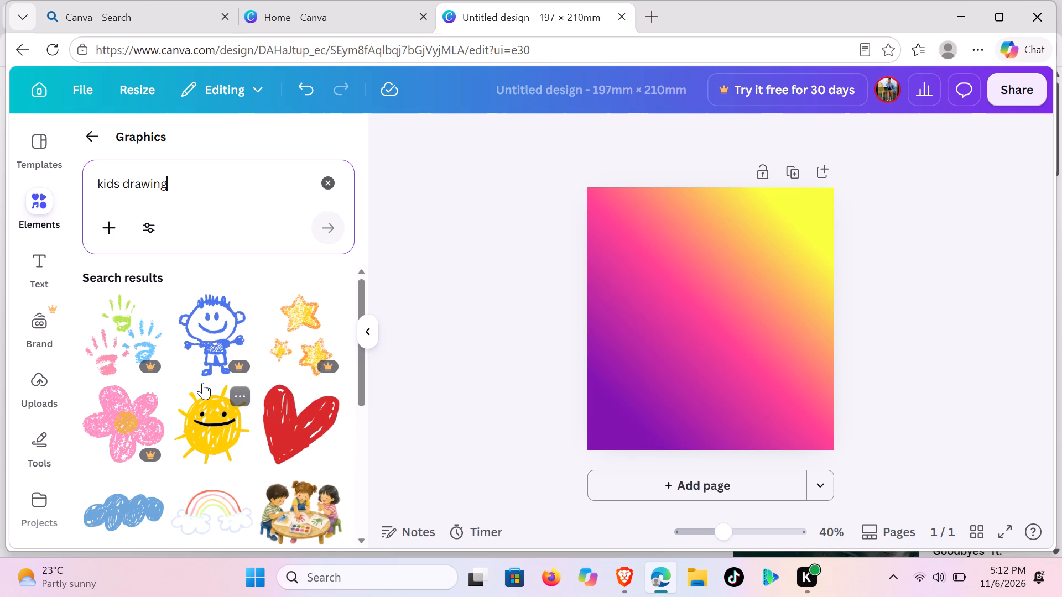
scroll(202, 383, down, 3)
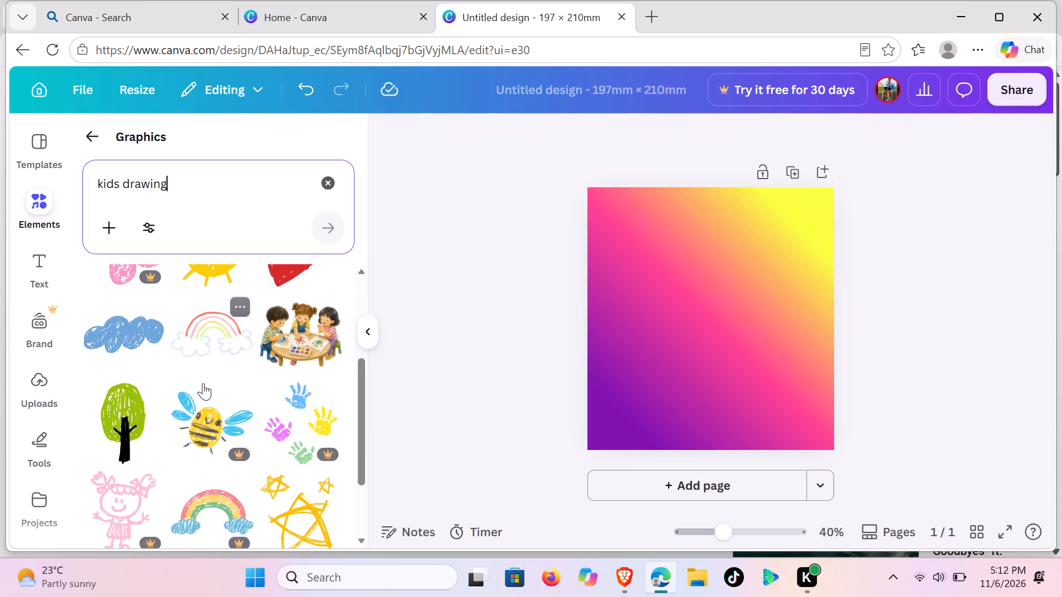
scroll(203, 383, down, 1)
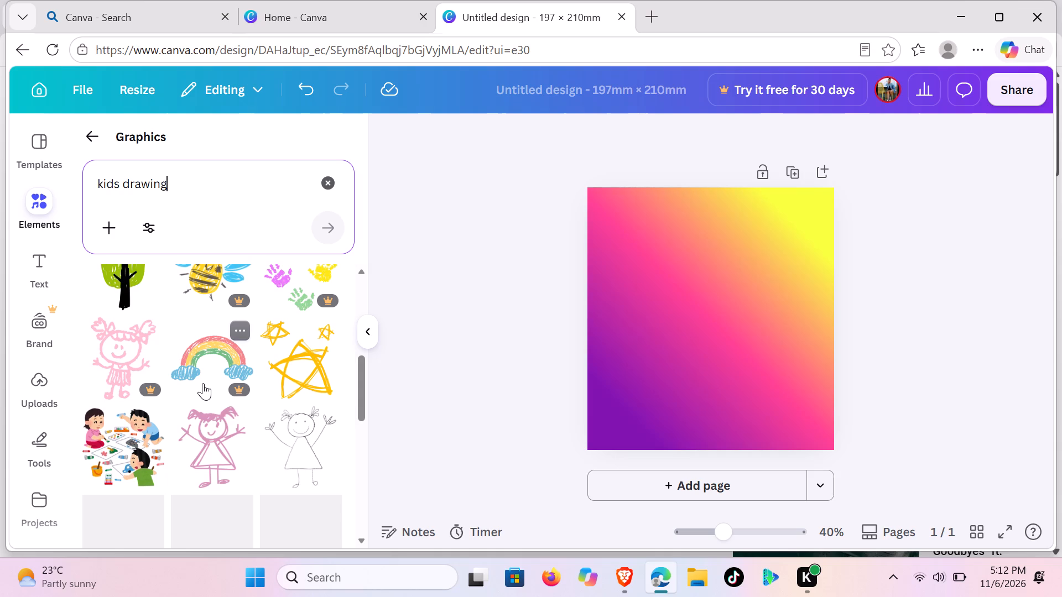
scroll(203, 383, up, 2)
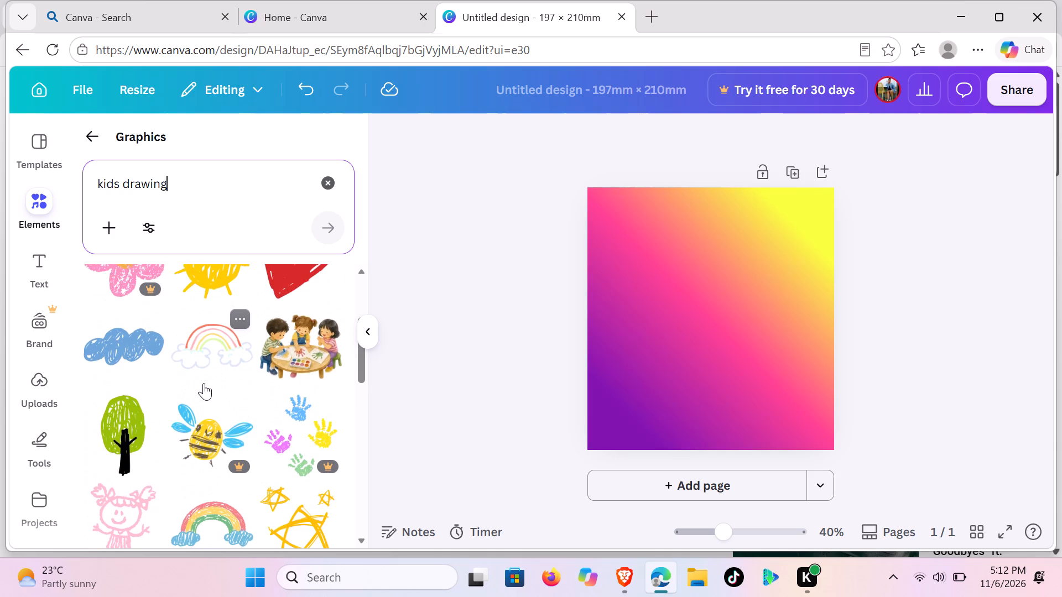
scroll(204, 383, down, 6)
scroll(204, 383, up, 2)
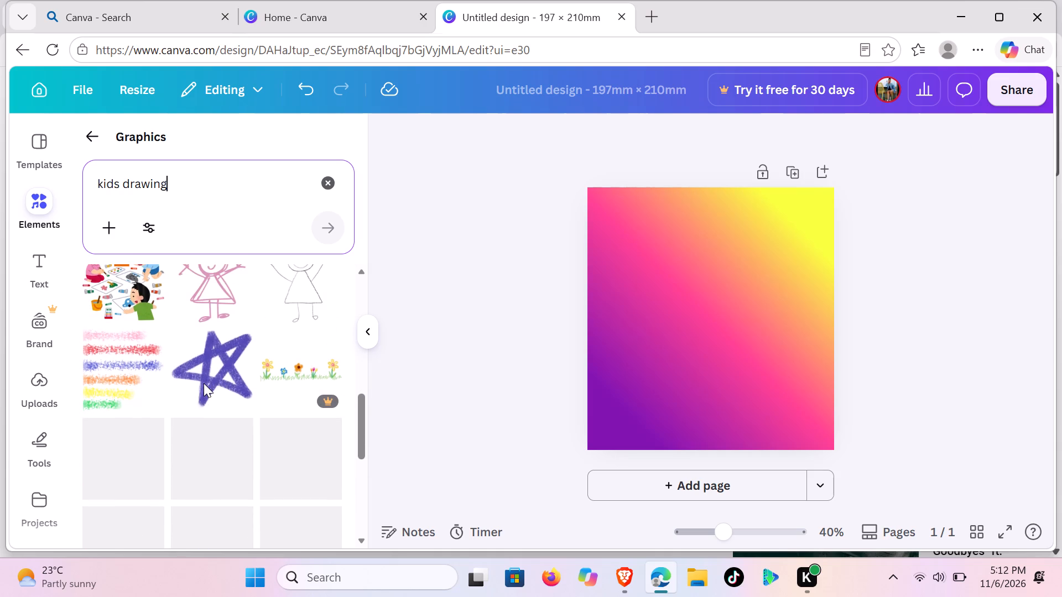
scroll(204, 383, up, 1)
scroll(204, 383, down, 3)
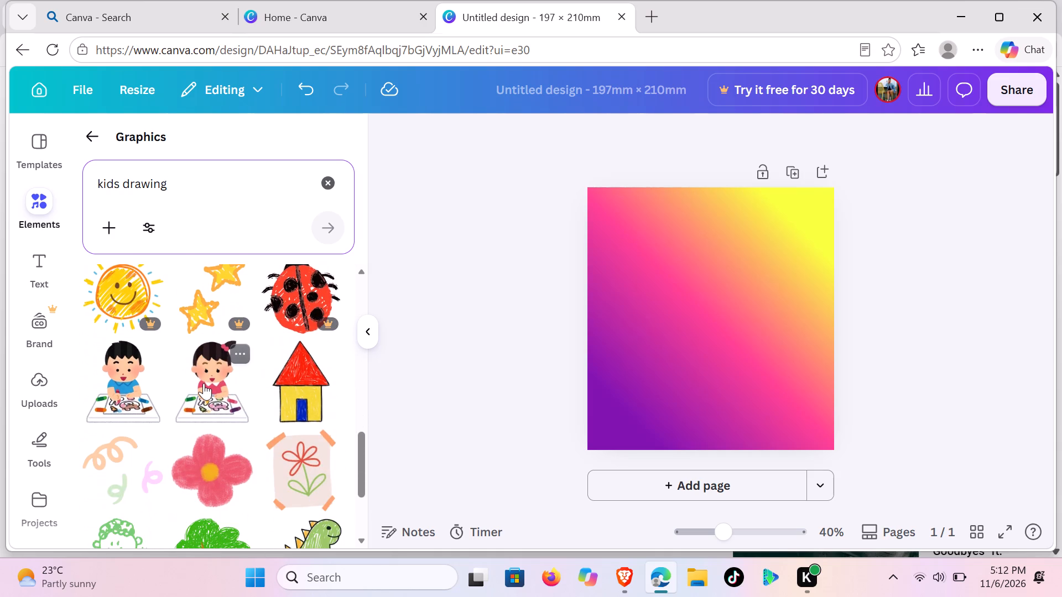
scroll(204, 383, down, 2)
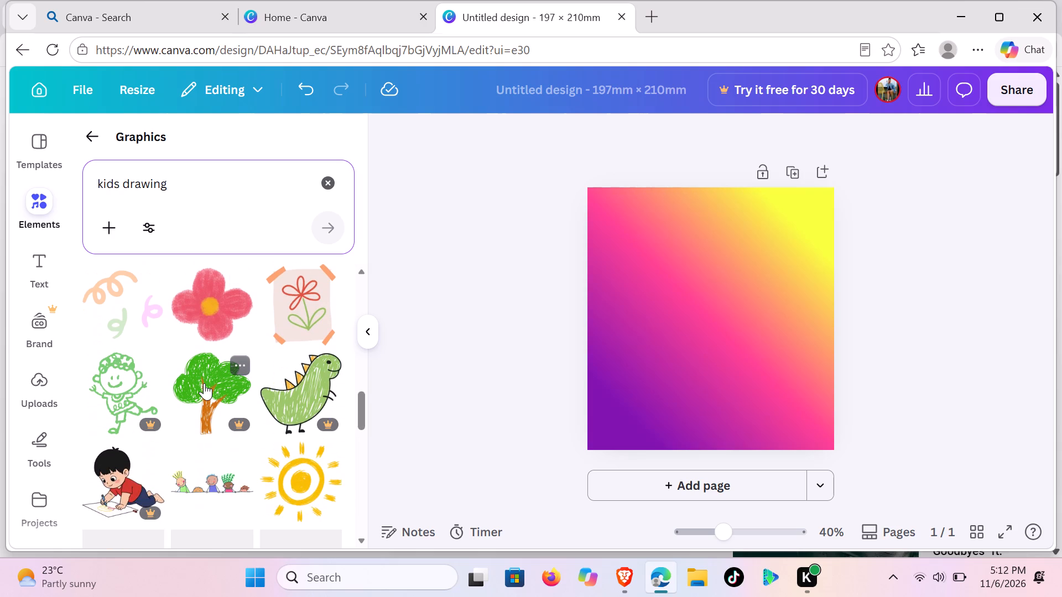
scroll(204, 383, down, 2)
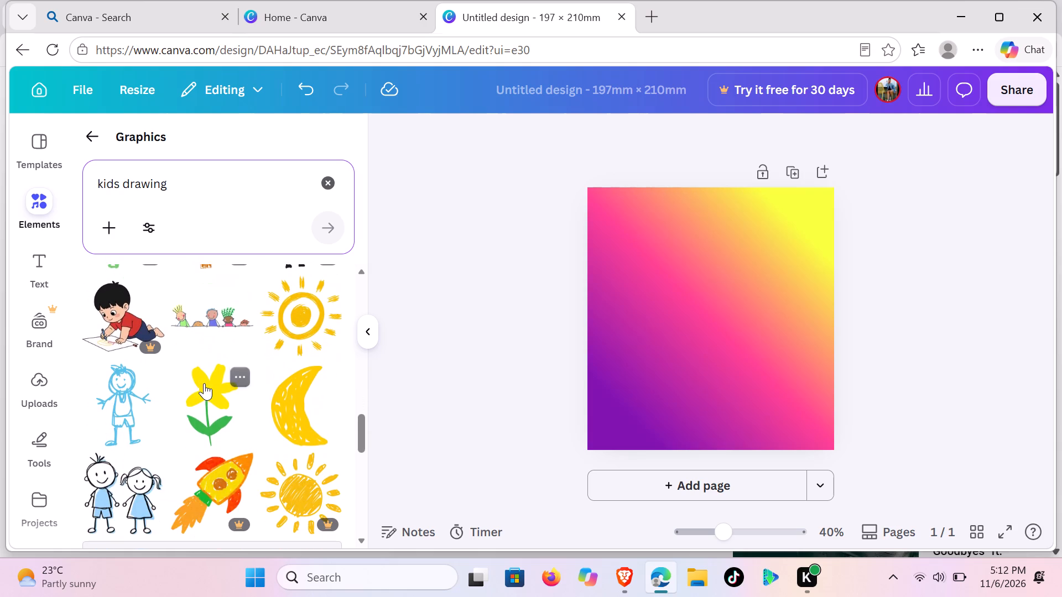
scroll(204, 383, down, 7)
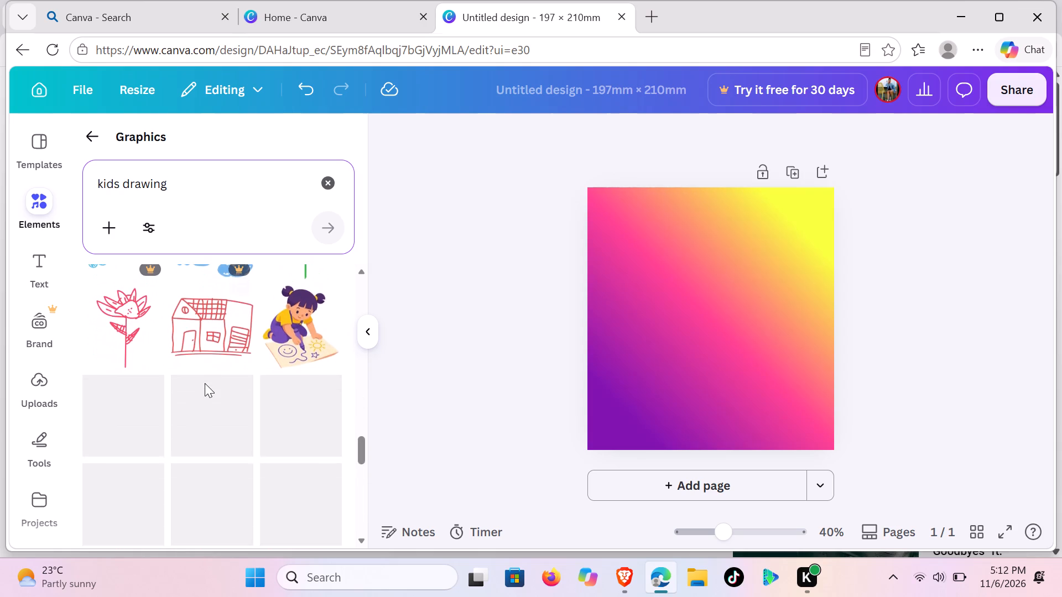
scroll(205, 383, up, 2)
scroll(205, 383, down, 1)
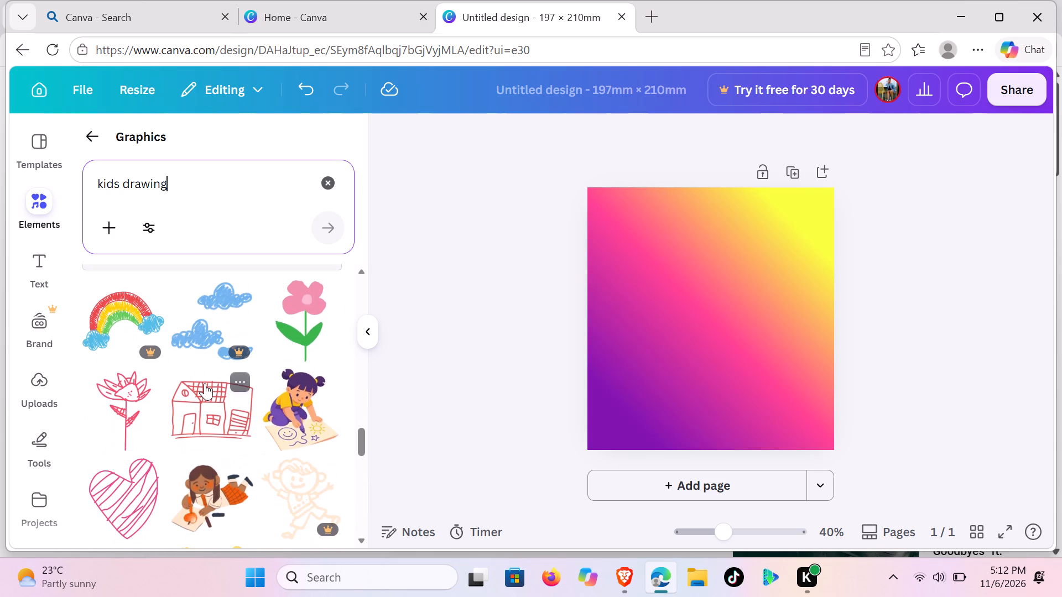
scroll(205, 383, down, 2)
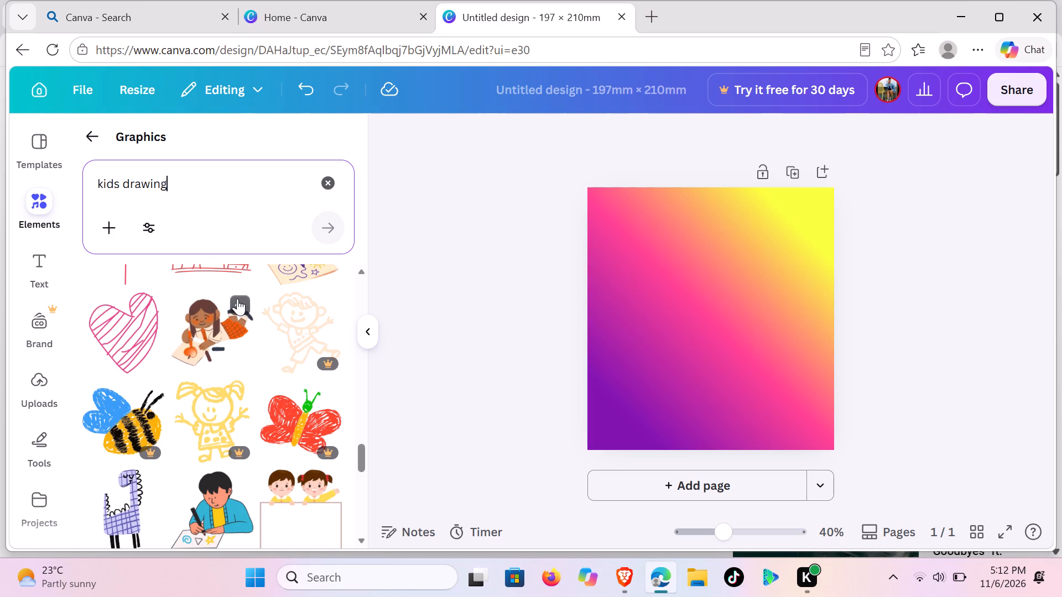
Add the illustration of a girl lying down and drawing, and place it in the lower-right part of the page.
click(226, 309)
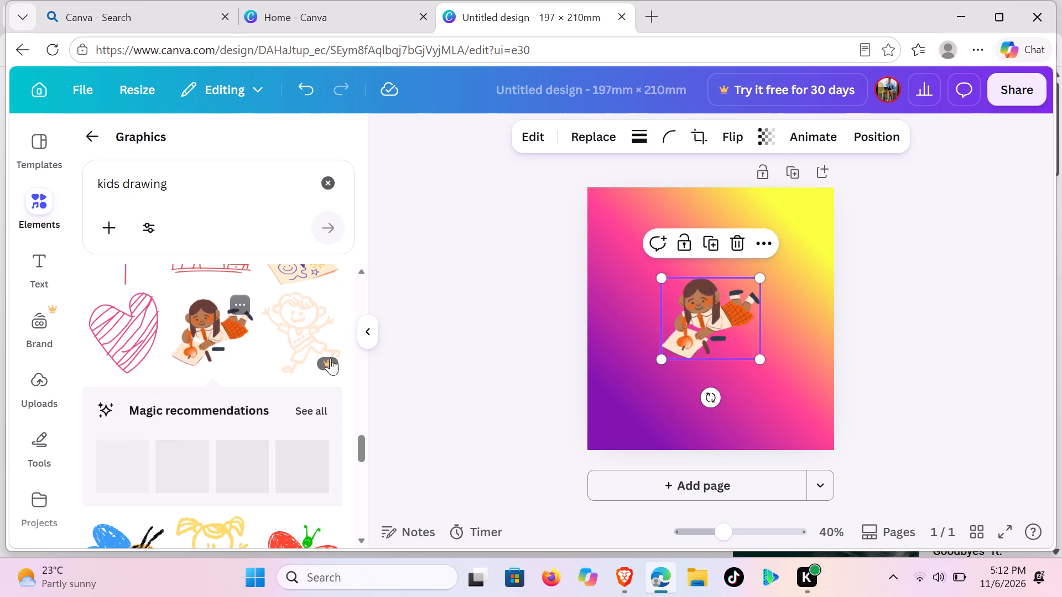
drag(693, 329, 699, 336)
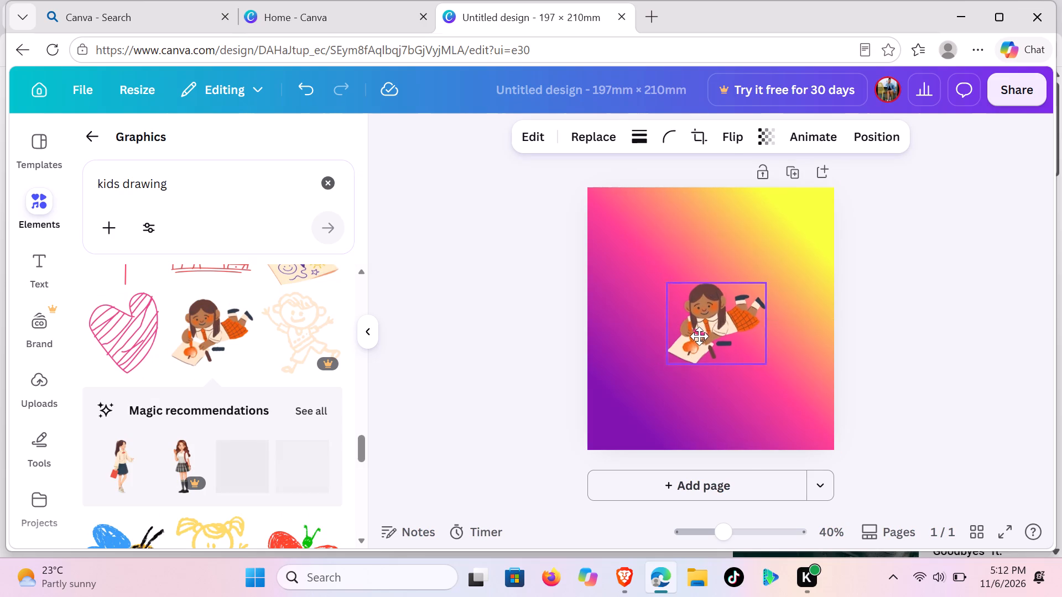
drag(699, 336, 735, 352)
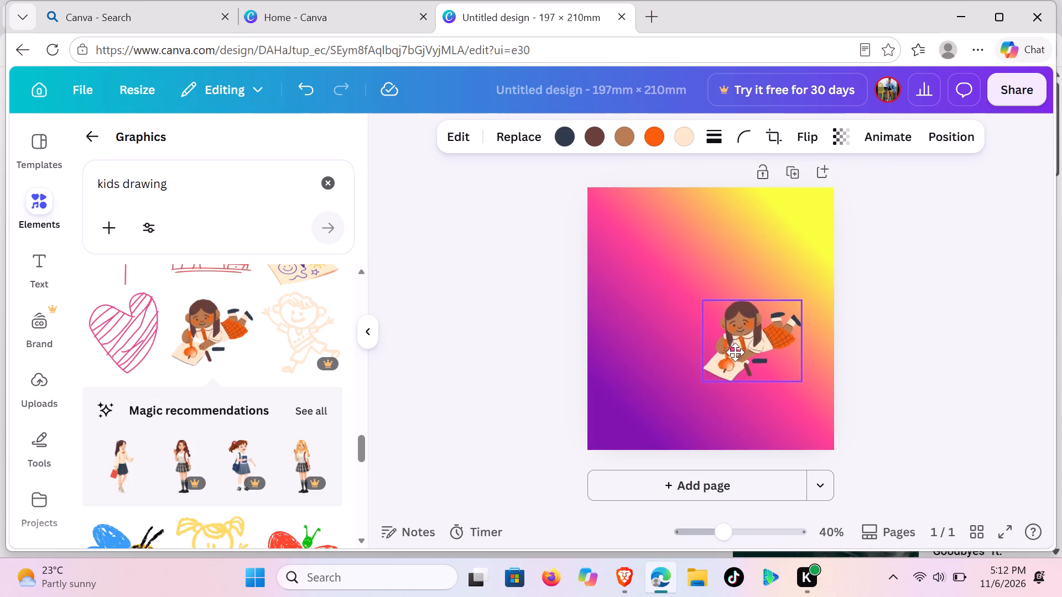
drag(735, 352, 720, 390)
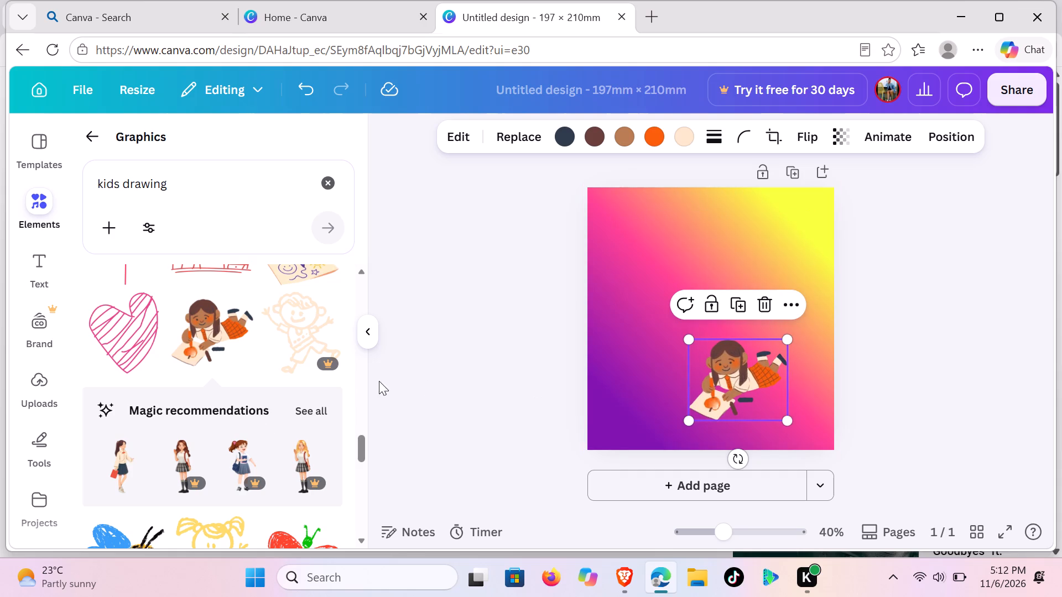
Add the purple and orange flower graphic, shrink it to a small accent and place it in the page's upper-left corner.
scroll(244, 404, up, 2)
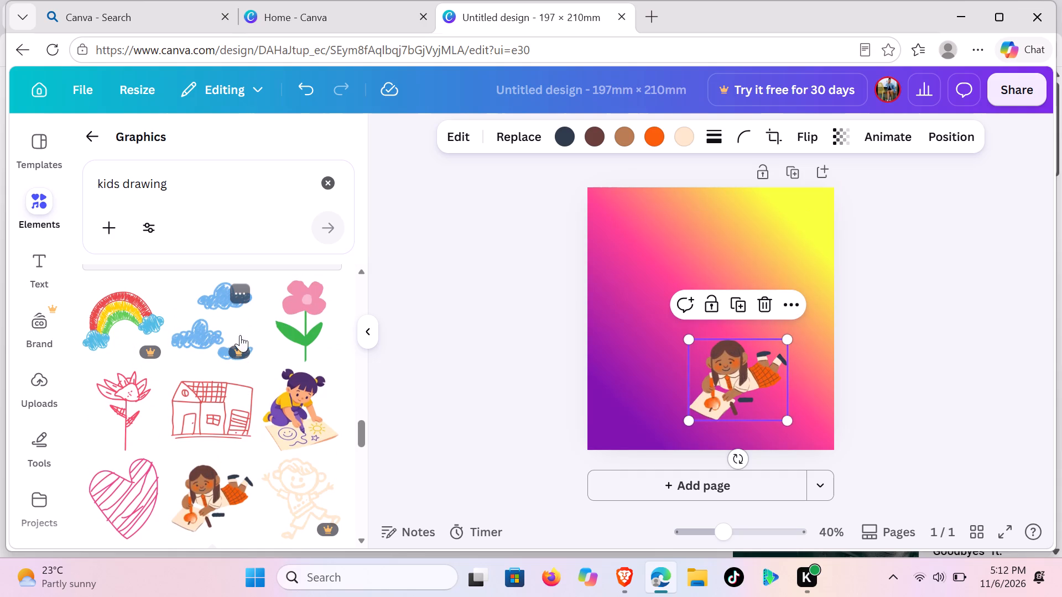
scroll(238, 366, down, 5)
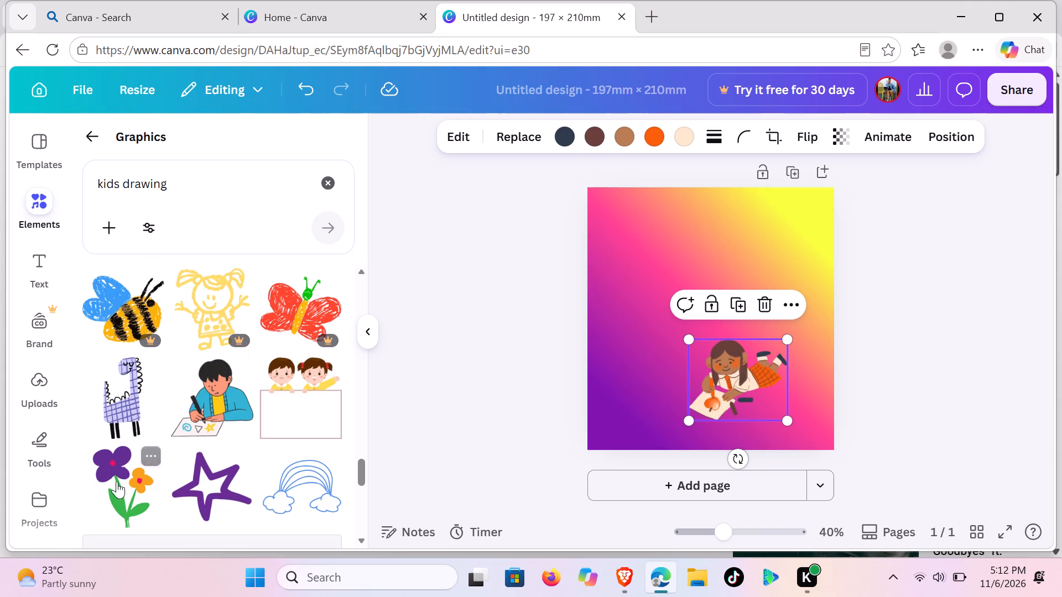
click(131, 480)
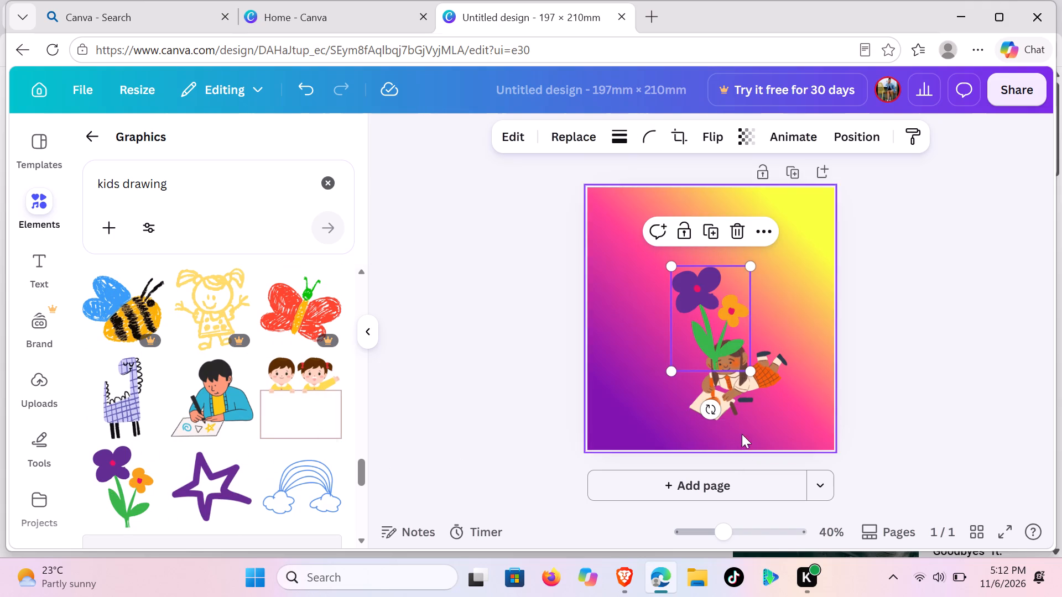
drag(670, 373, 701, 297)
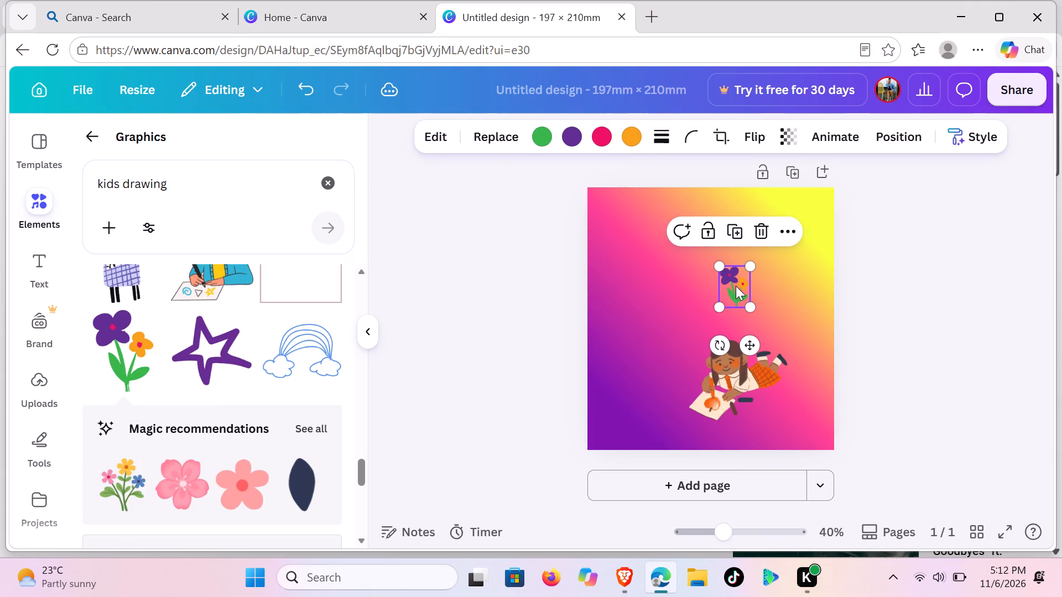
drag(736, 286, 616, 217)
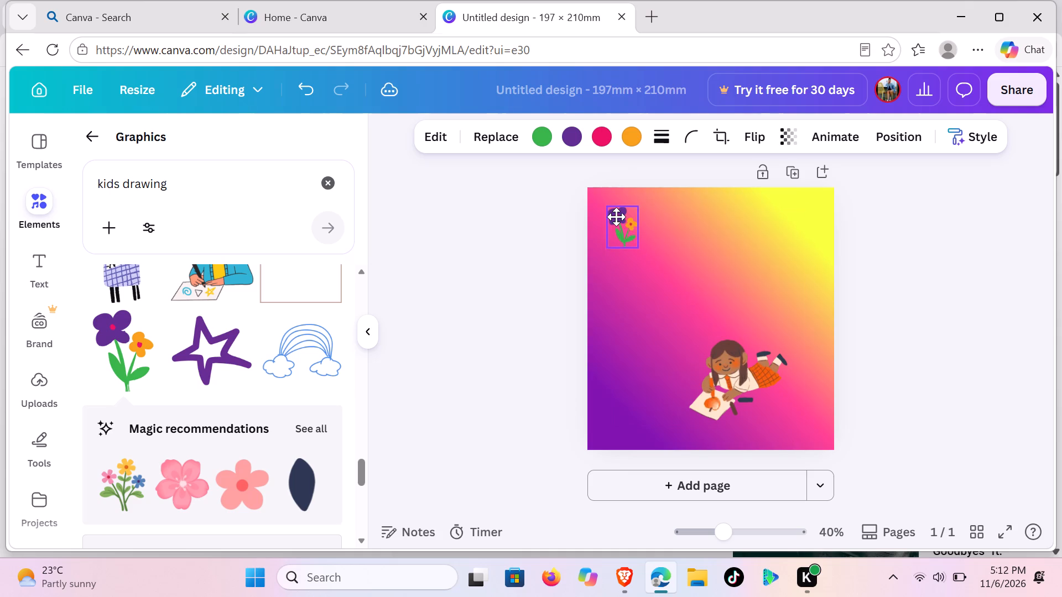
drag(616, 217, 613, 216)
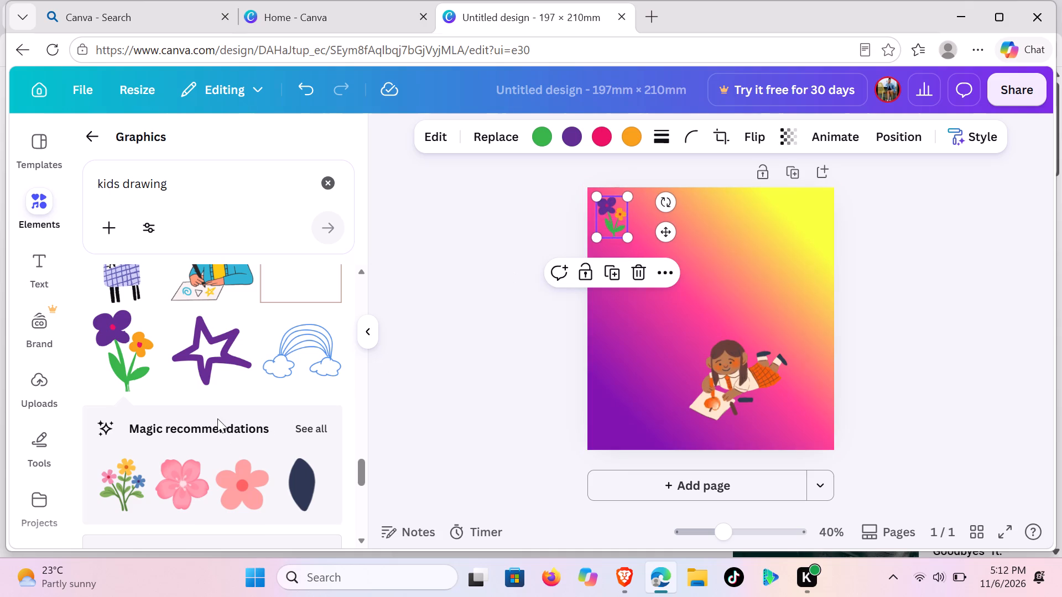
Add the recommended pink, yellow and blue flower bouquet graphic to the page.
scroll(217, 418, down, 1)
click(135, 395)
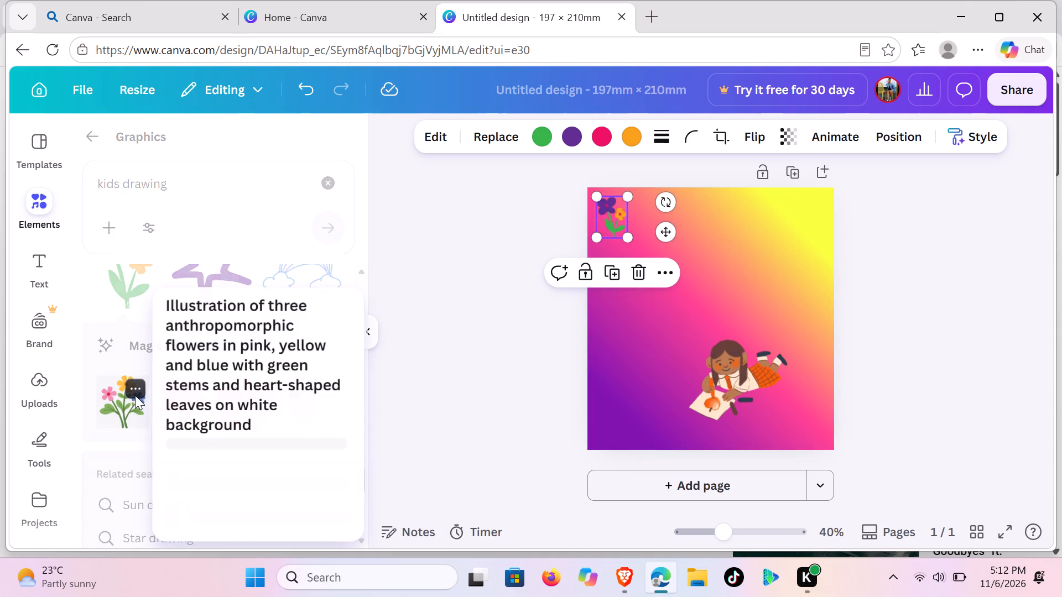
click(121, 412)
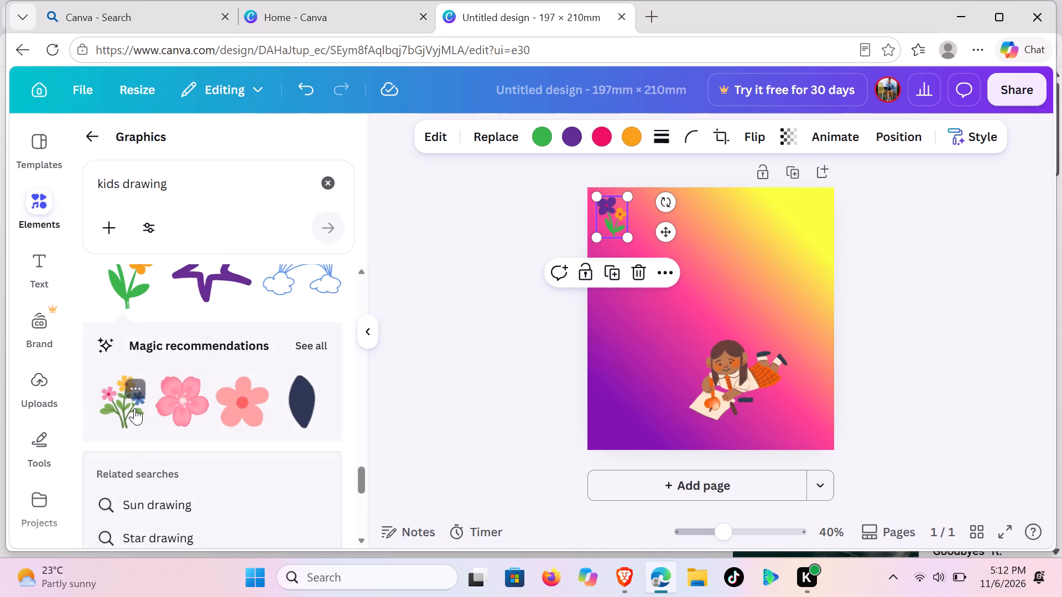
click(127, 411)
Add the pink and teal flower graphic, shrink it to a tiny size and place it below the purple flower near the page's left edge.
scroll(235, 374, down, 2)
scroll(235, 374, up, 1)
scroll(235, 374, down, 3)
click(218, 395)
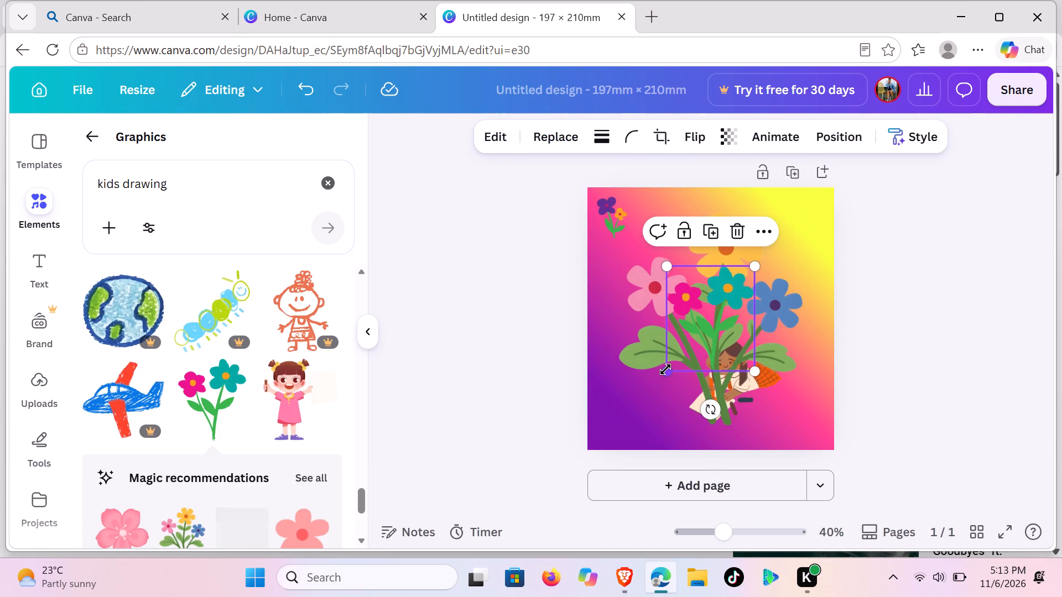
drag(665, 369, 730, 280)
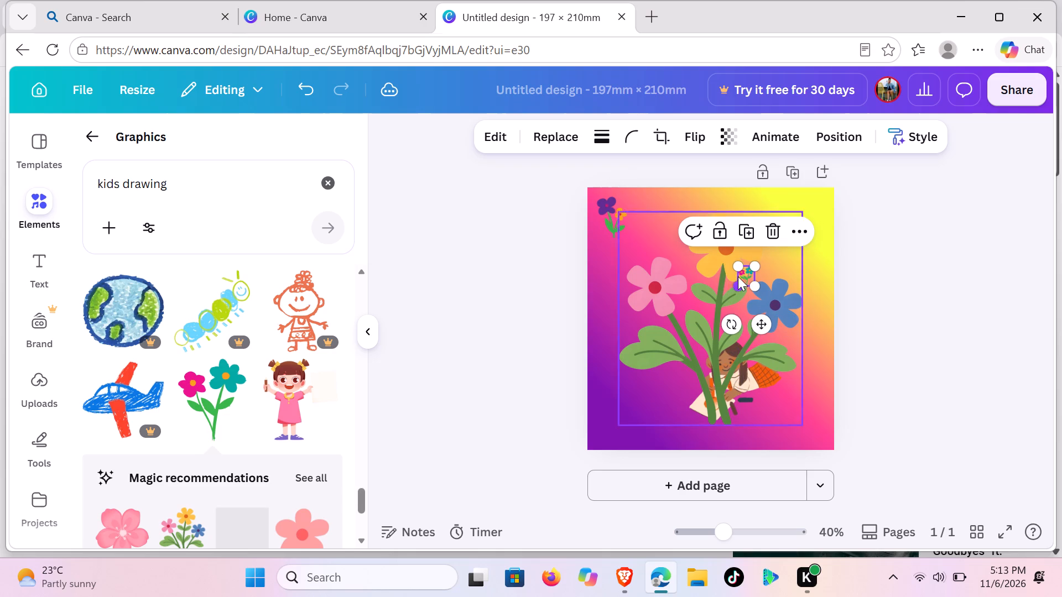
drag(738, 275, 602, 264)
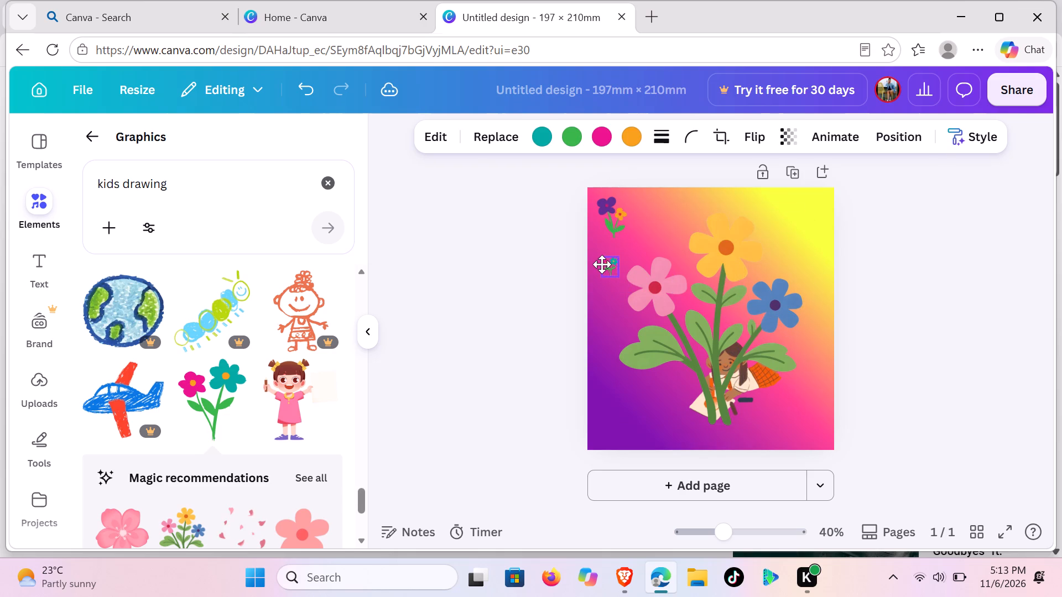
drag(602, 264, 603, 263)
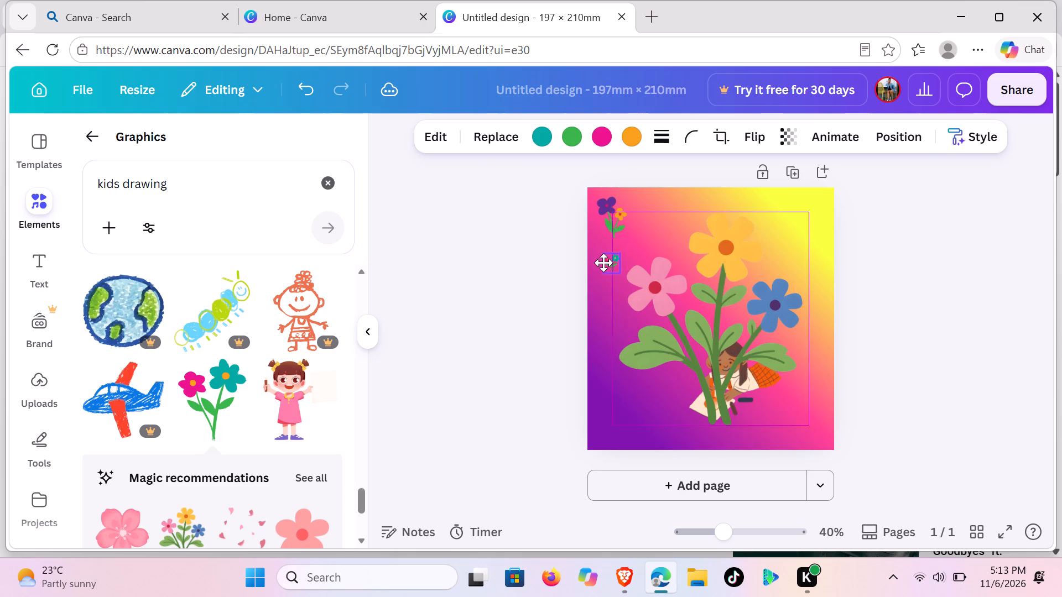
Shrink the pink, yellow and blue flower bouquet to a small accent and place it in the page's lower-right corner.
drag(603, 263, 603, 263)
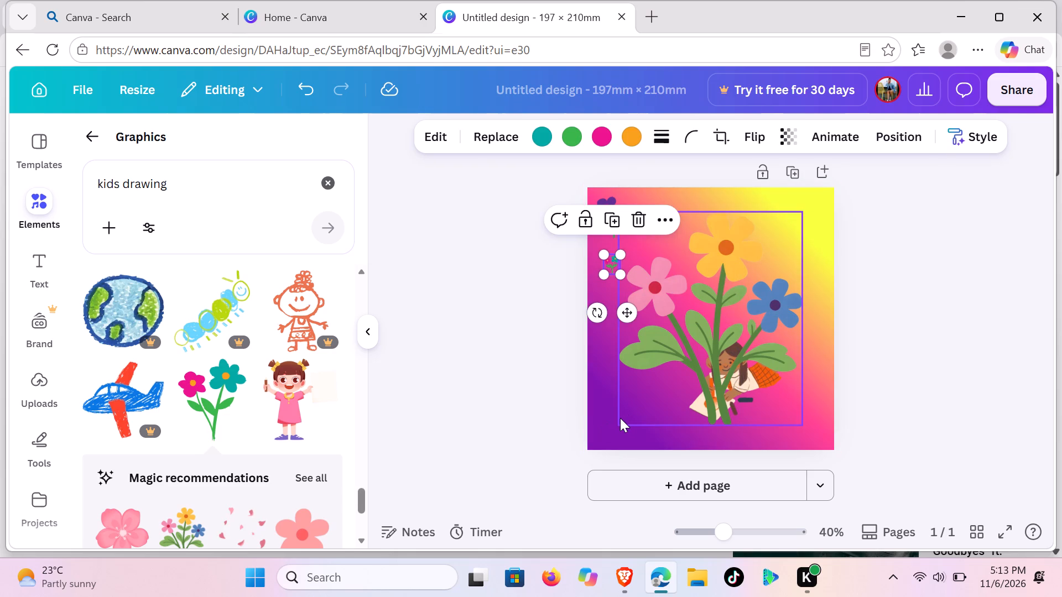
drag(619, 419, 653, 390)
drag(653, 387, 643, 397)
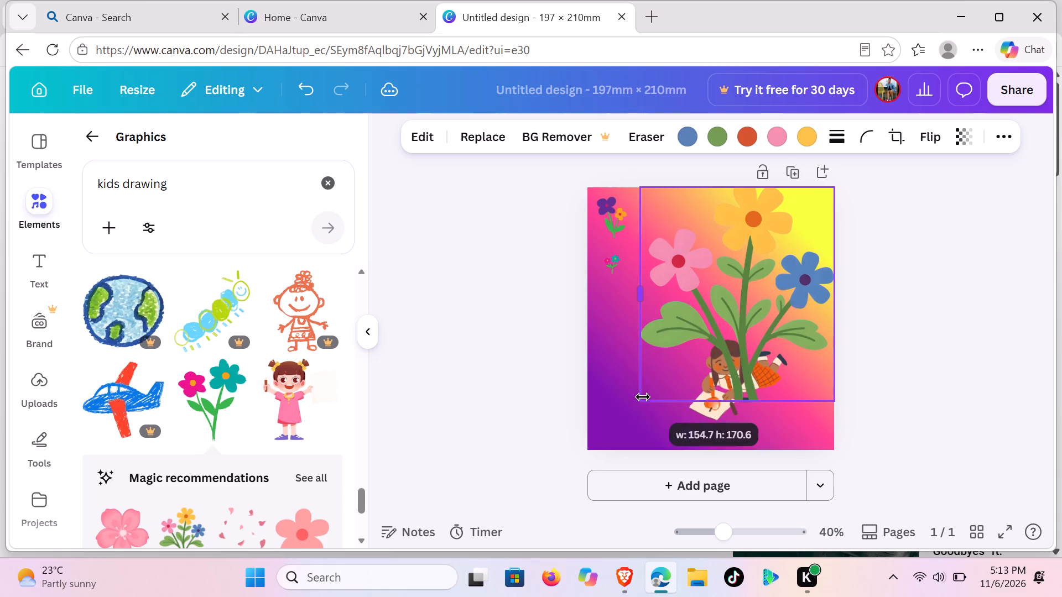
drag(643, 397, 641, 405)
drag(640, 405, 740, 258)
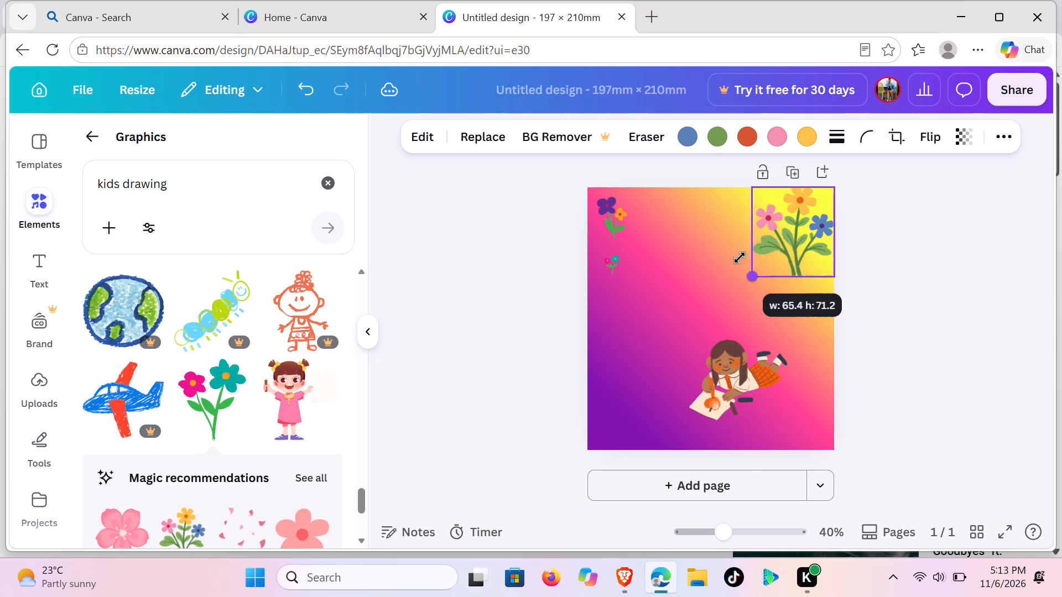
drag(740, 258, 785, 206)
drag(812, 202, 787, 241)
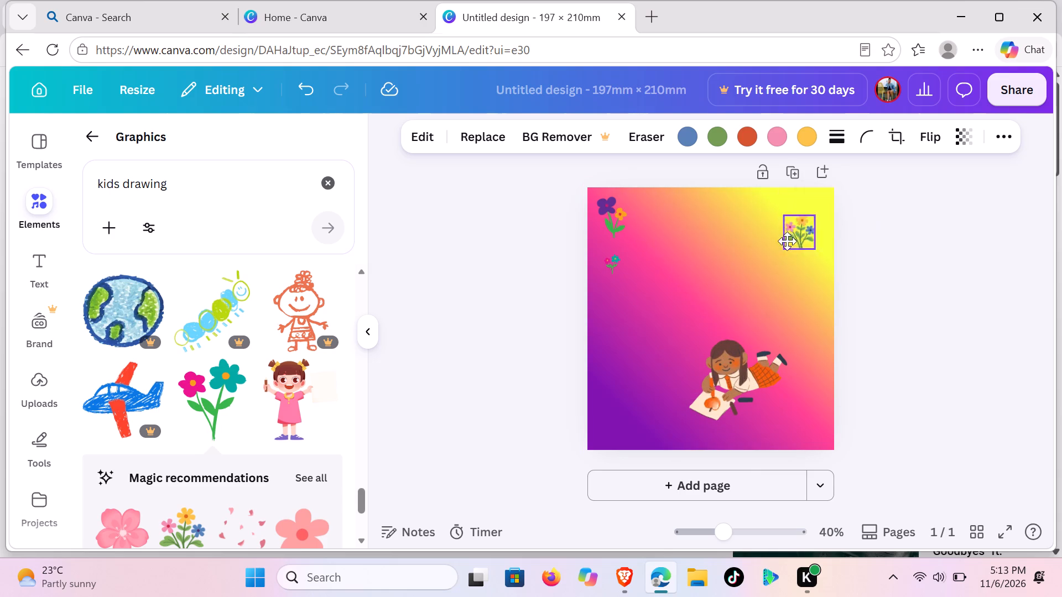
drag(787, 241, 666, 233)
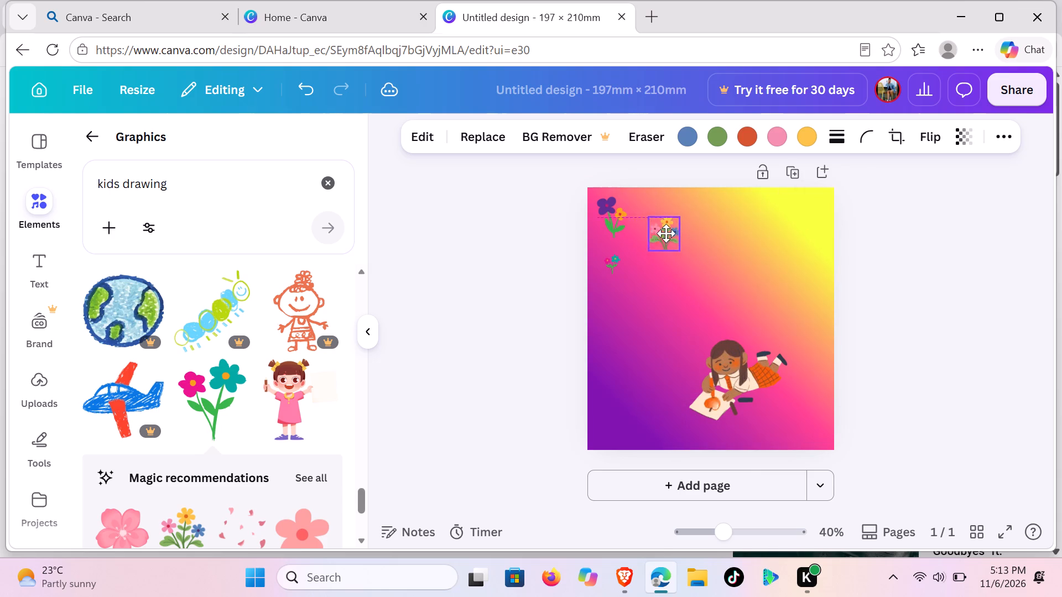
drag(666, 233, 808, 431)
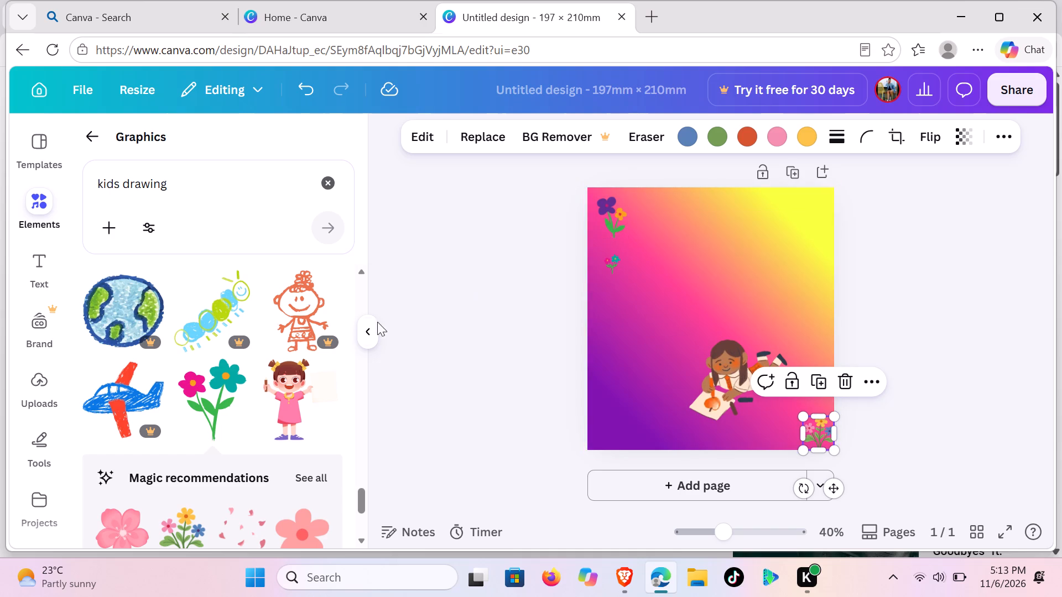
Rotate the purple and orange flower graphic nearly upside down and move it closer to the page's upper-left corner.
click(613, 219)
drag(668, 195, 668, 195)
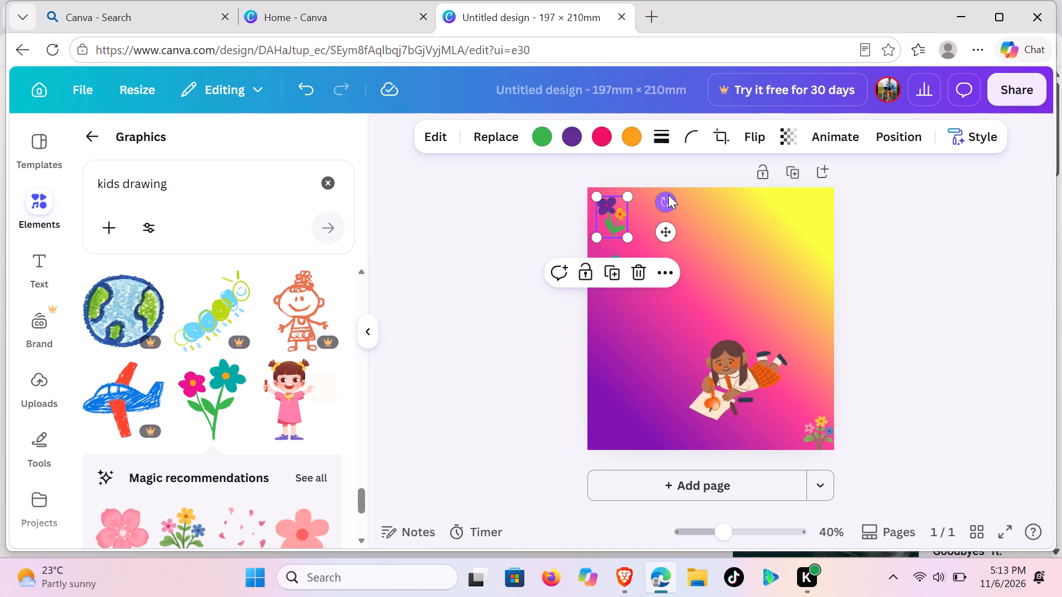
drag(668, 195, 642, 330)
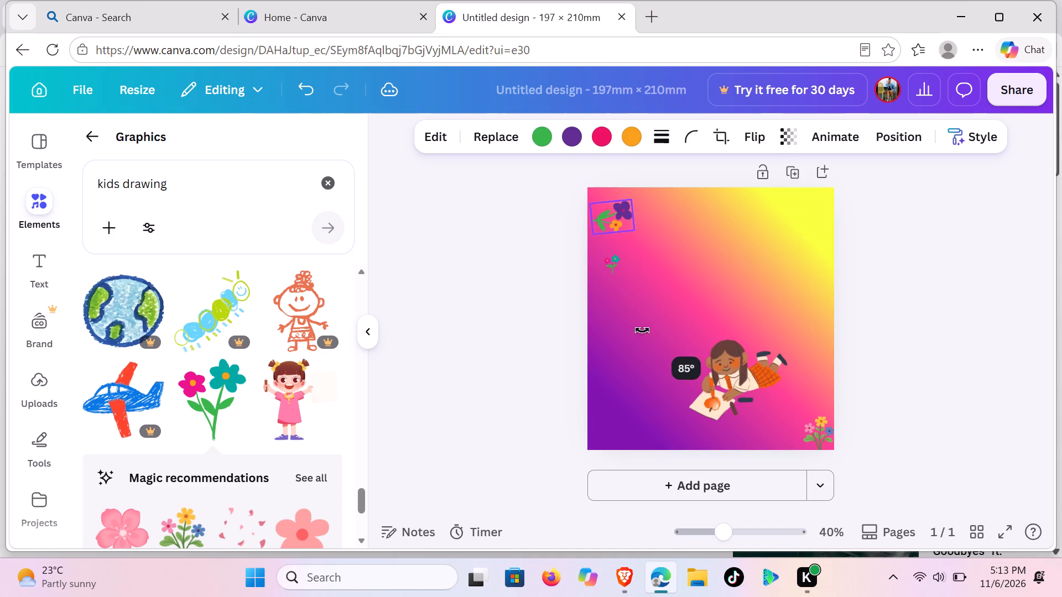
drag(642, 330, 490, 279)
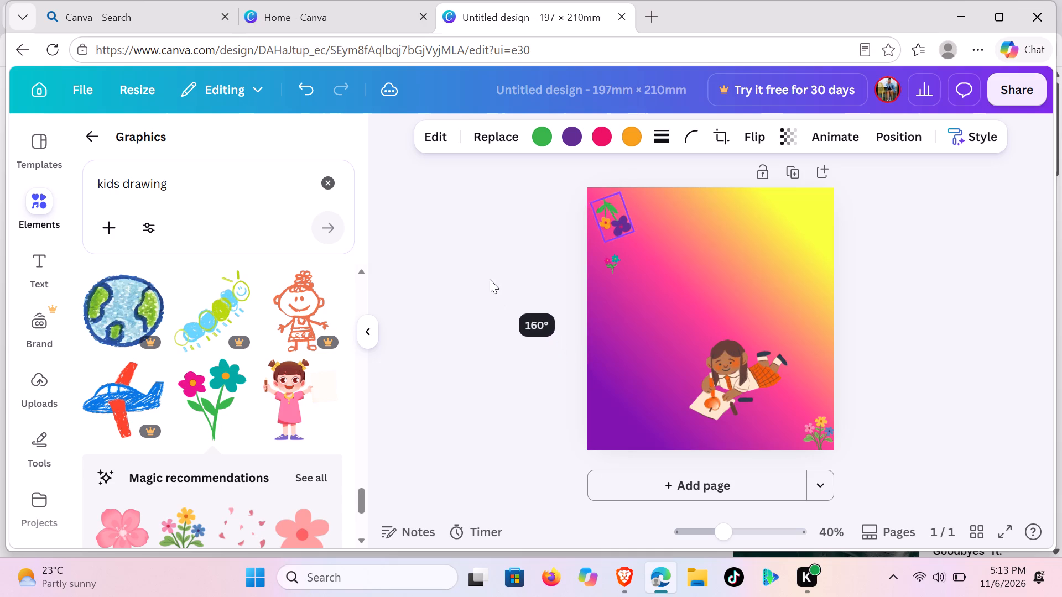
drag(490, 279, 472, 245)
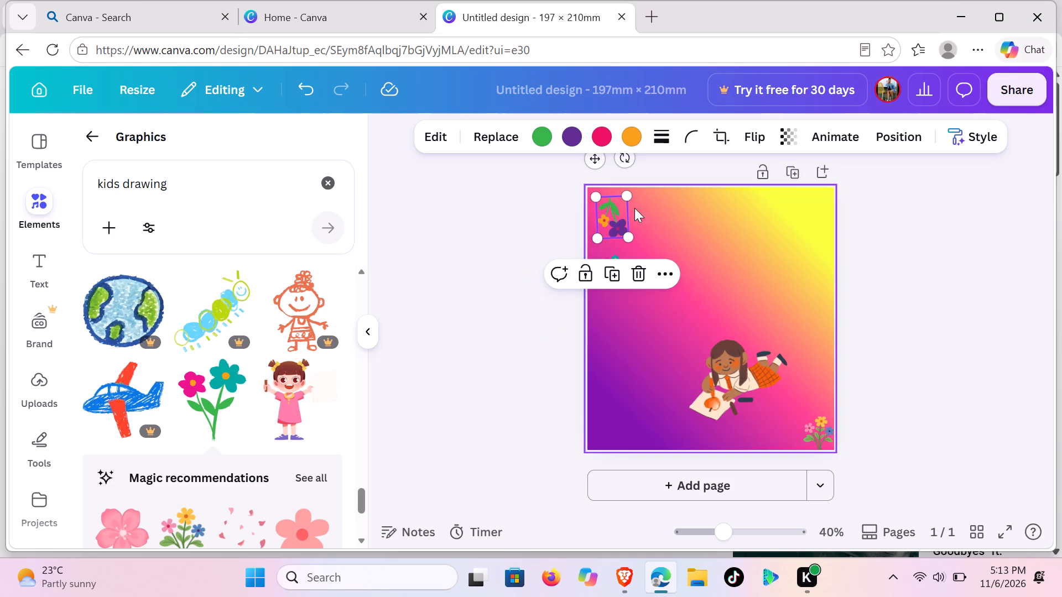
drag(608, 208, 595, 206)
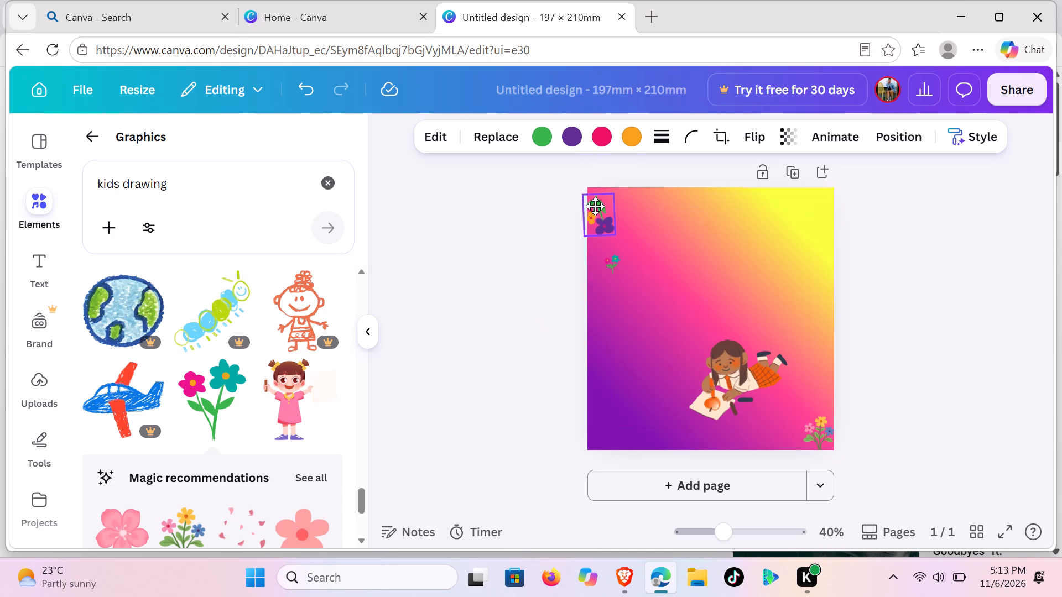
drag(595, 206, 598, 202)
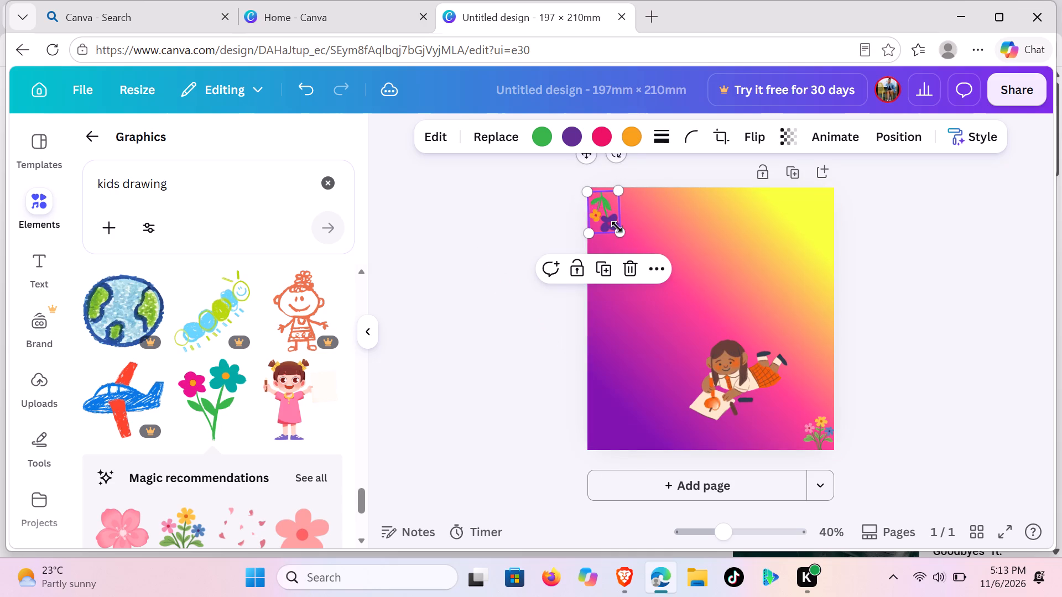
click(649, 226)
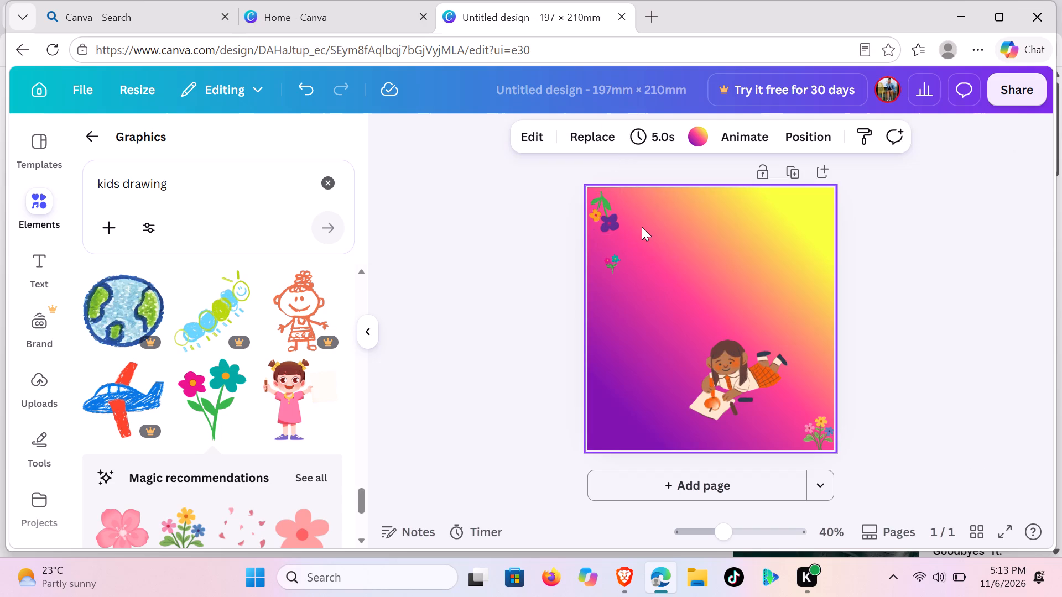
click(642, 225)
click(639, 222)
Tilt the purple and orange flower slightly so its stem leans into the upper-left corner, and nudge it up to the page's top edge.
click(597, 202)
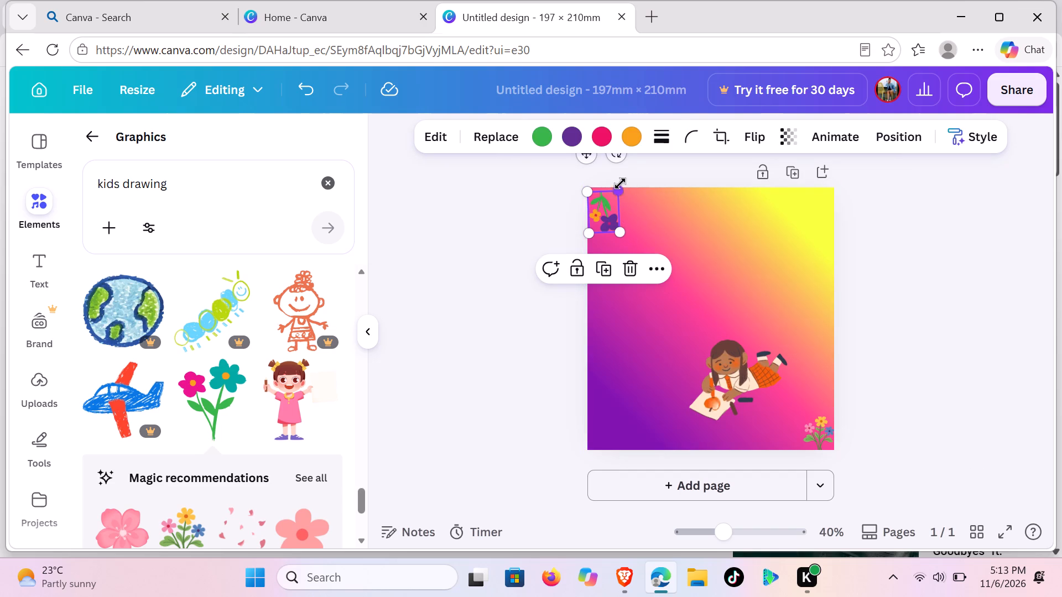
drag(617, 155, 624, 153)
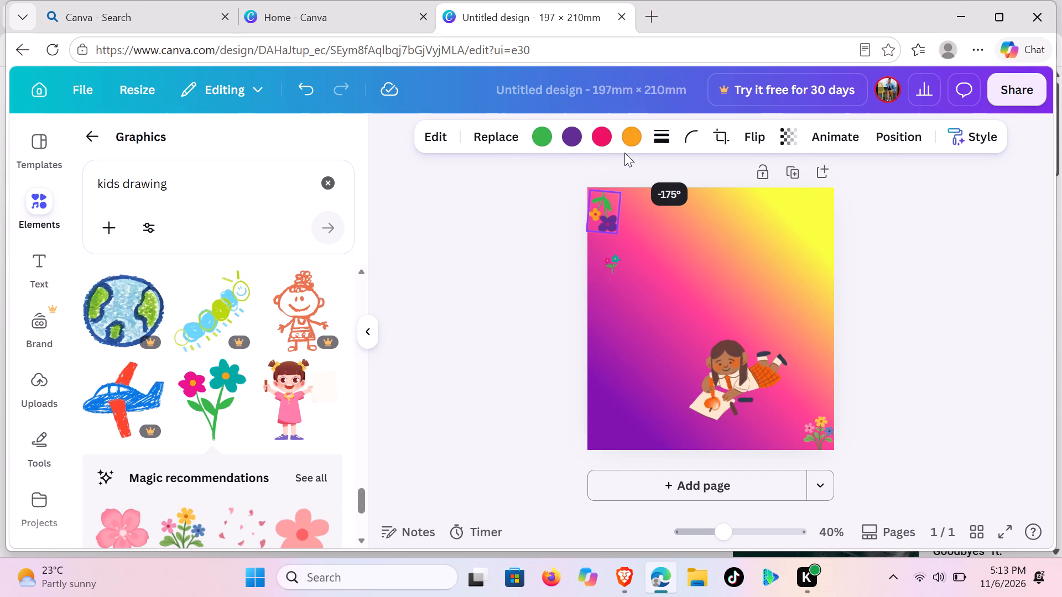
drag(624, 153, 612, 167)
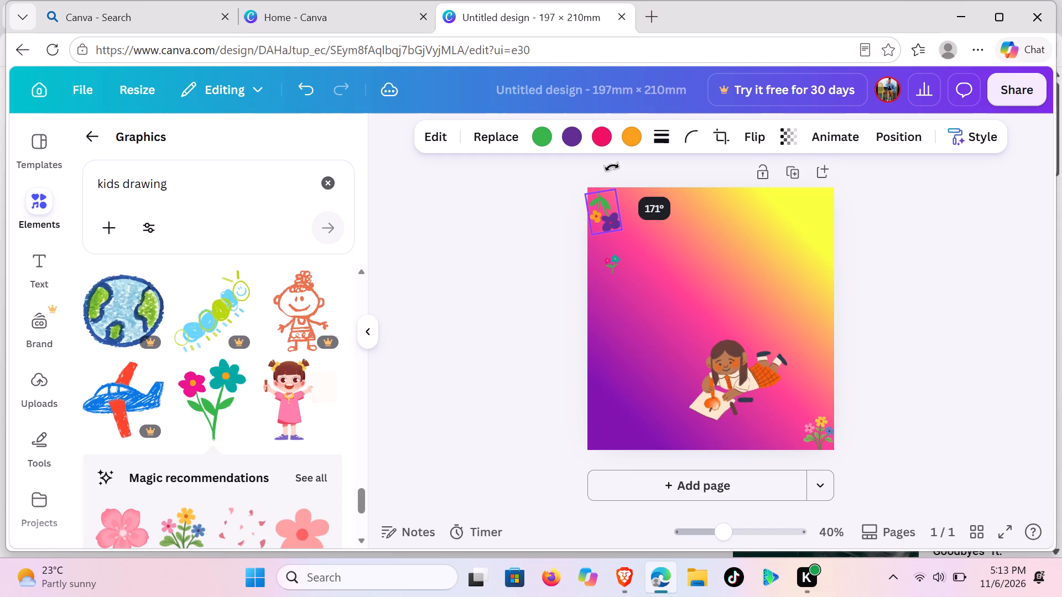
drag(612, 167, 595, 188)
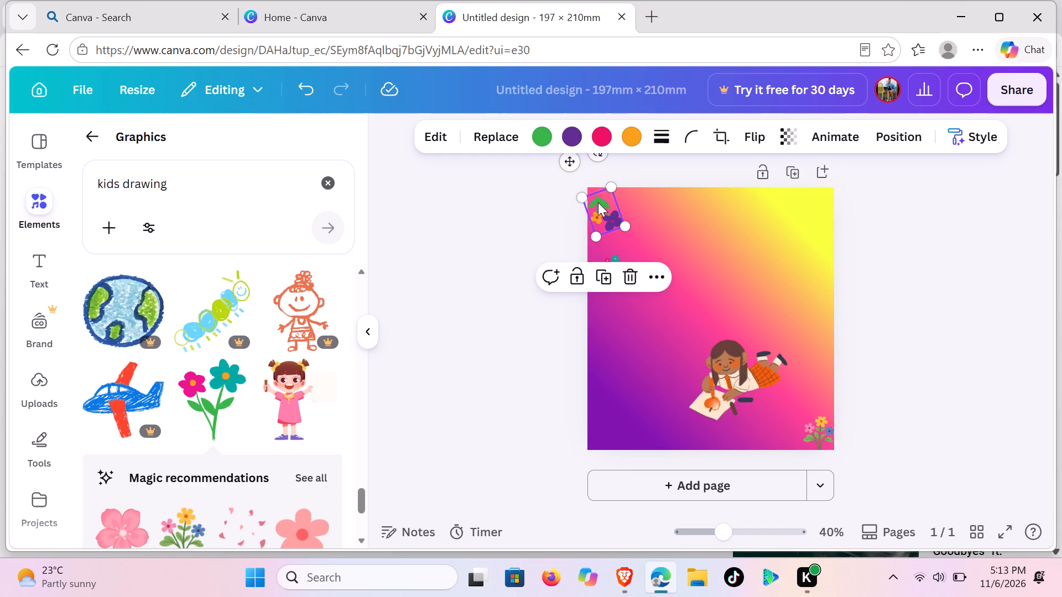
drag(600, 203, 600, 196)
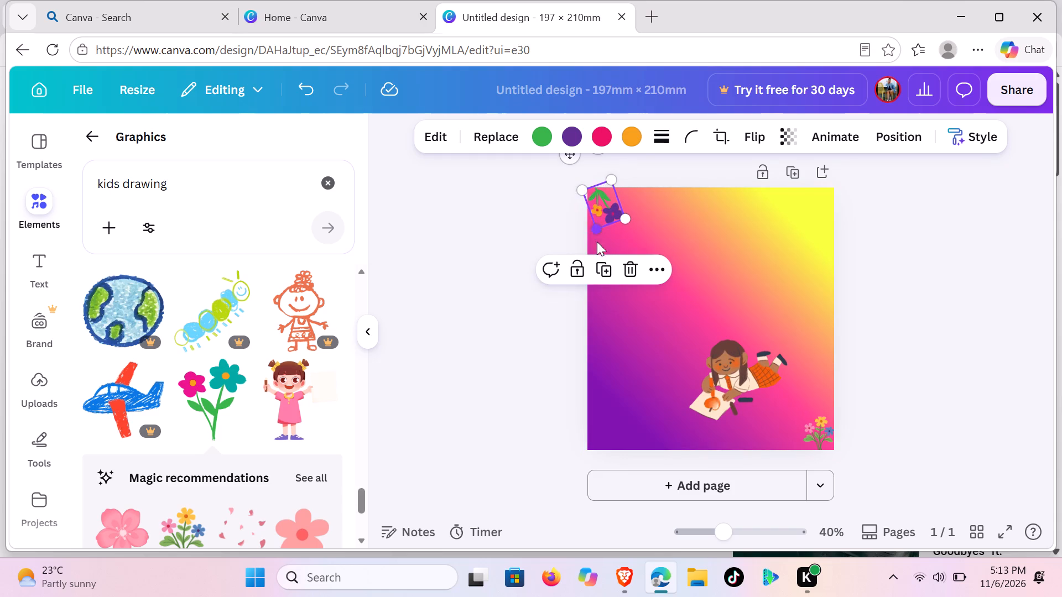
click(657, 226)
Enlarge the pink and teal flower slightly, rotate its blooms downward, and place it against the page's left edge just below the purple flower.
click(615, 251)
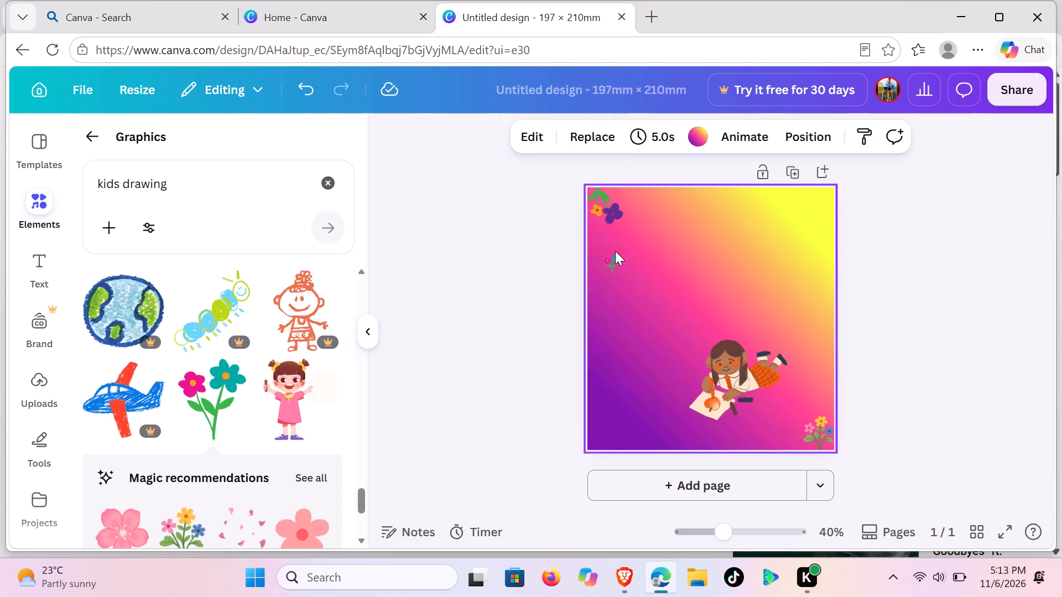
click(609, 260)
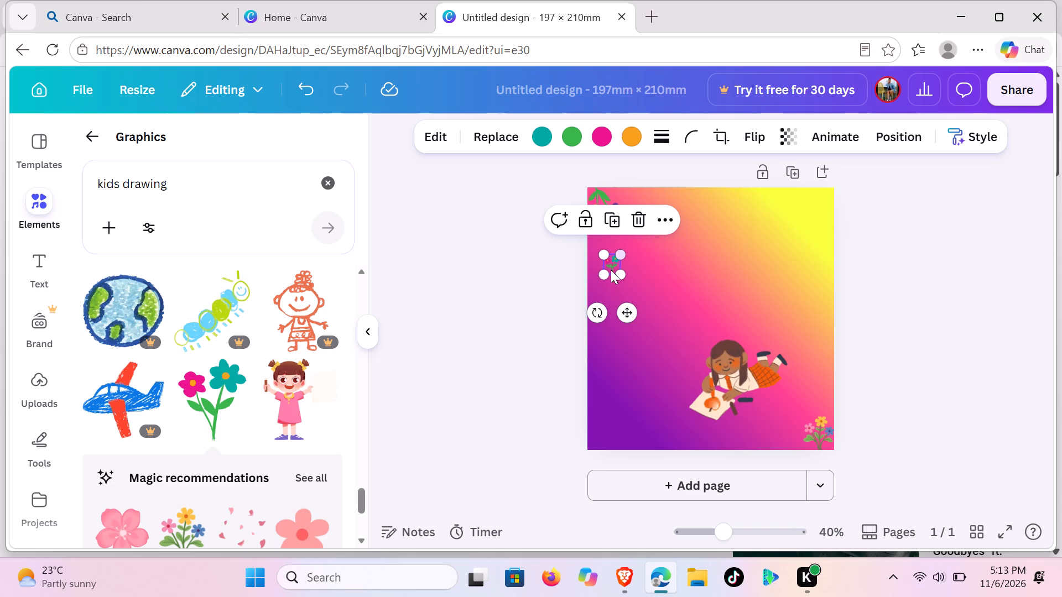
drag(606, 273, 606, 293)
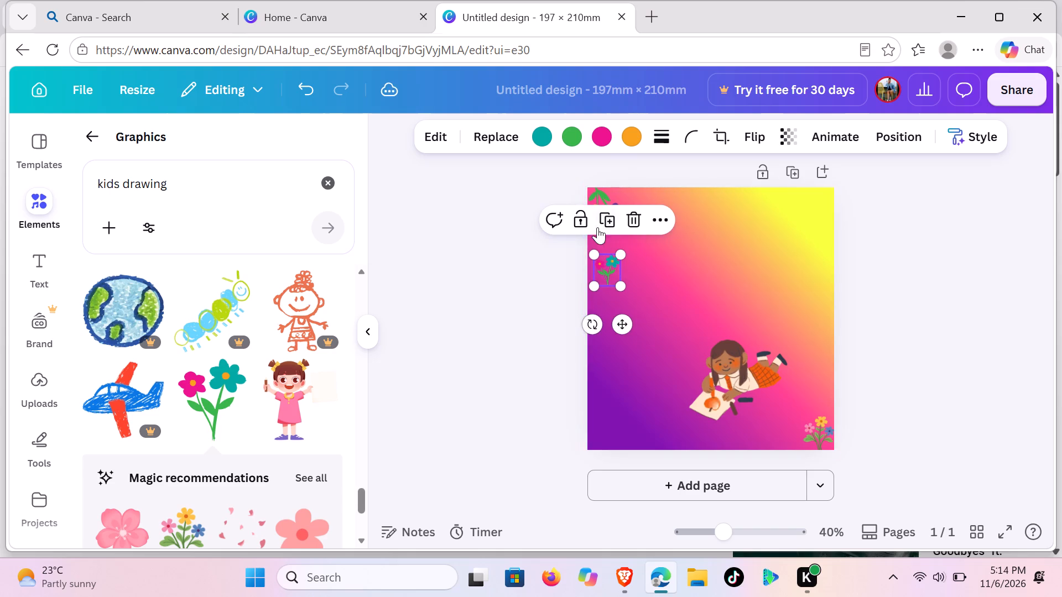
drag(590, 325, 583, 273)
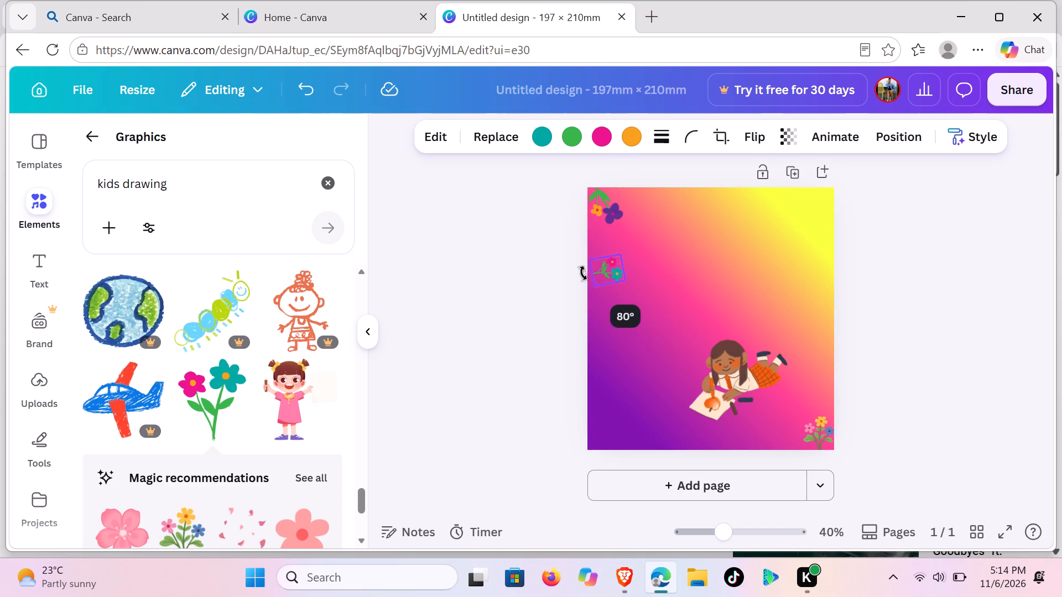
drag(583, 273, 586, 243)
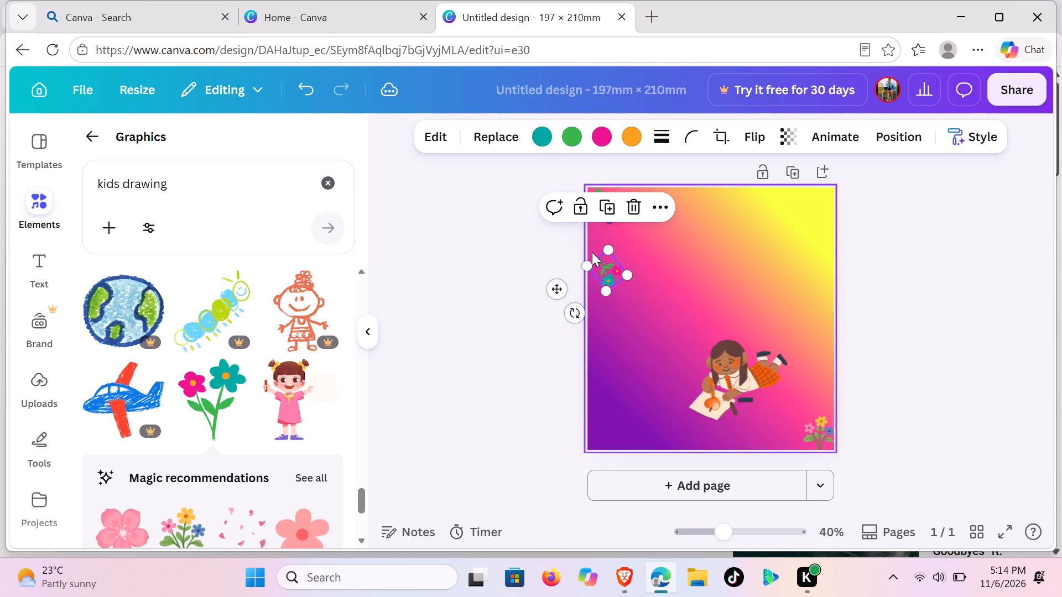
drag(606, 260, 607, 212)
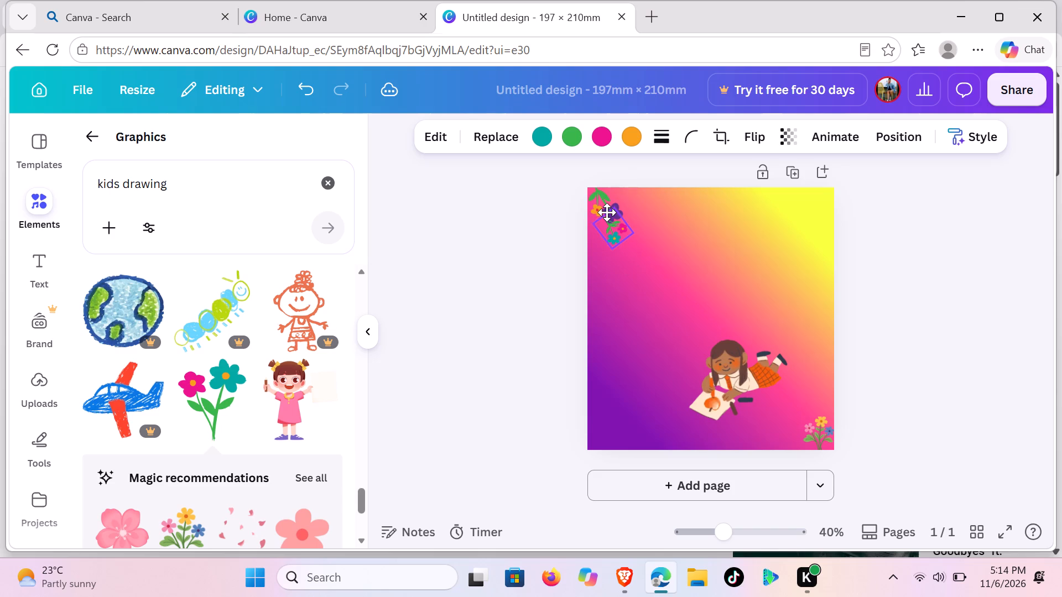
drag(607, 212, 595, 226)
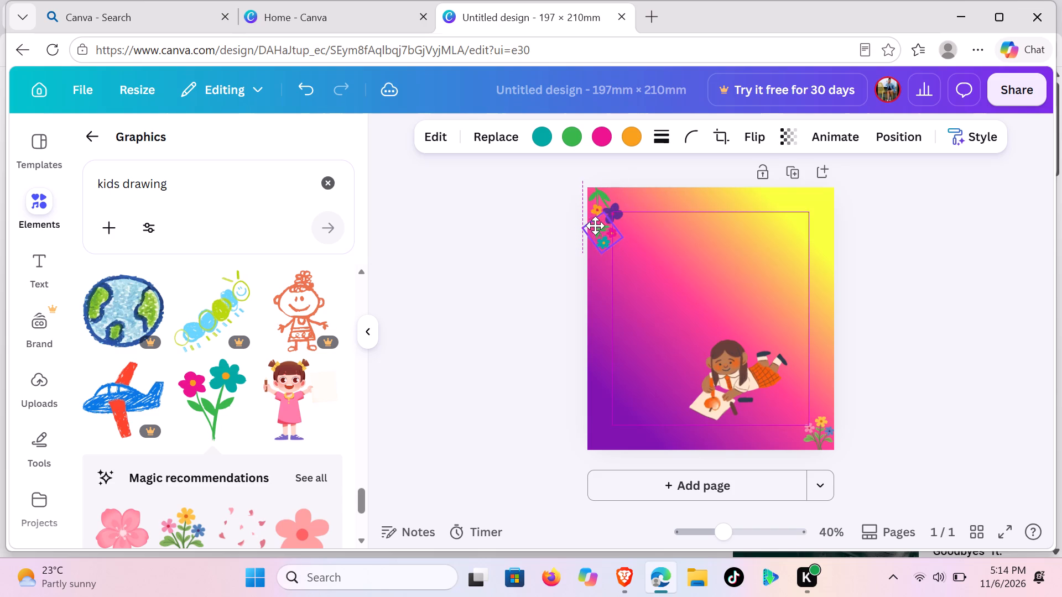
drag(595, 226, 596, 228)
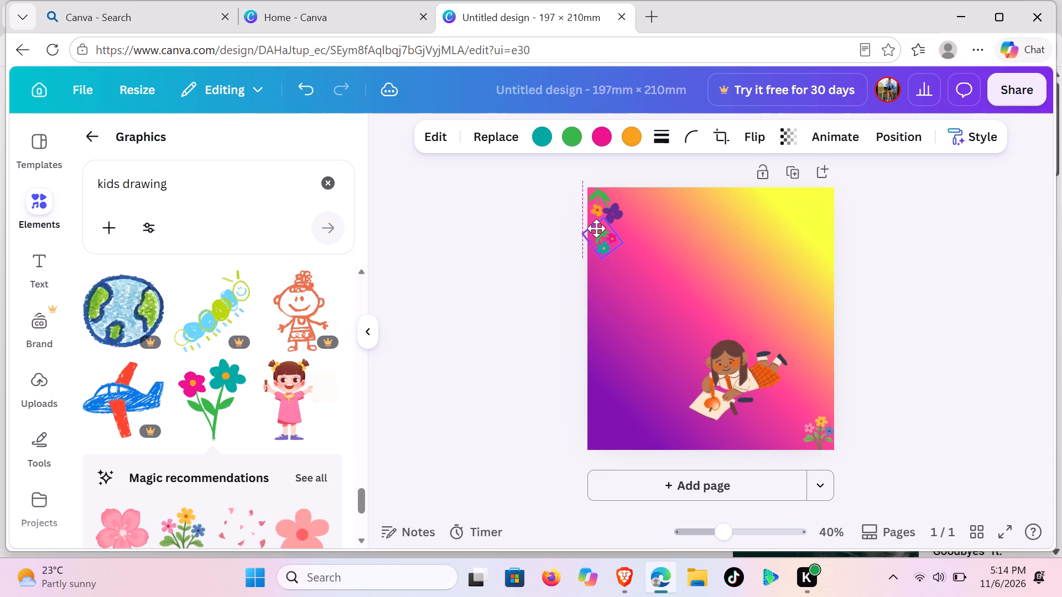
drag(596, 228, 595, 228)
drag(597, 240, 602, 241)
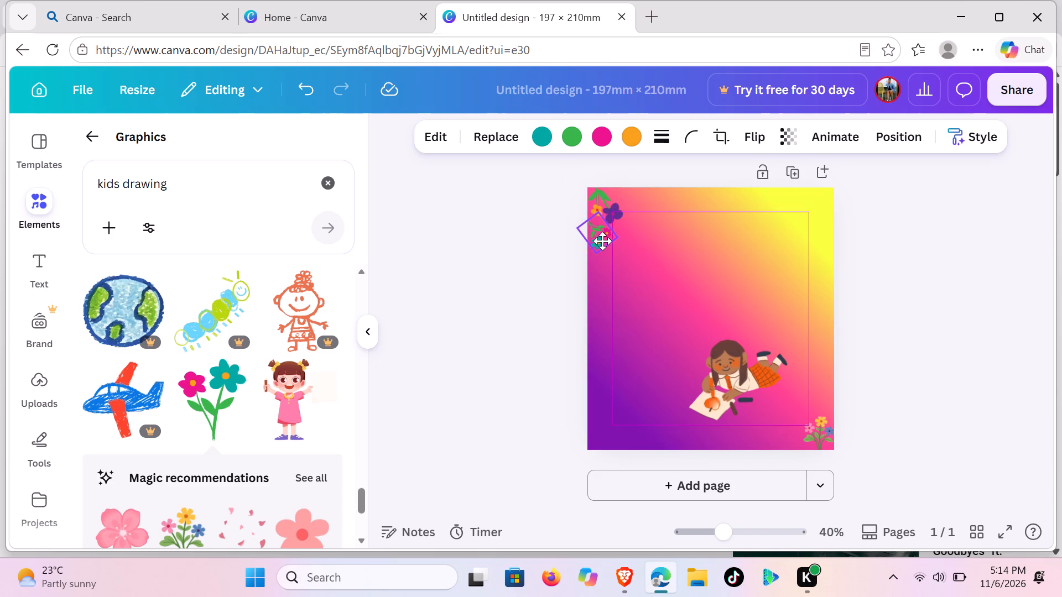
drag(602, 241, 602, 251)
click(627, 287)
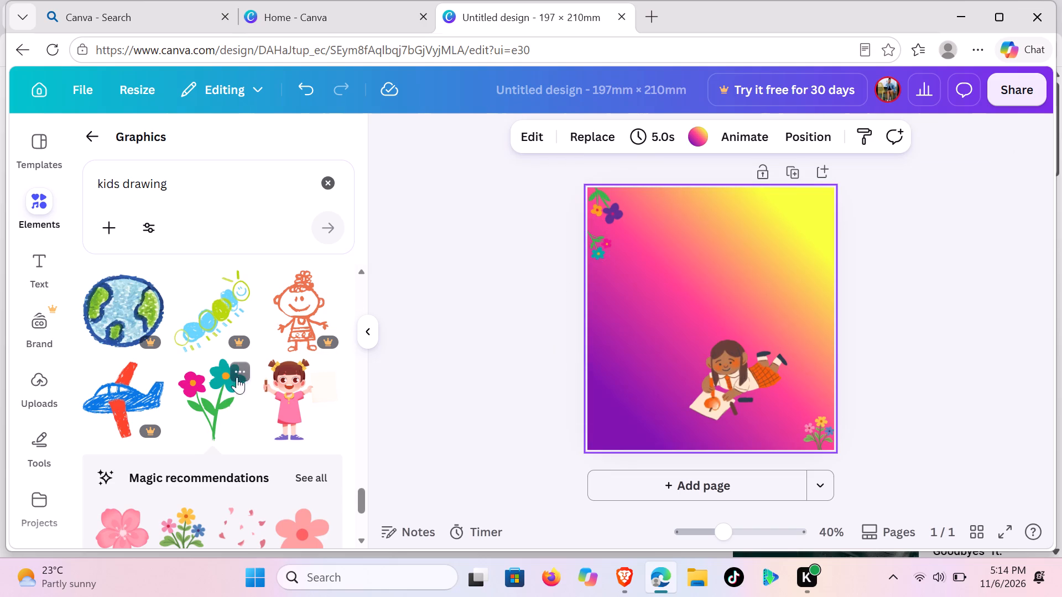
Add the pink flower with a green stem and leaves from the full set of recommended graphics.
scroll(246, 363, down, 3)
scroll(246, 363, up, 1)
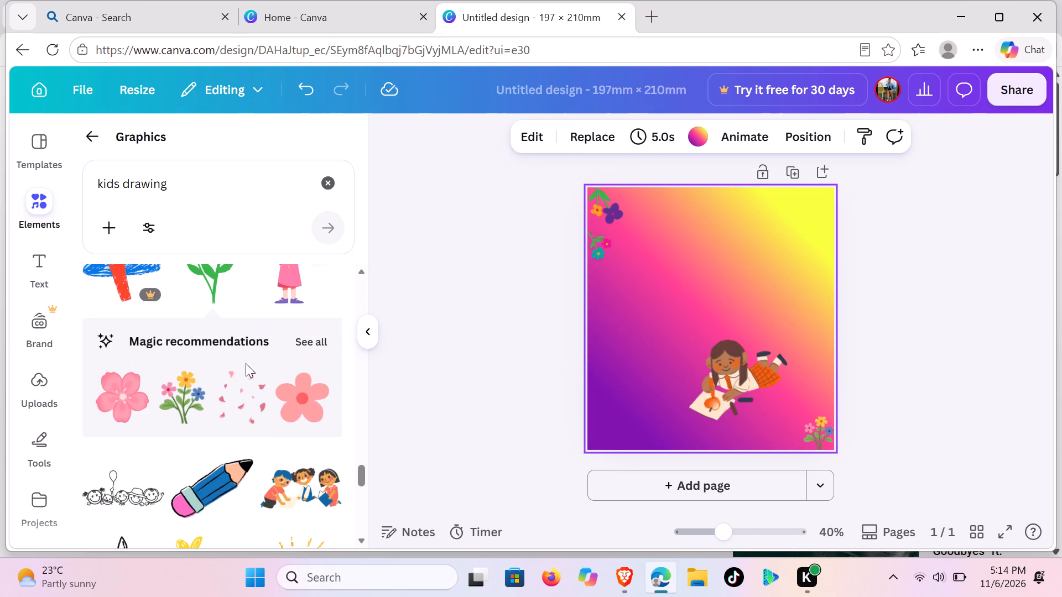
click(321, 339)
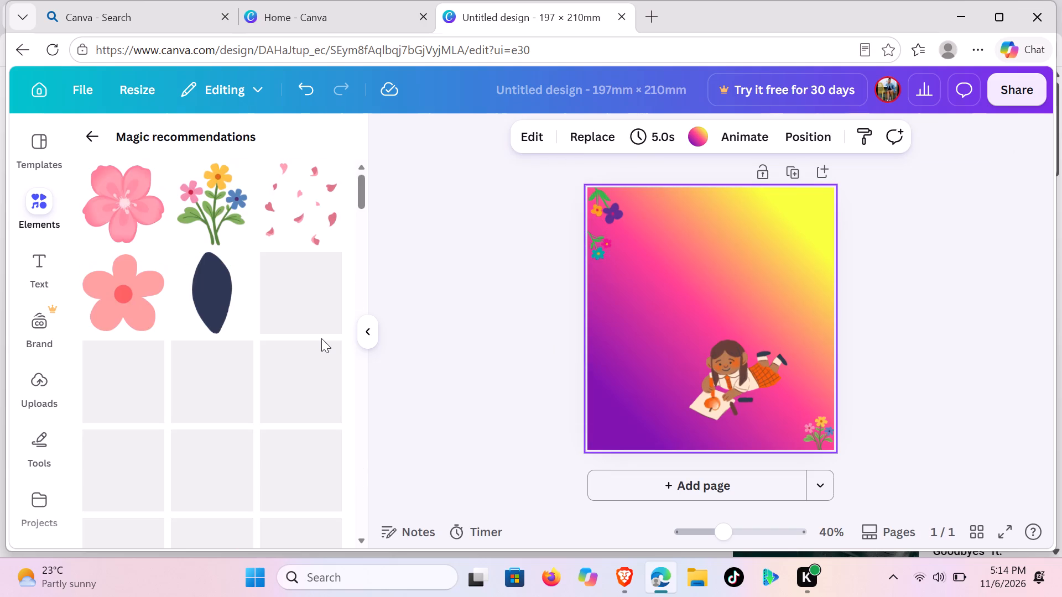
scroll(268, 296, down, 3)
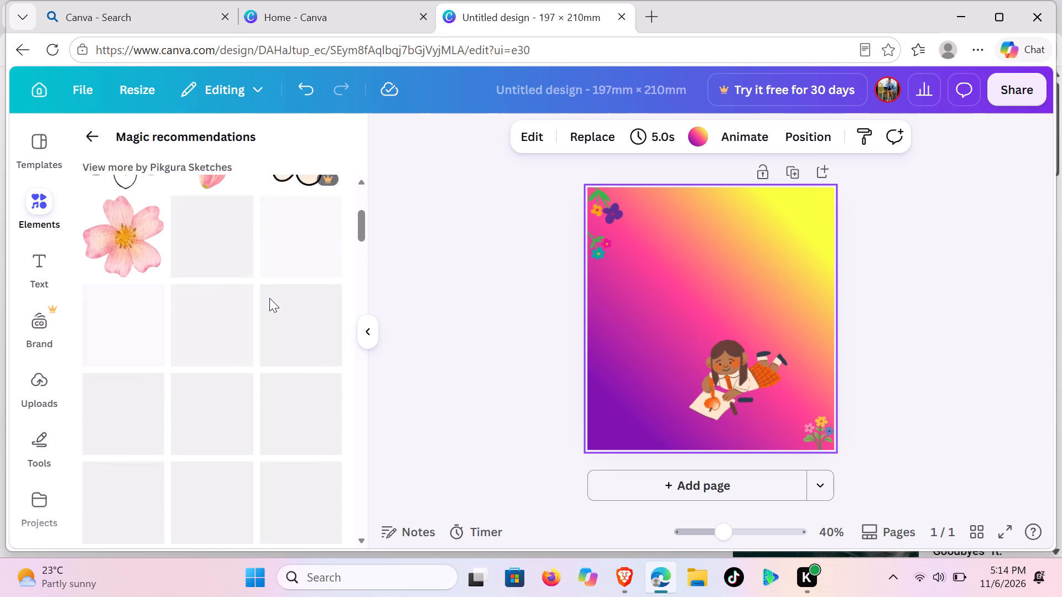
scroll(269, 298, up, 2)
scroll(270, 299, down, 3)
scroll(270, 300, up, 1)
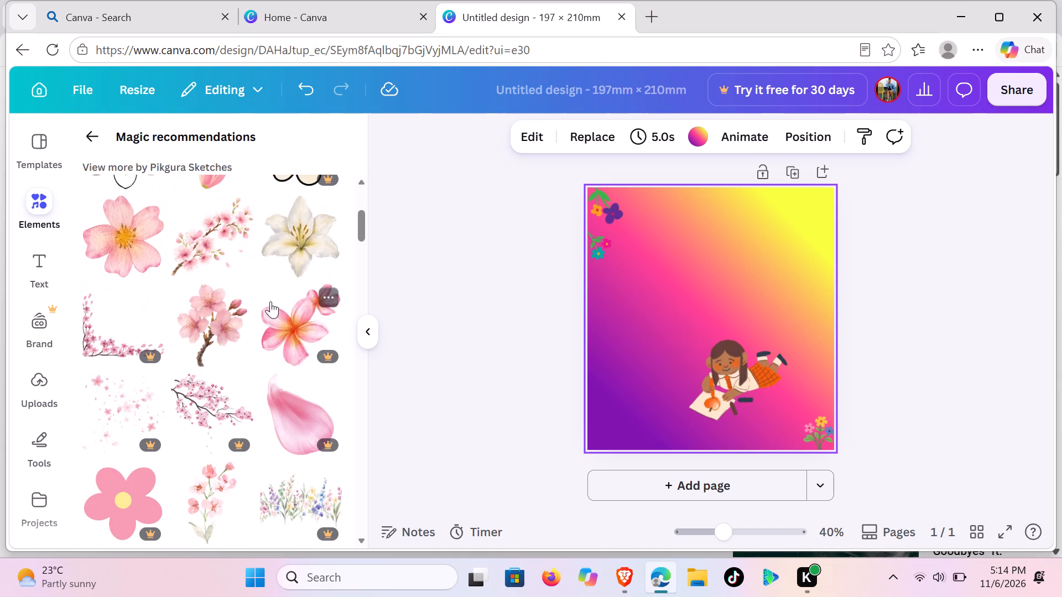
scroll(267, 335, down, 2)
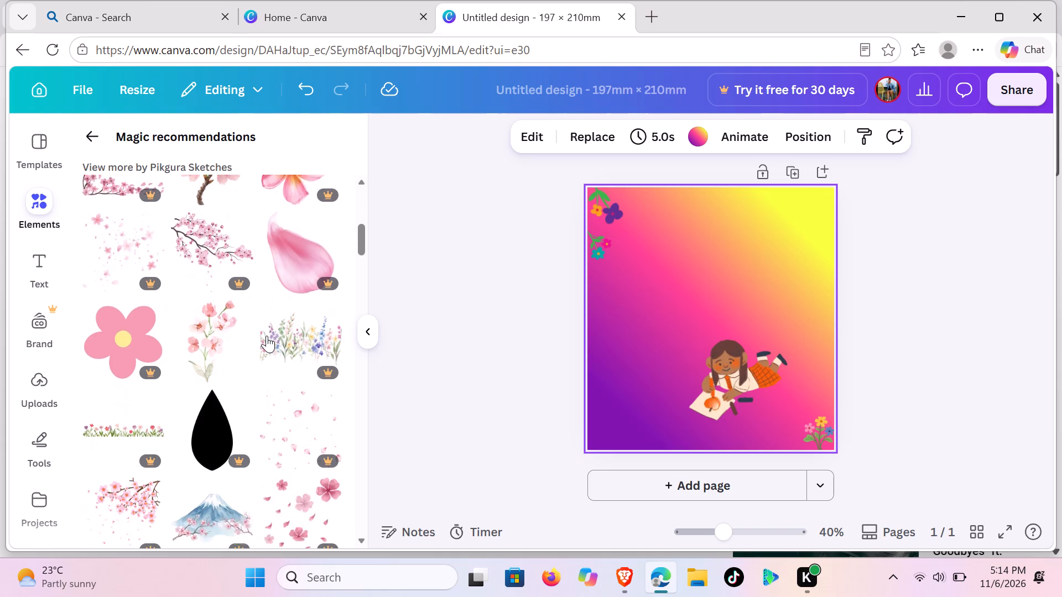
scroll(267, 336, down, 7)
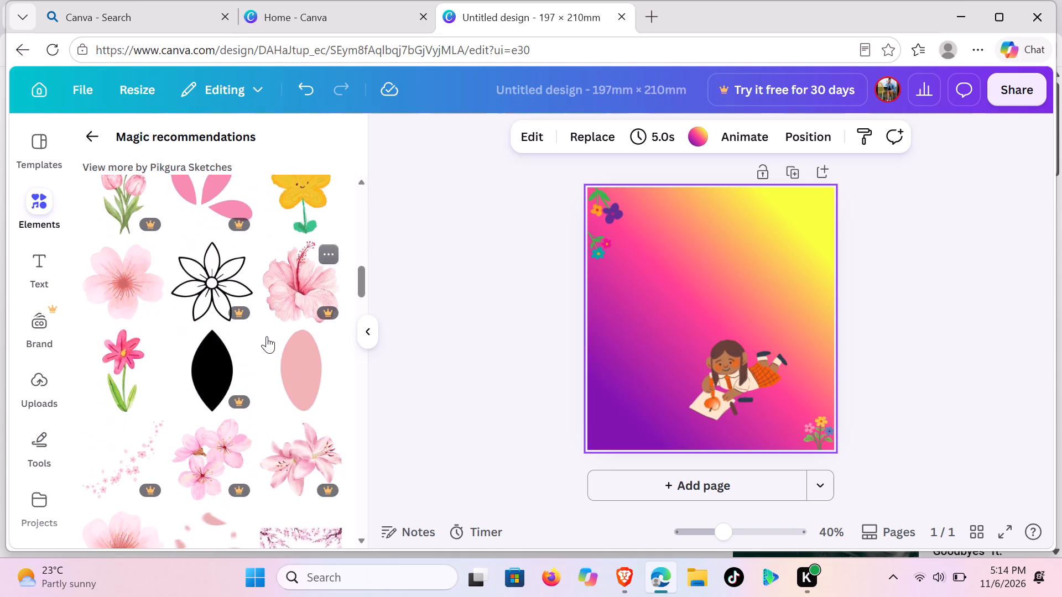
click(125, 328)
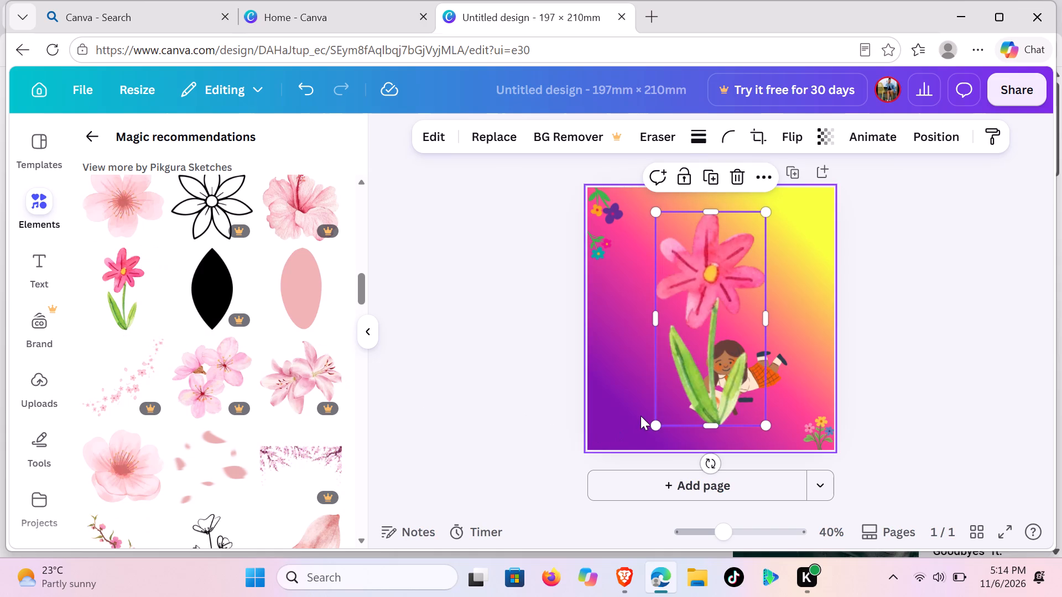
Shrink the pink long-stemmed flower to a small accent and rotate it nearly upside down with its stem leaning toward the upper right.
drag(659, 427, 705, 341)
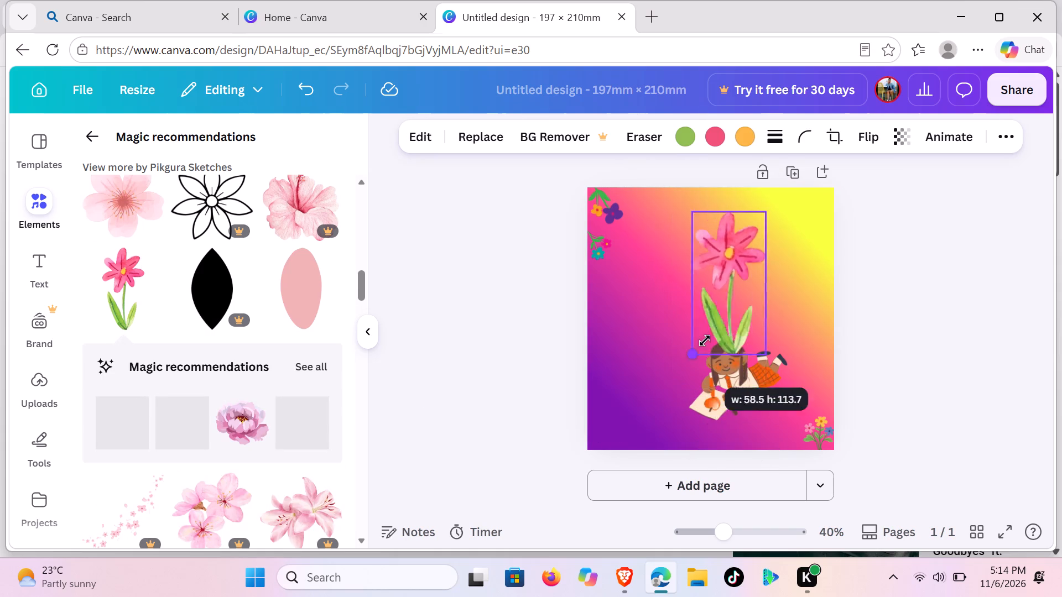
drag(705, 341, 744, 250)
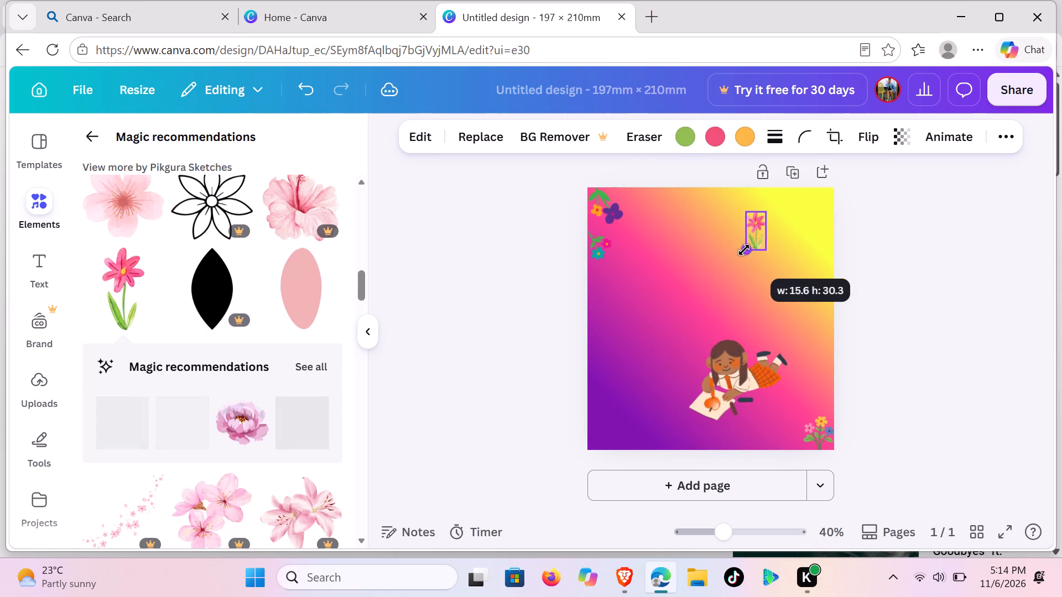
drag(744, 250, 741, 257)
drag(740, 295, 762, 301)
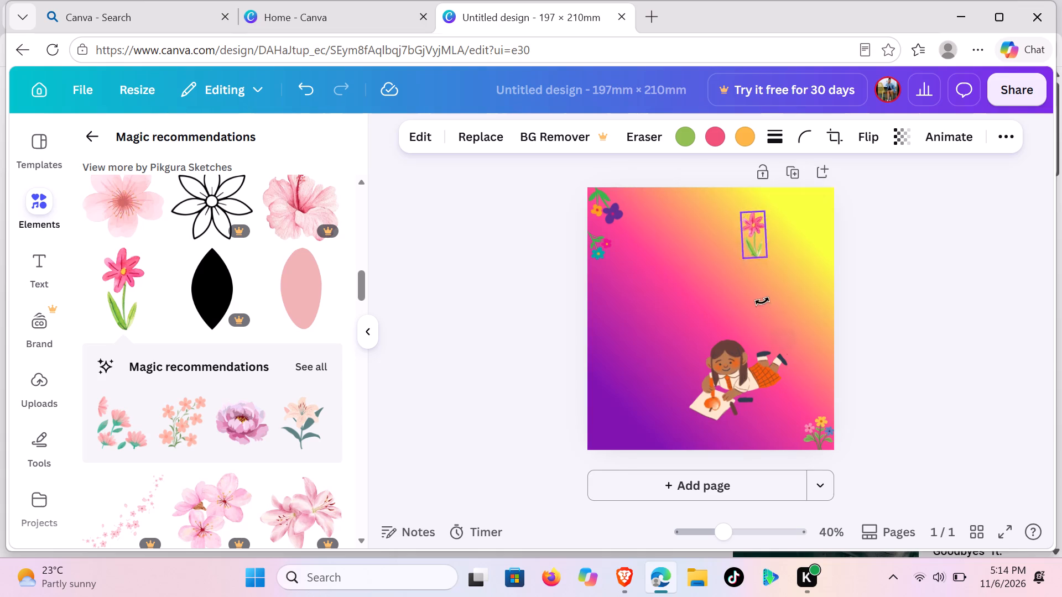
drag(762, 301, 779, 203)
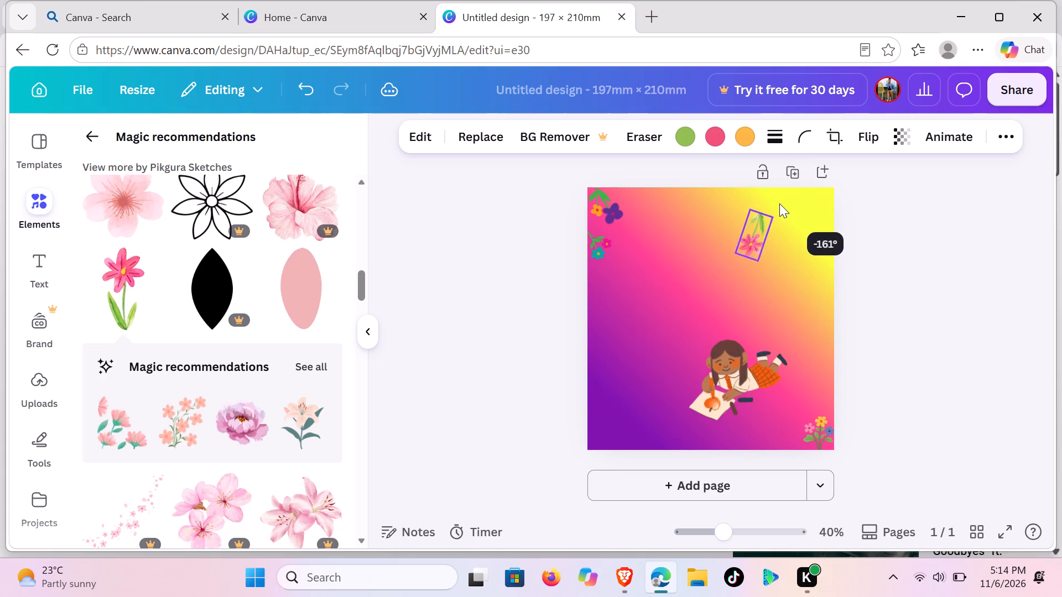
drag(779, 203, 773, 208)
Place the pink flower in the page's upper-right corner, with its stem pointing into the corner.
drag(759, 224, 801, 217)
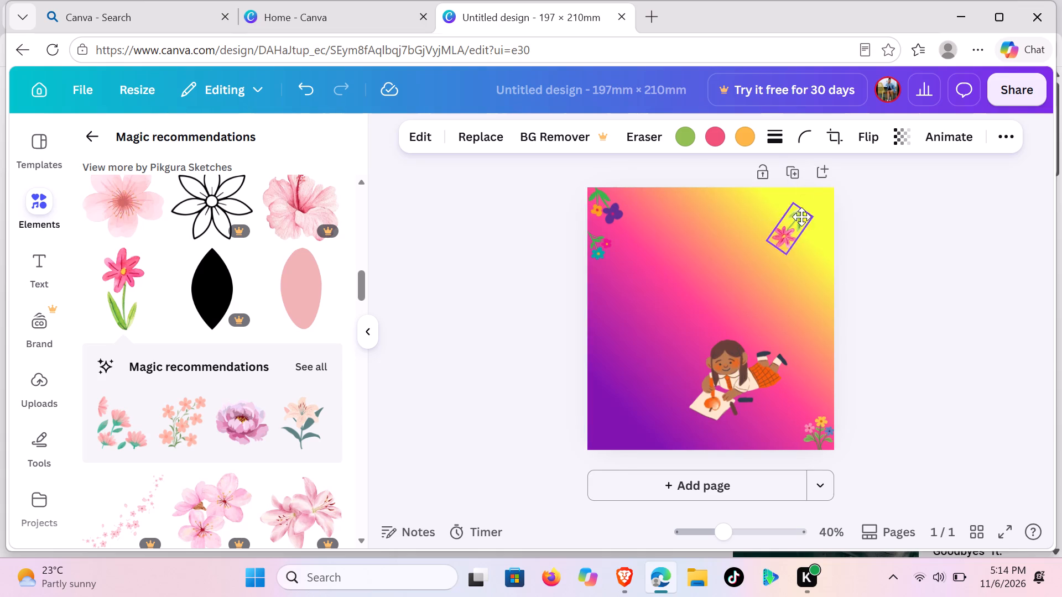
drag(801, 217, 821, 202)
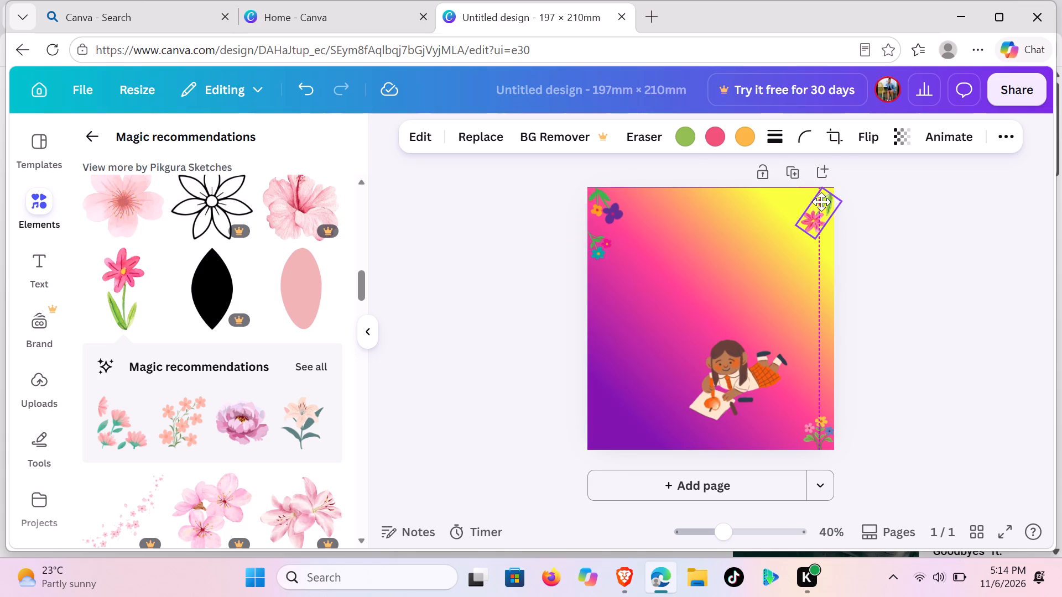
drag(821, 202, 821, 202)
click(720, 243)
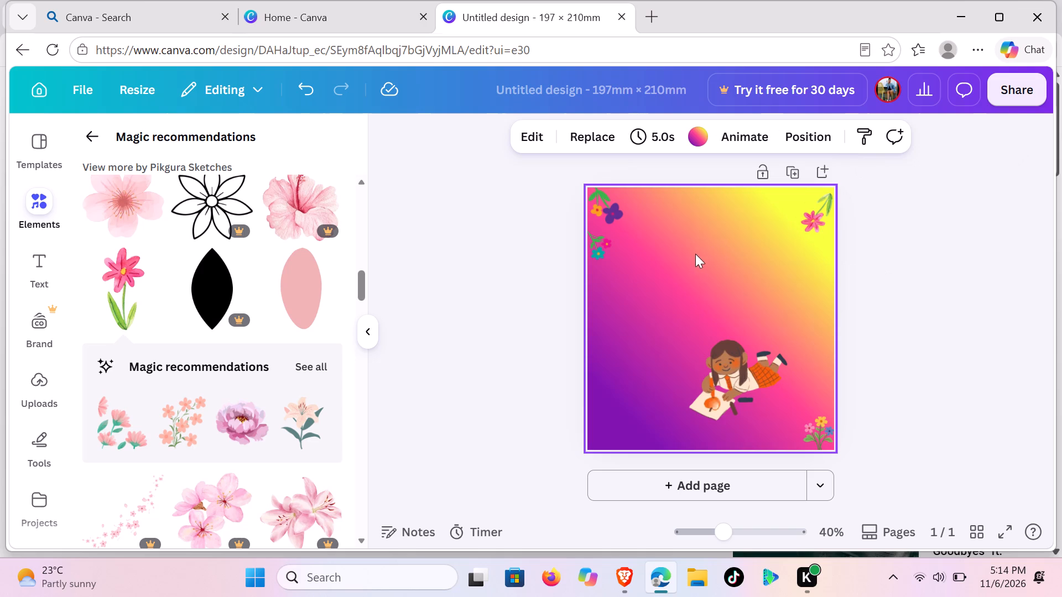
click(822, 203)
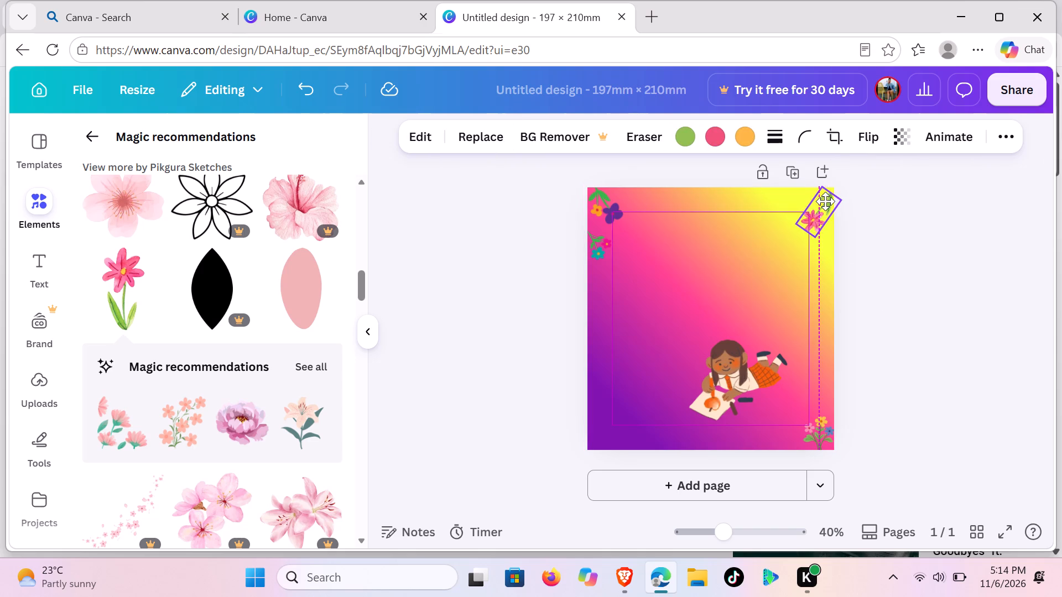
drag(827, 209, 828, 209)
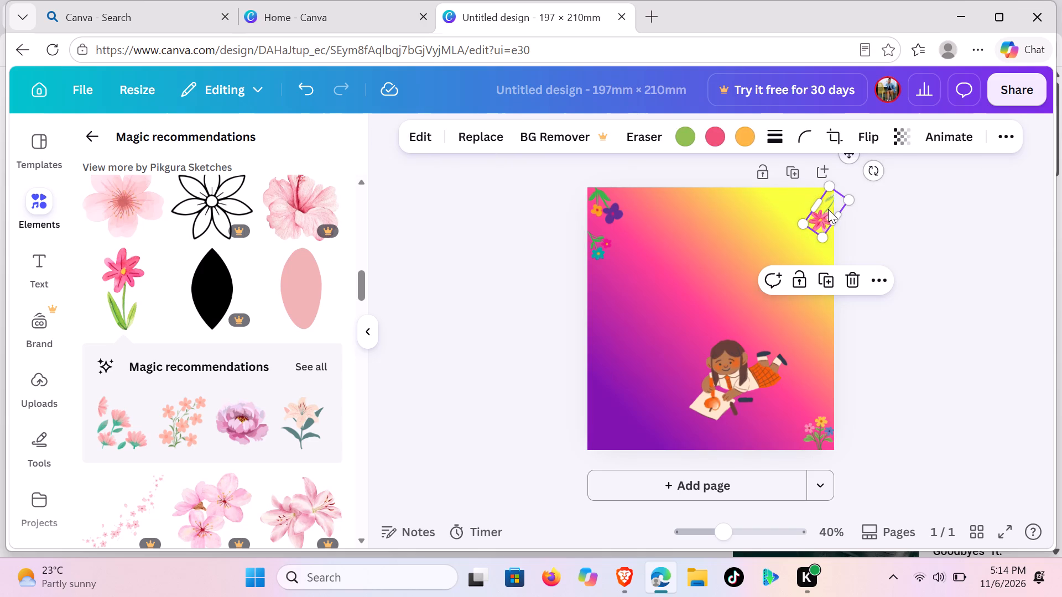
drag(828, 209, 821, 213)
click(680, 252)
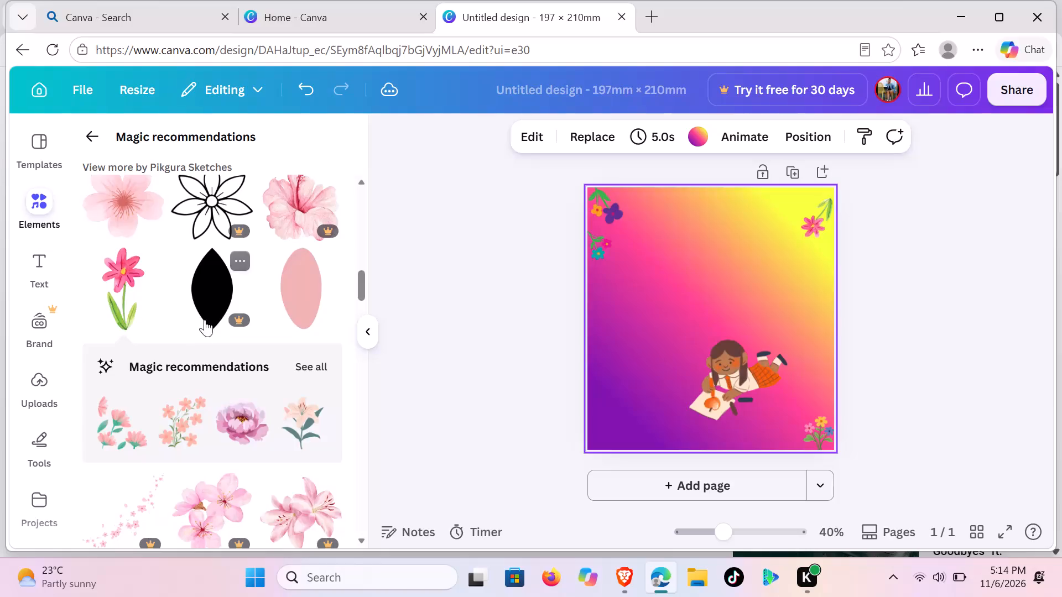
Add the diagonal trail of small pink blossoms and place it against the page's right edge, just below the pink flower.
scroll(219, 303, down, 3)
scroll(219, 303, up, 1)
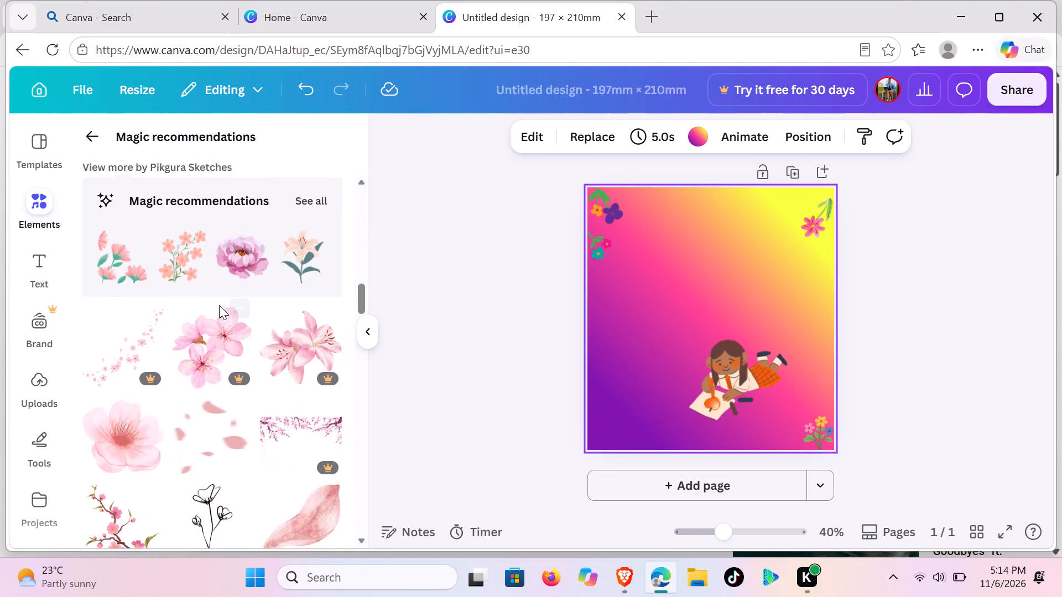
click(134, 344)
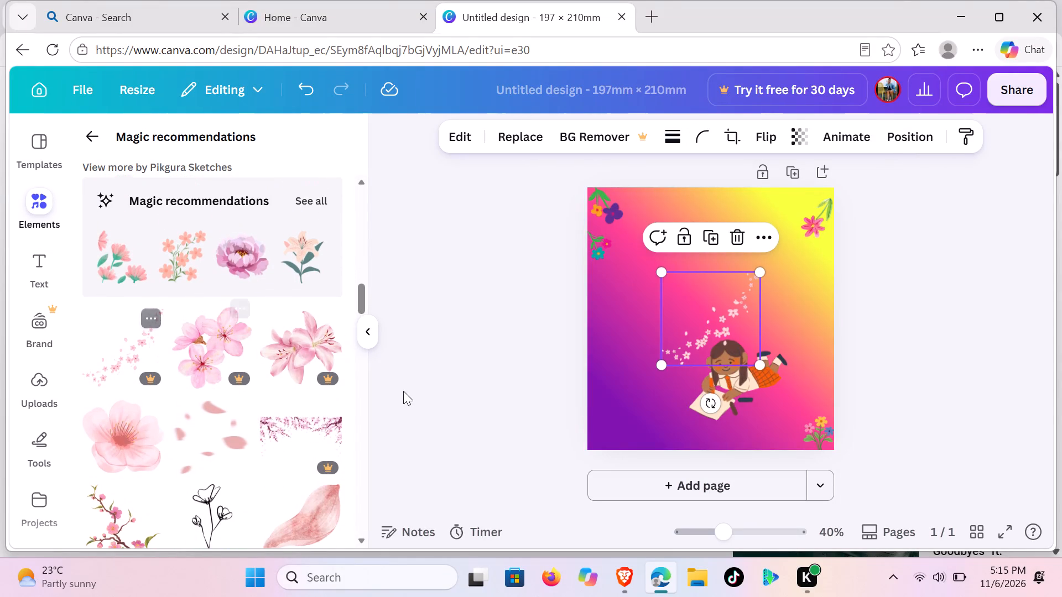
drag(735, 302, 755, 295)
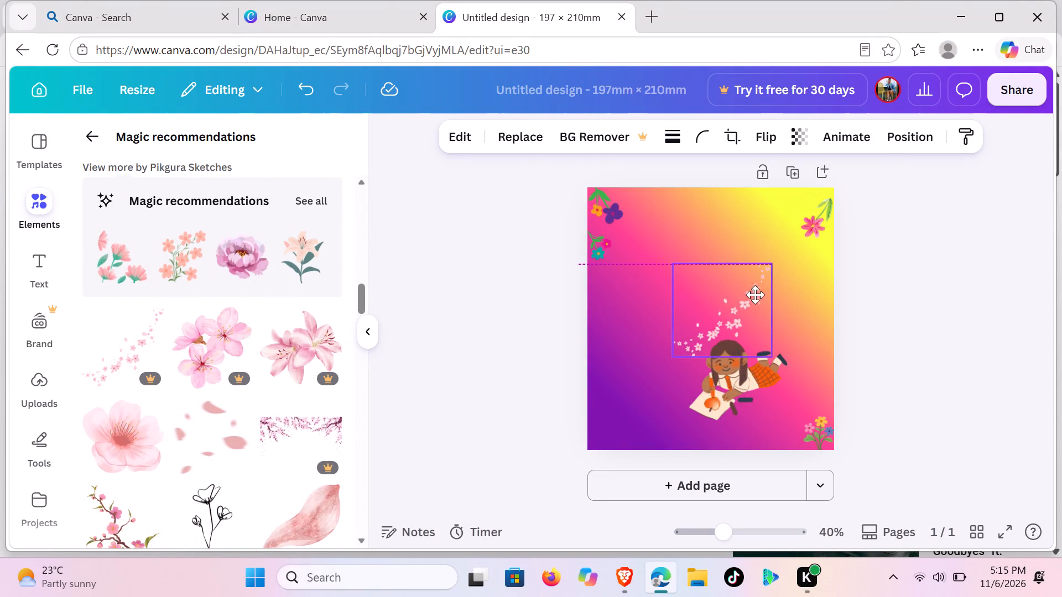
drag(755, 295, 811, 257)
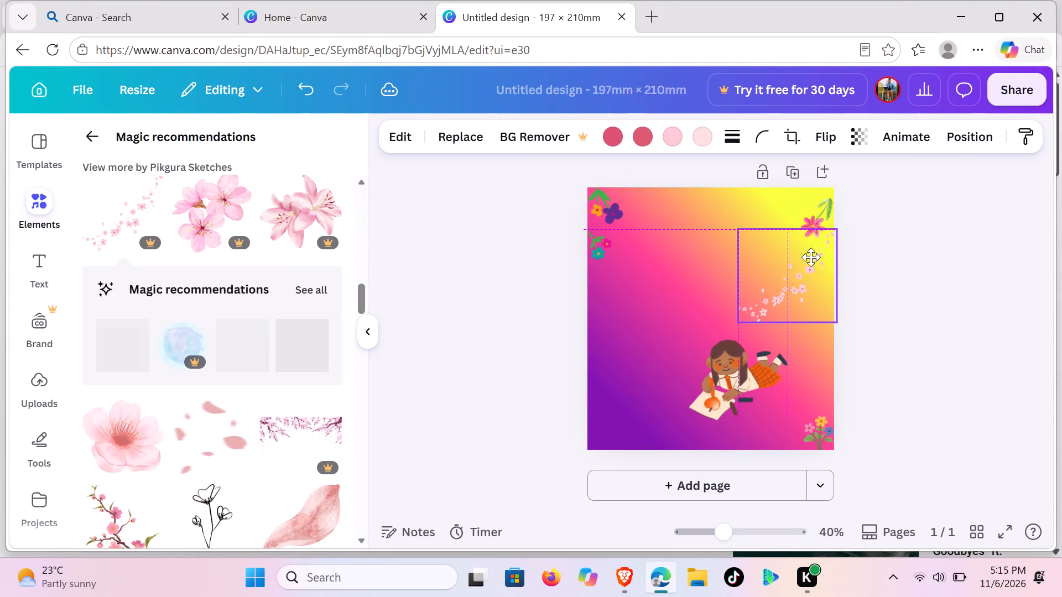
drag(811, 257, 810, 257)
click(634, 303)
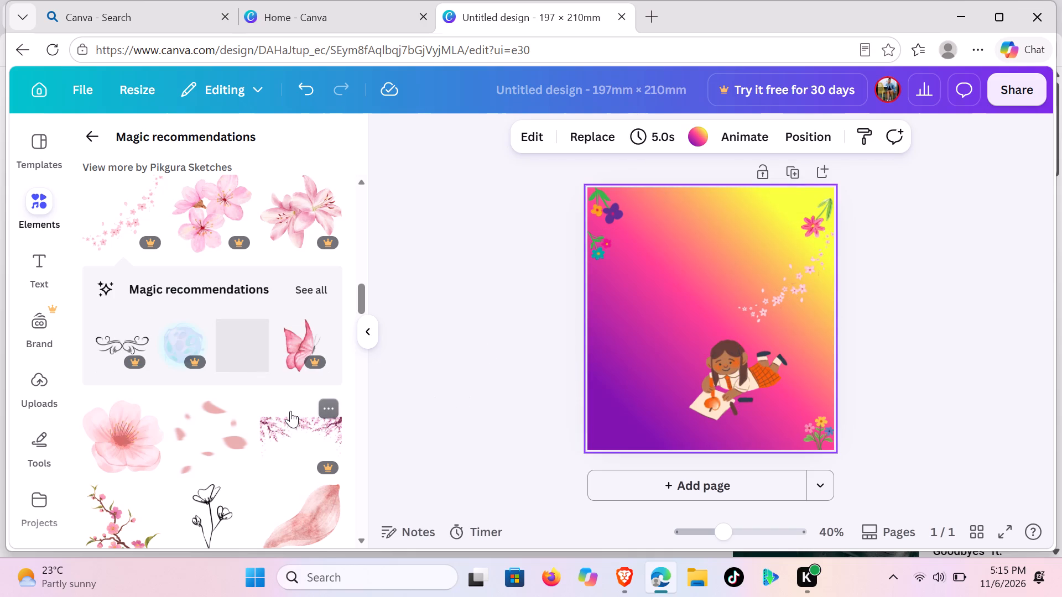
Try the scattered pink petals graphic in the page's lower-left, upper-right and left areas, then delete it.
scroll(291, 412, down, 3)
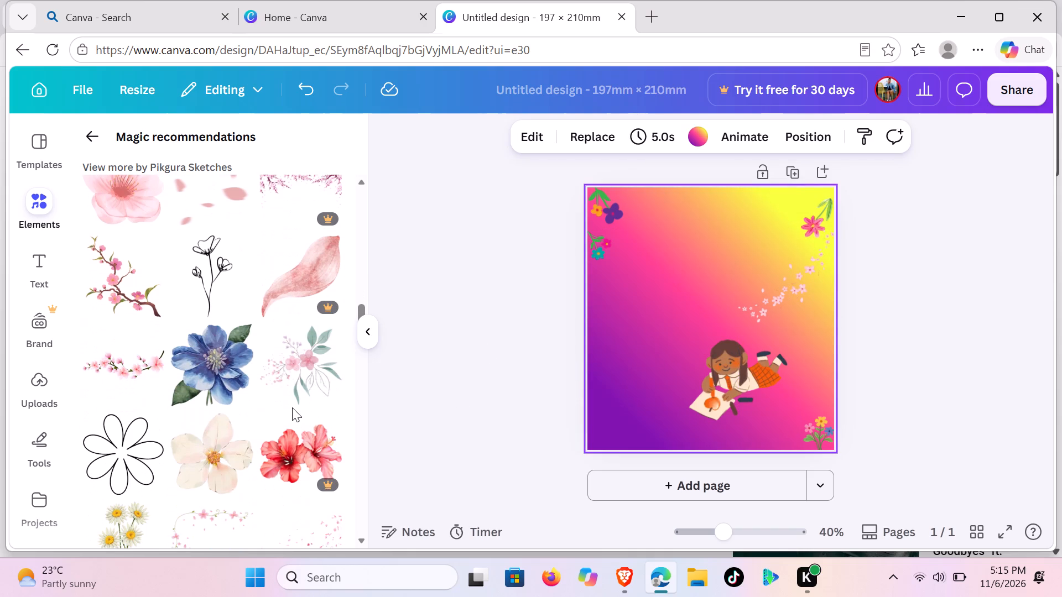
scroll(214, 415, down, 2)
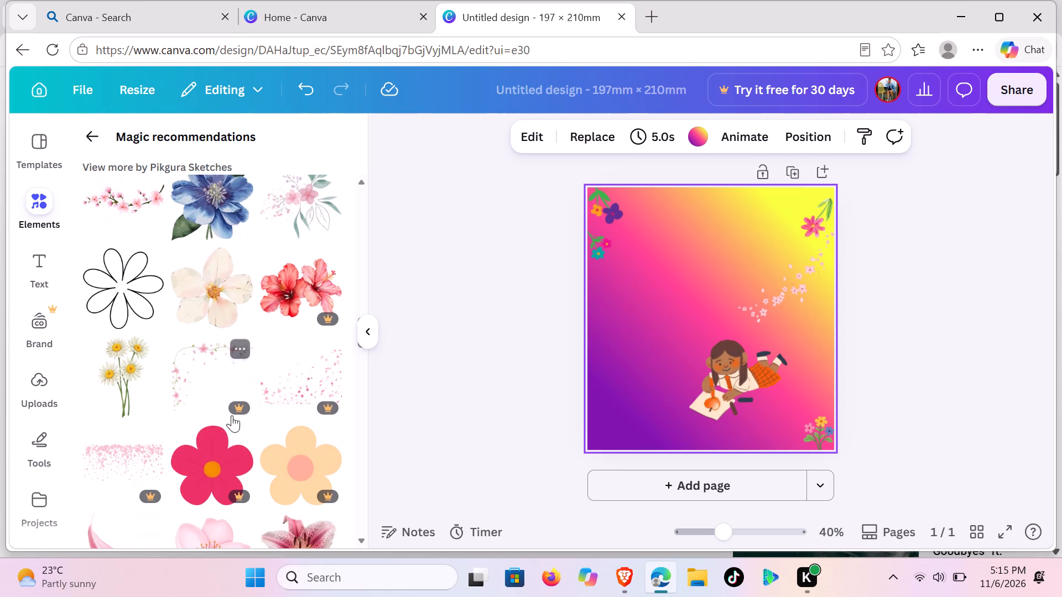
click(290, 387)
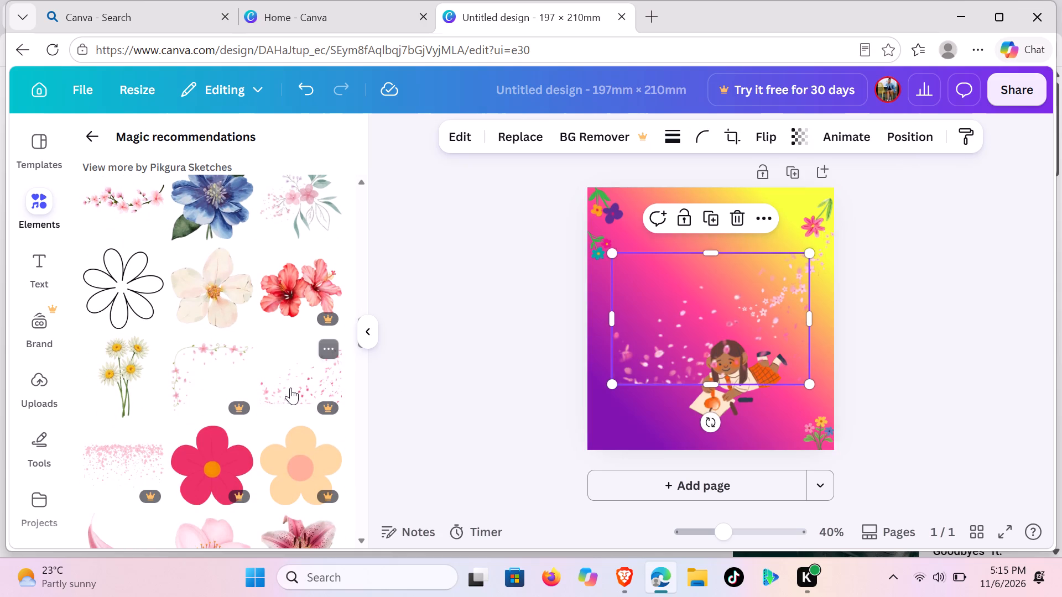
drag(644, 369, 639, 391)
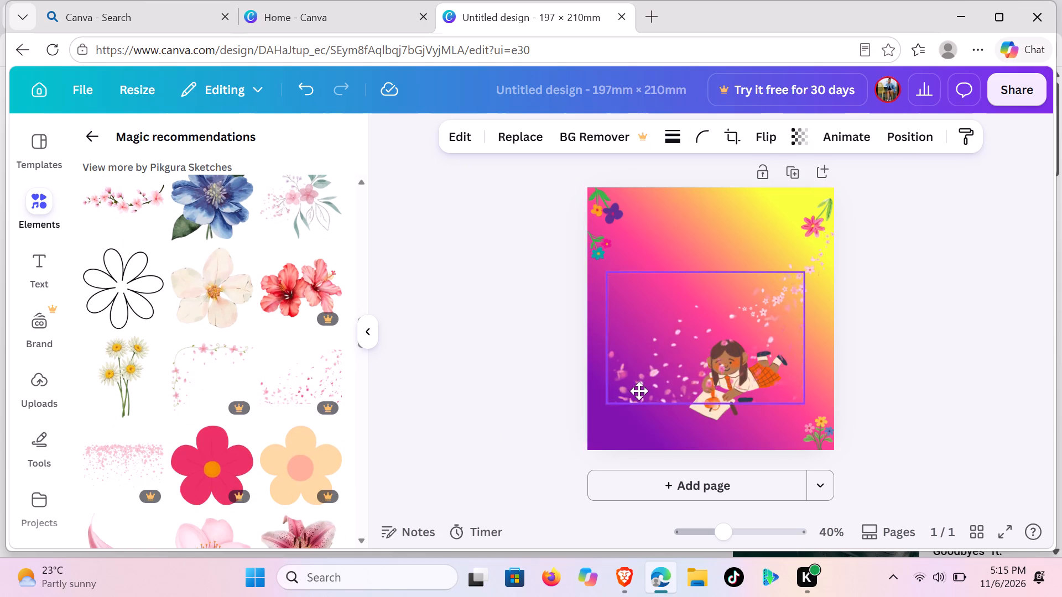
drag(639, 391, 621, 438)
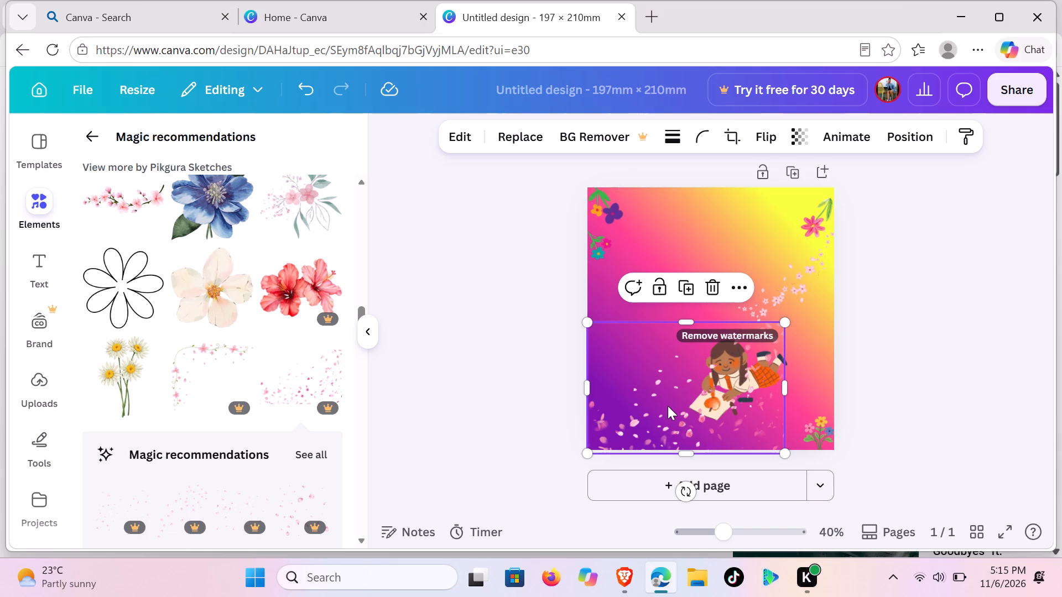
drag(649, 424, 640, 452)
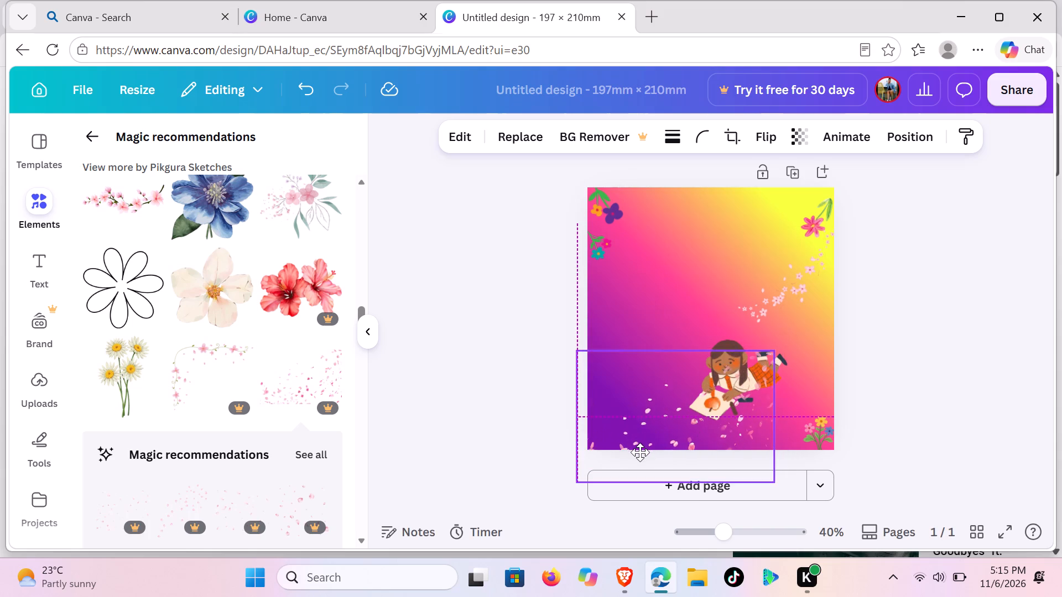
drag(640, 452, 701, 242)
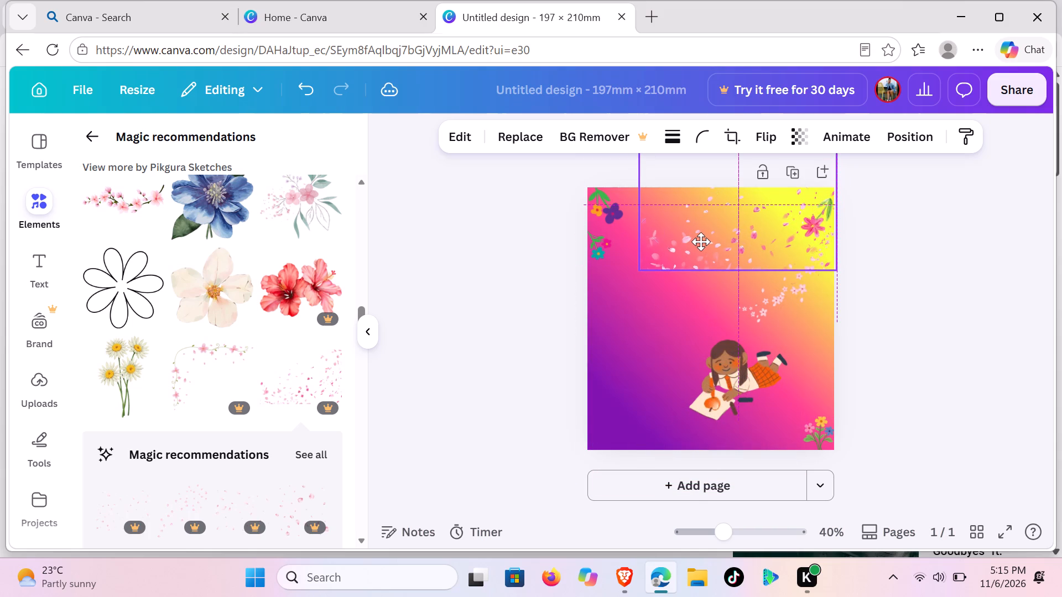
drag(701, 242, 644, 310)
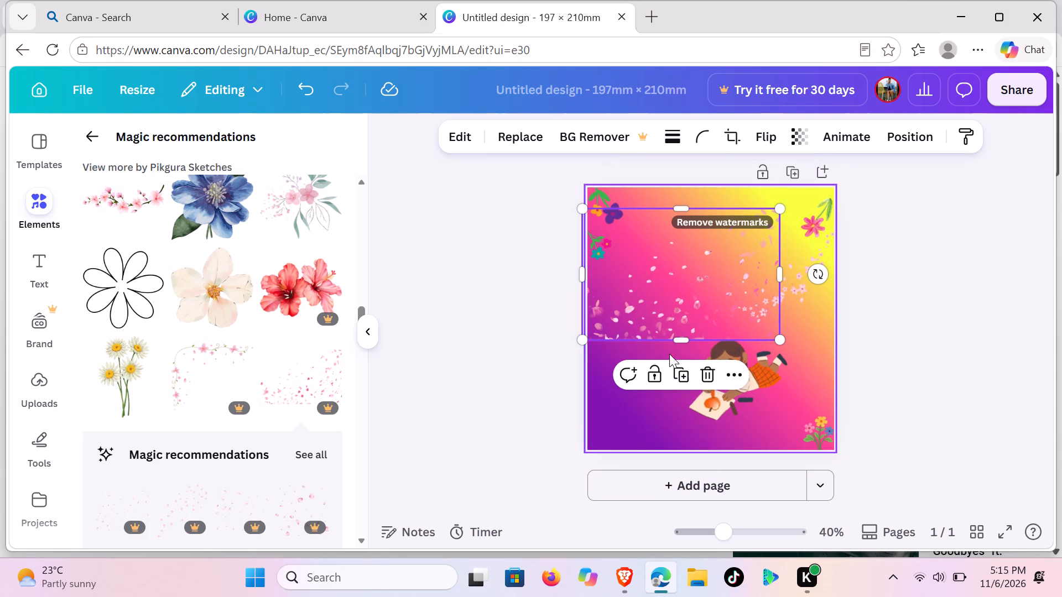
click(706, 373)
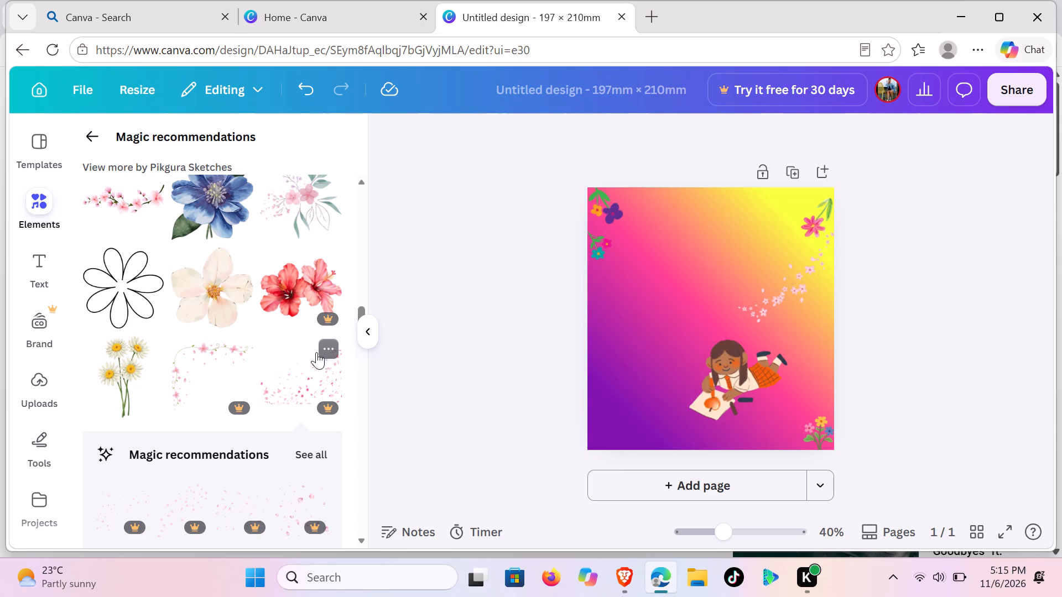
Add the graphic of yellow flowers with green leaves from the recommended graphics.
scroll(314, 389, down, 4)
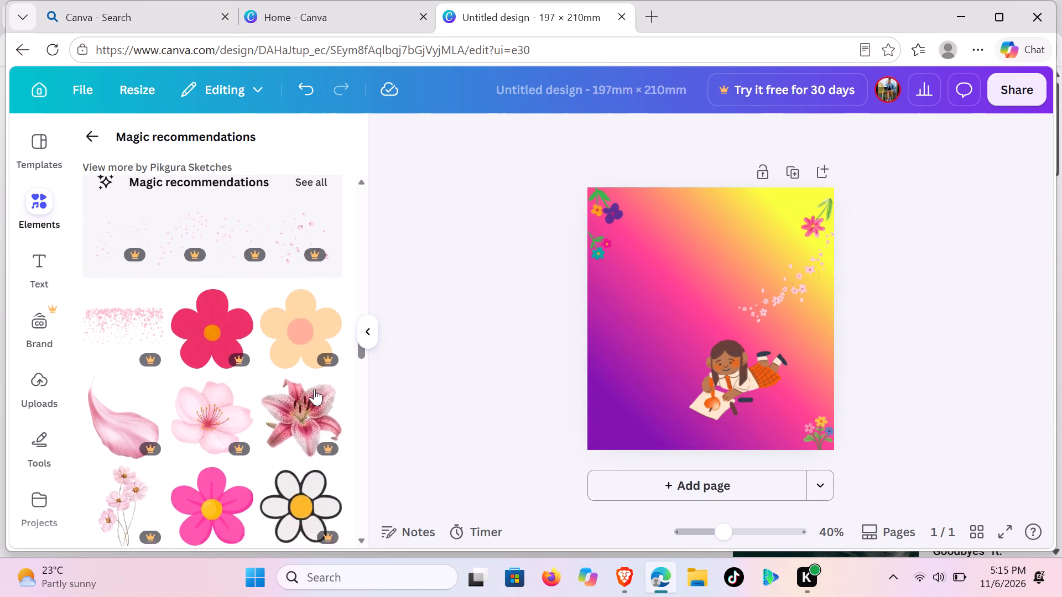
scroll(314, 388, down, 3)
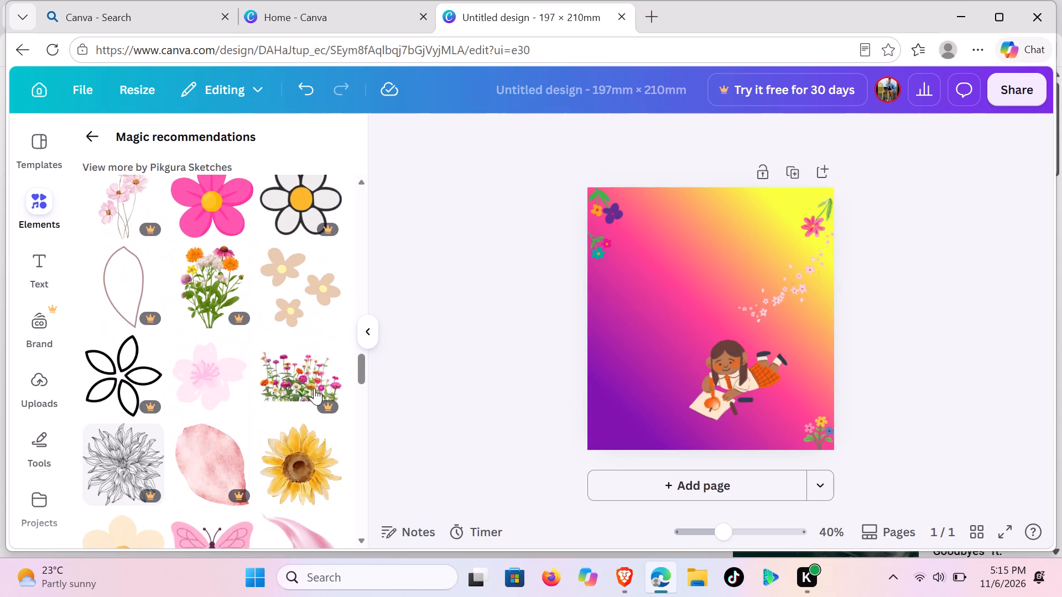
scroll(274, 381, down, 4)
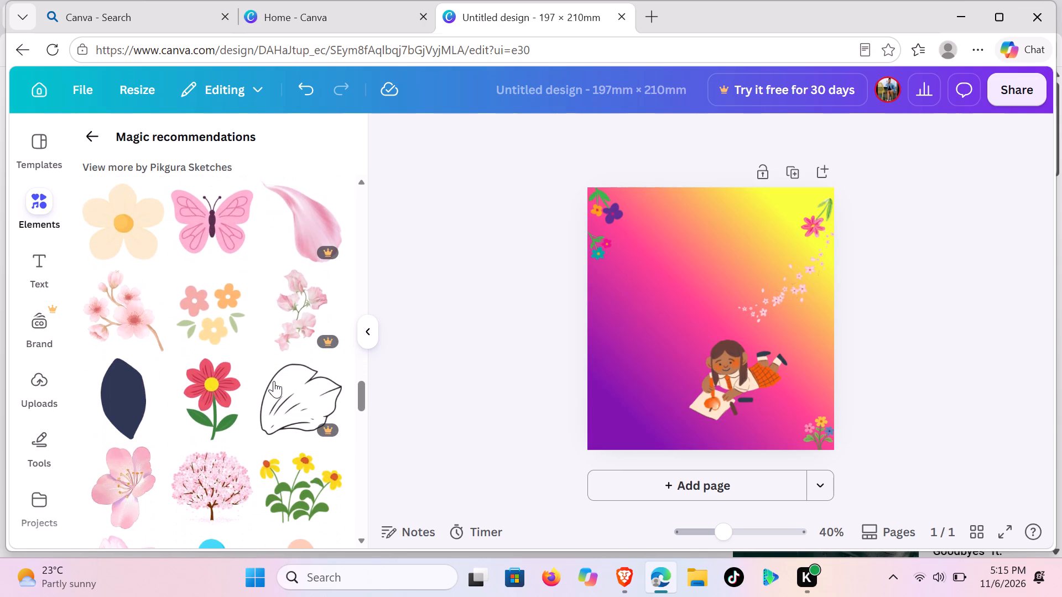
scroll(274, 381, down, 2)
click(298, 347)
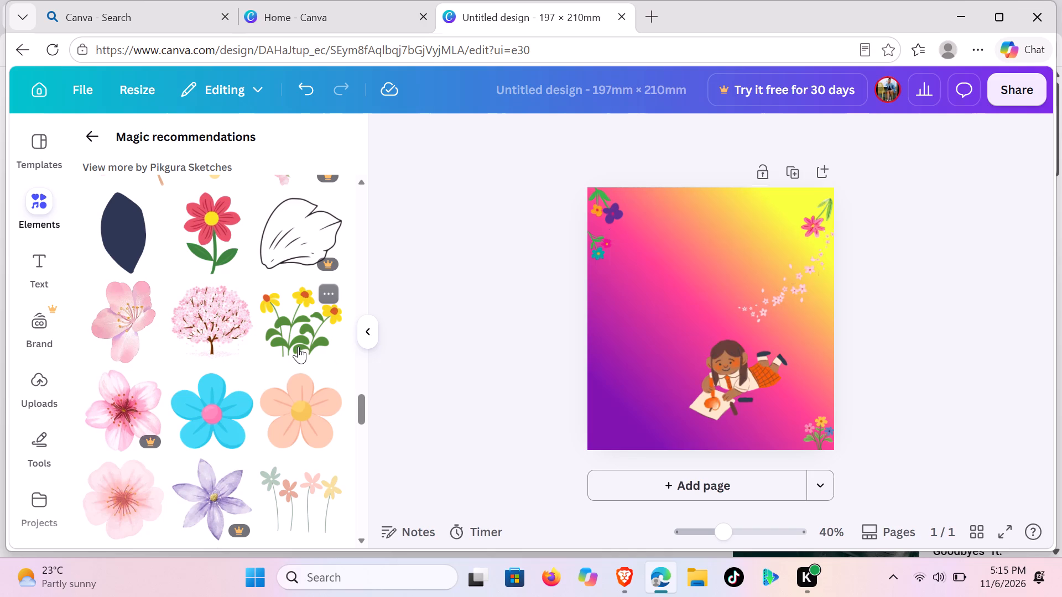
Shrink the yellow flowers graphic to a small accent and place it in the page's lower-left corner.
drag(610, 402, 618, 401)
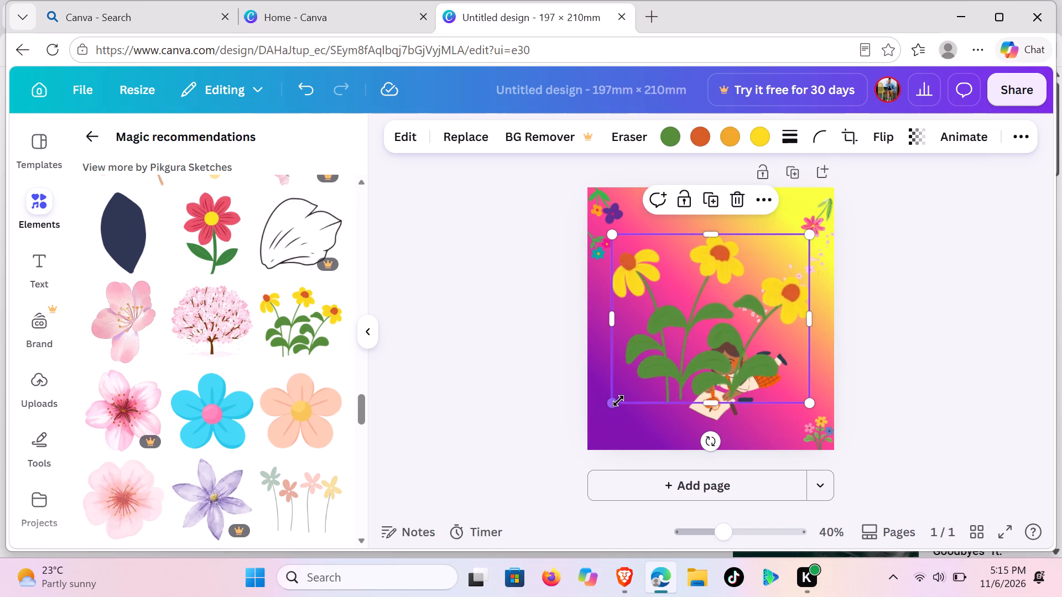
drag(618, 401, 719, 306)
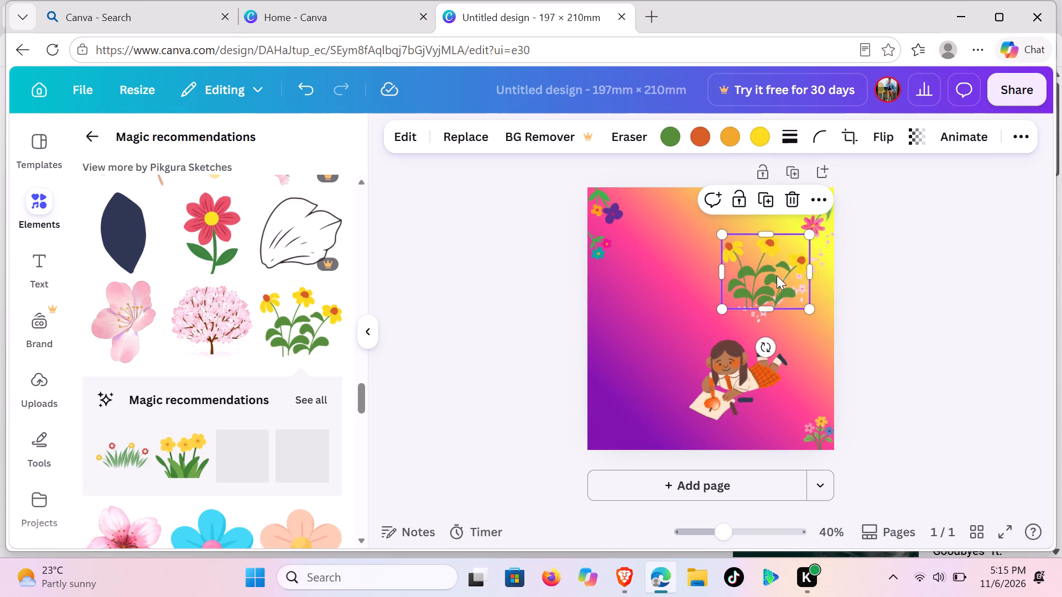
drag(776, 275, 643, 414)
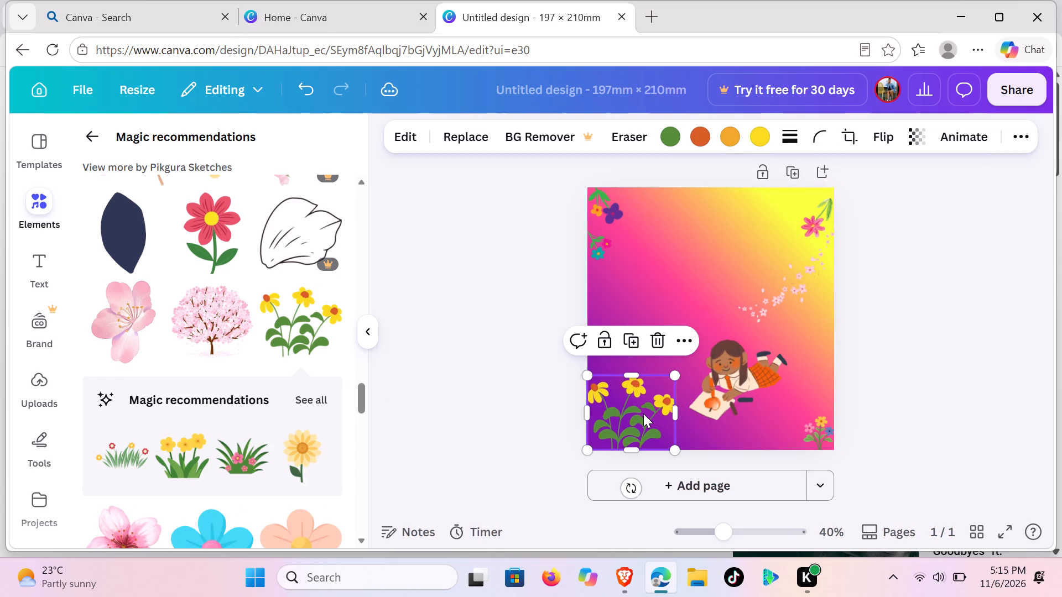
drag(587, 446, 598, 441)
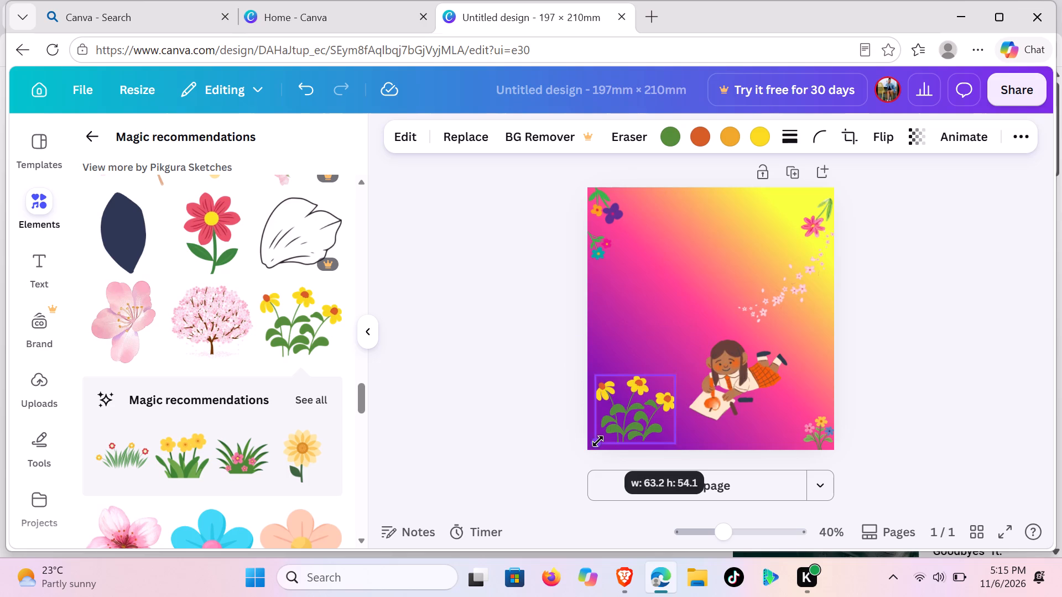
drag(598, 441, 628, 409)
drag(647, 395, 642, 406)
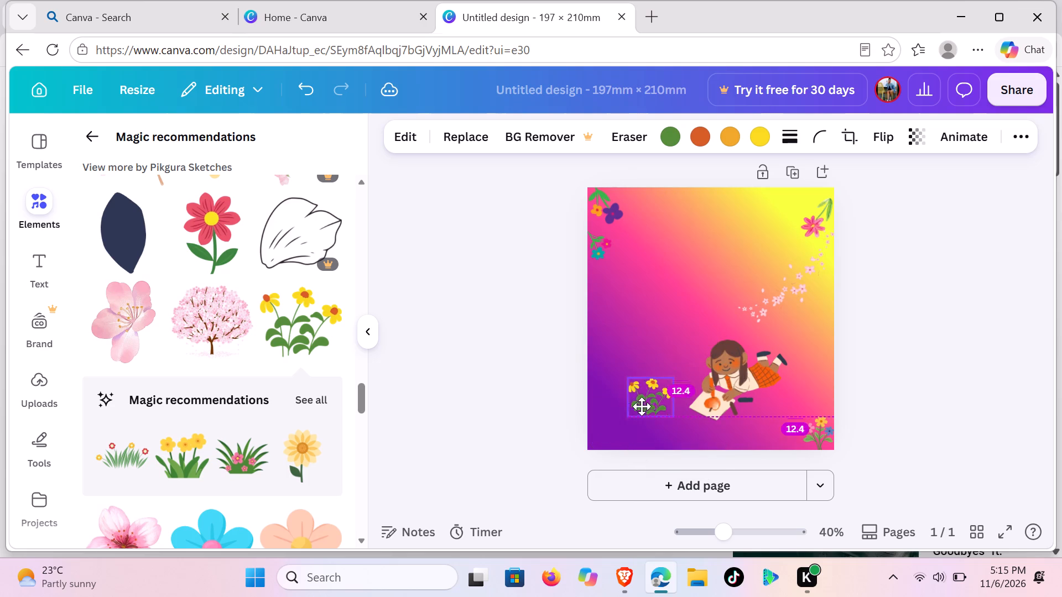
drag(642, 406, 605, 434)
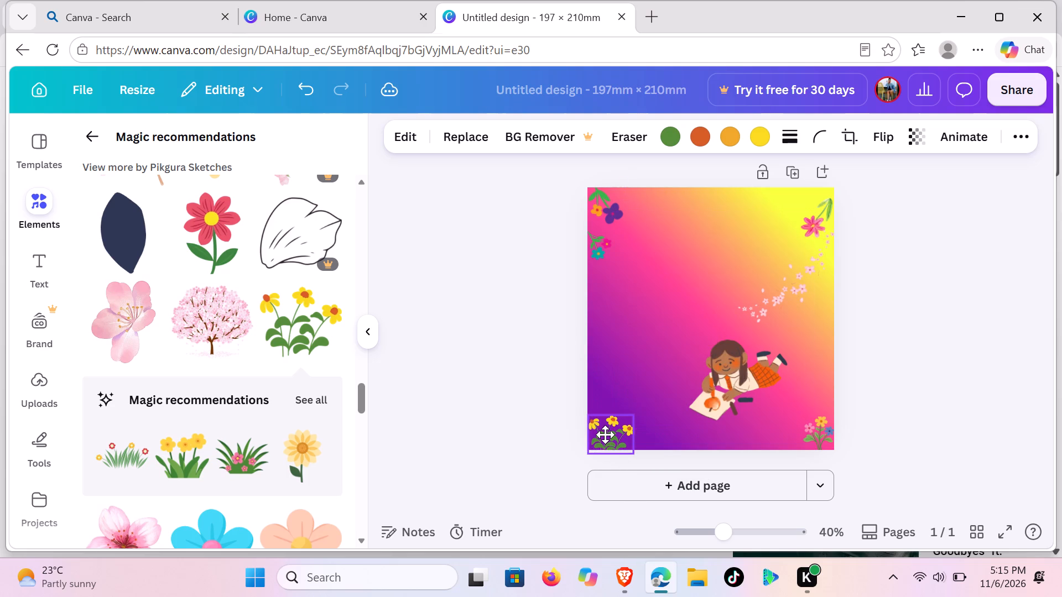
drag(605, 434, 605, 433)
click(648, 337)
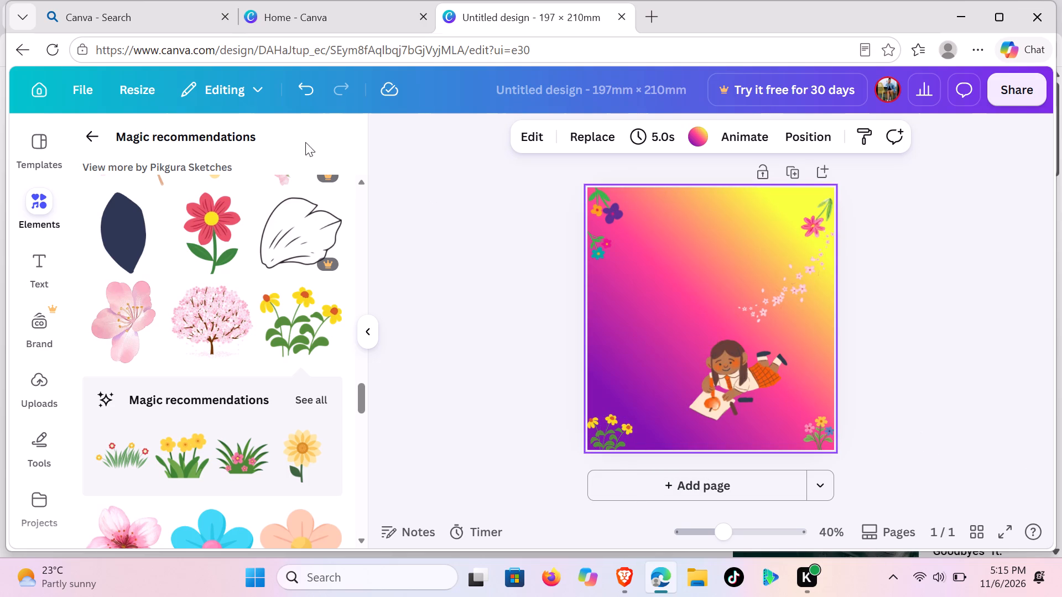
Rotate the drawing girl about 13° clockwise and move her toward the page's right edge, above the lower-right flowers.
drag(717, 376, 718, 375)
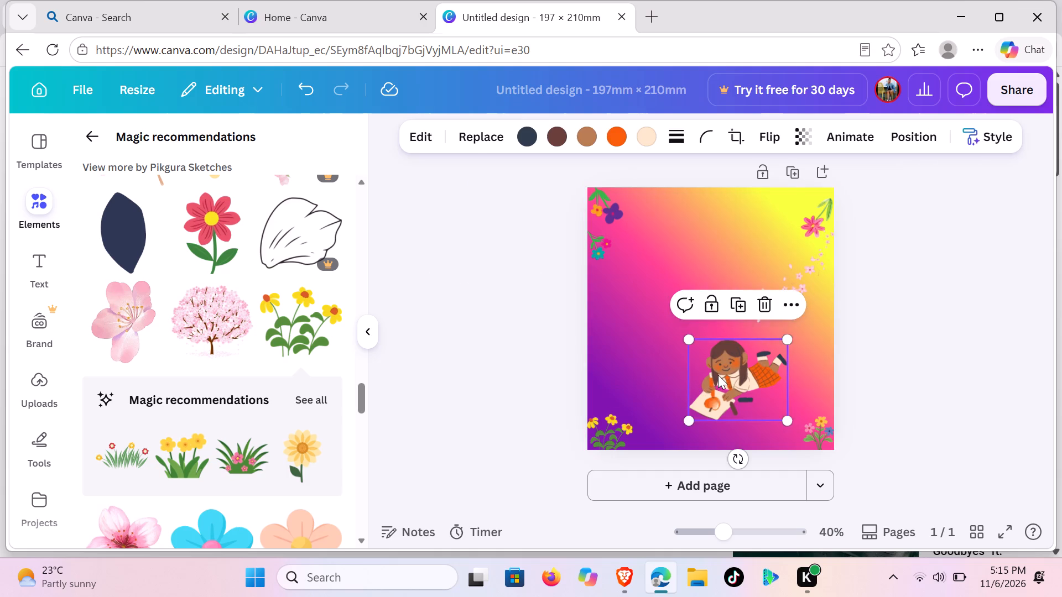
drag(718, 375, 716, 368)
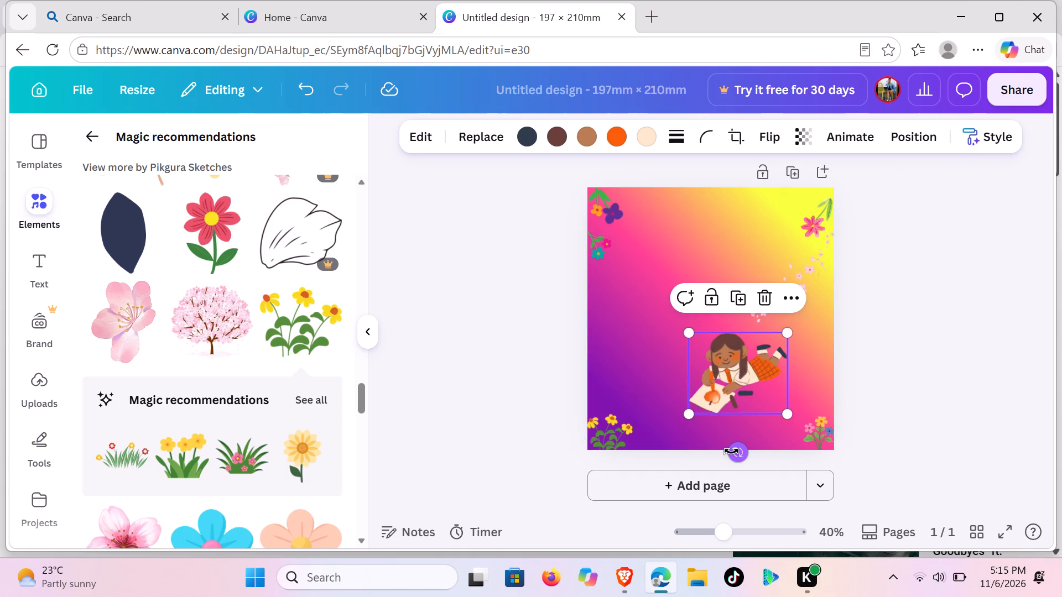
drag(737, 451, 723, 435)
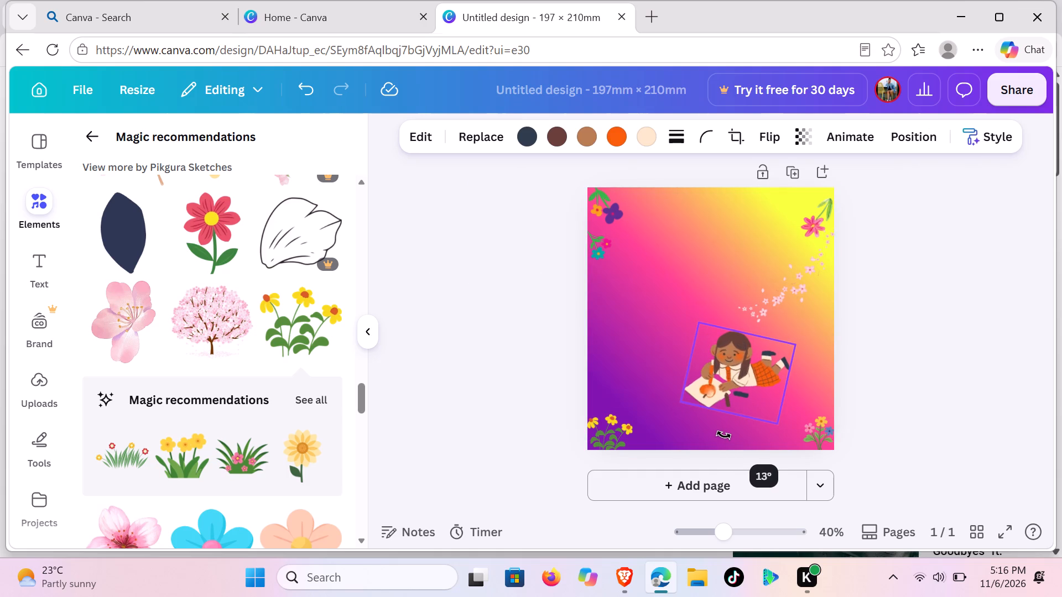
drag(723, 435, 725, 435)
drag(736, 383, 761, 387)
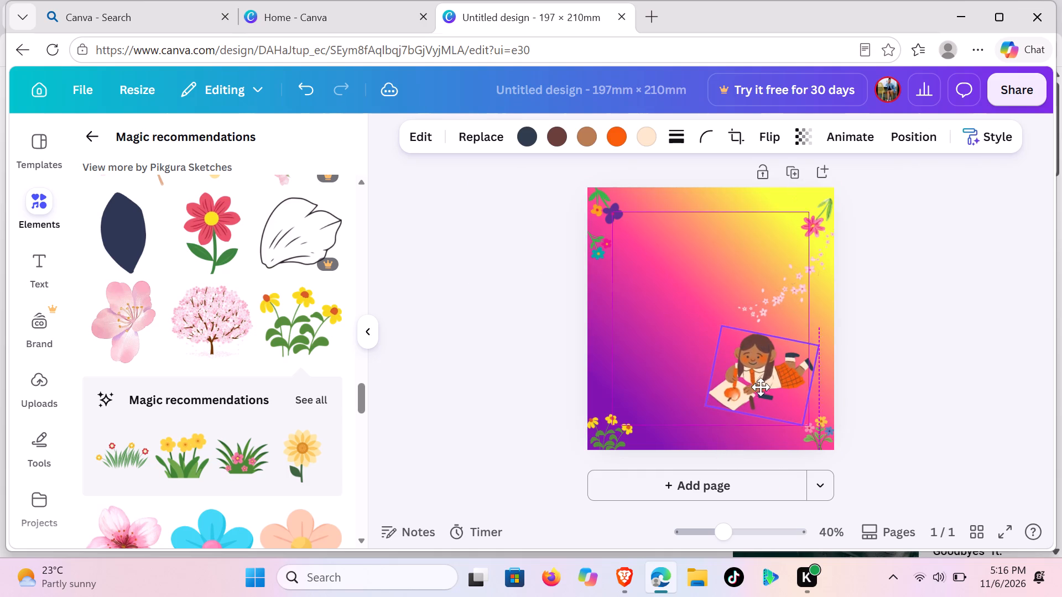
drag(761, 387, 768, 386)
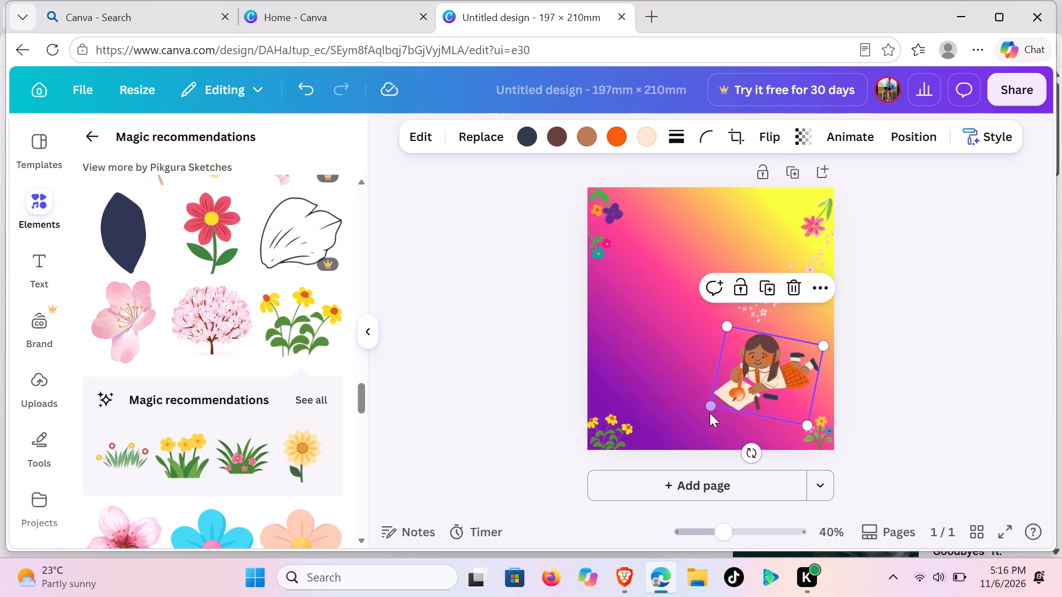
Look through the recommended flower graphics for another element to add.
scroll(153, 301, down, 4)
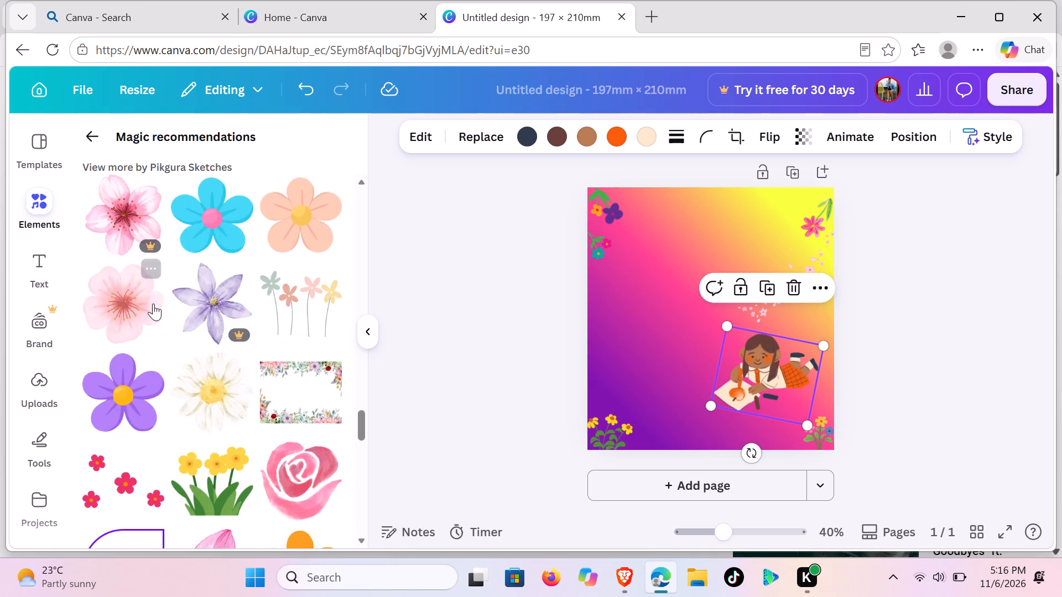
scroll(157, 308, down, 7)
scroll(160, 311, up, 4)
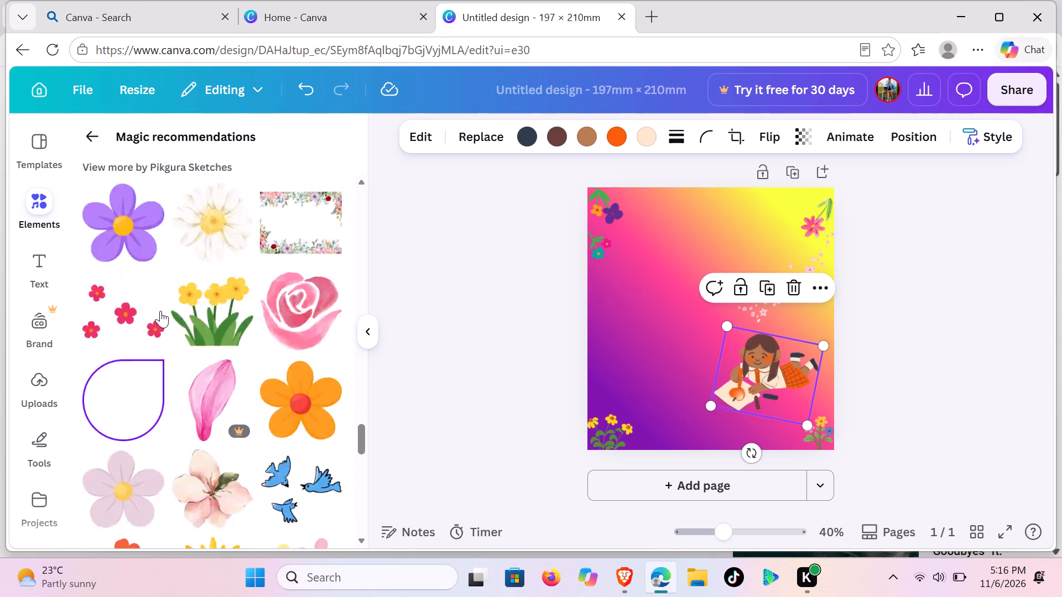
scroll(160, 311, up, 20)
scroll(160, 311, up, 15)
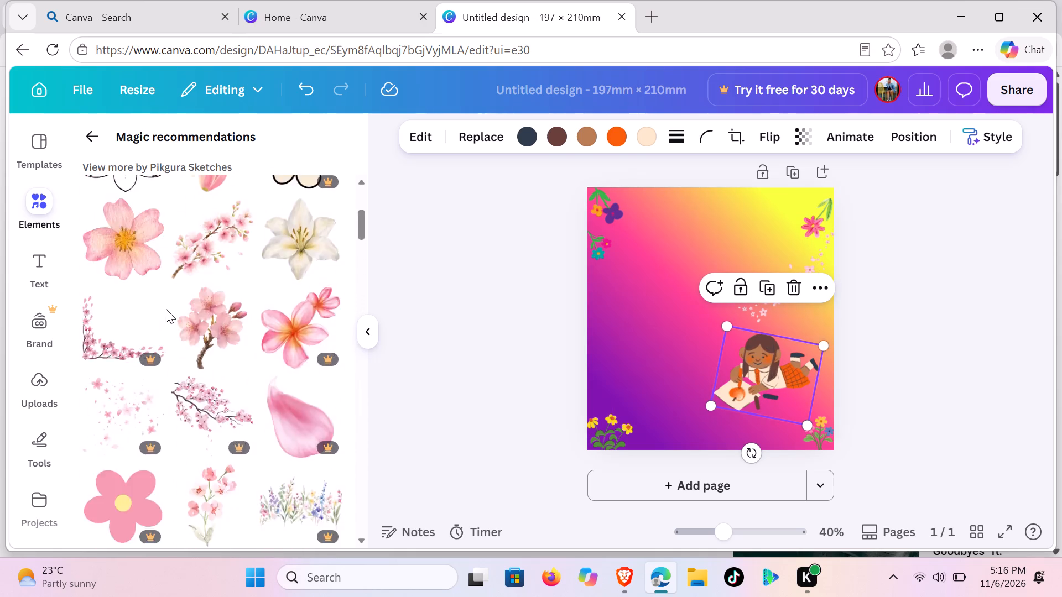
scroll(166, 309, up, 15)
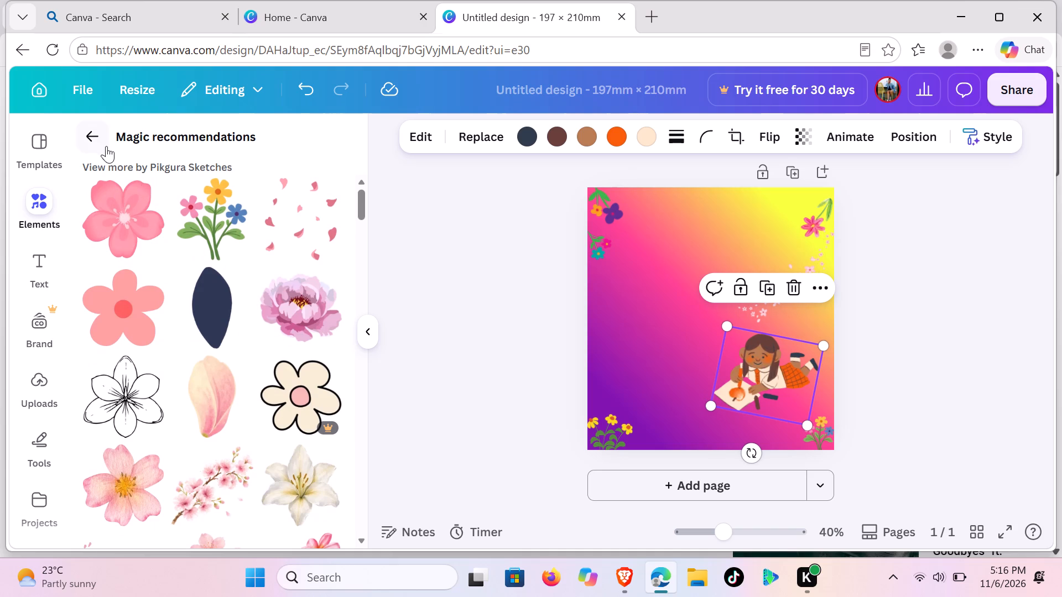
Return to the "kids drawing" graphics results and look through them for another suitable illustration.
click(95, 138)
scroll(144, 346, down, 1)
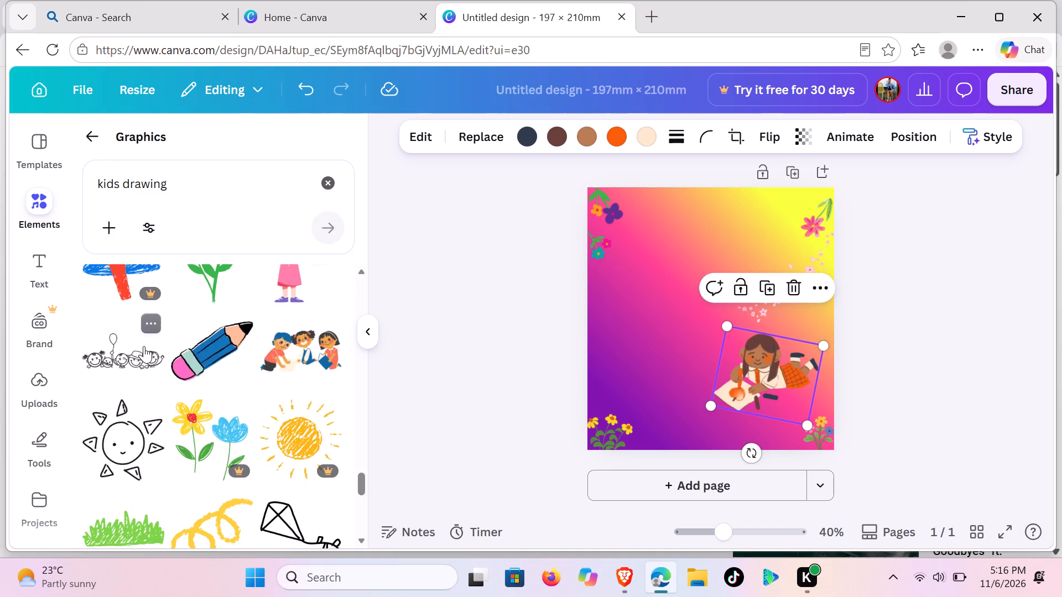
scroll(144, 346, up, 4)
scroll(144, 346, down, 3)
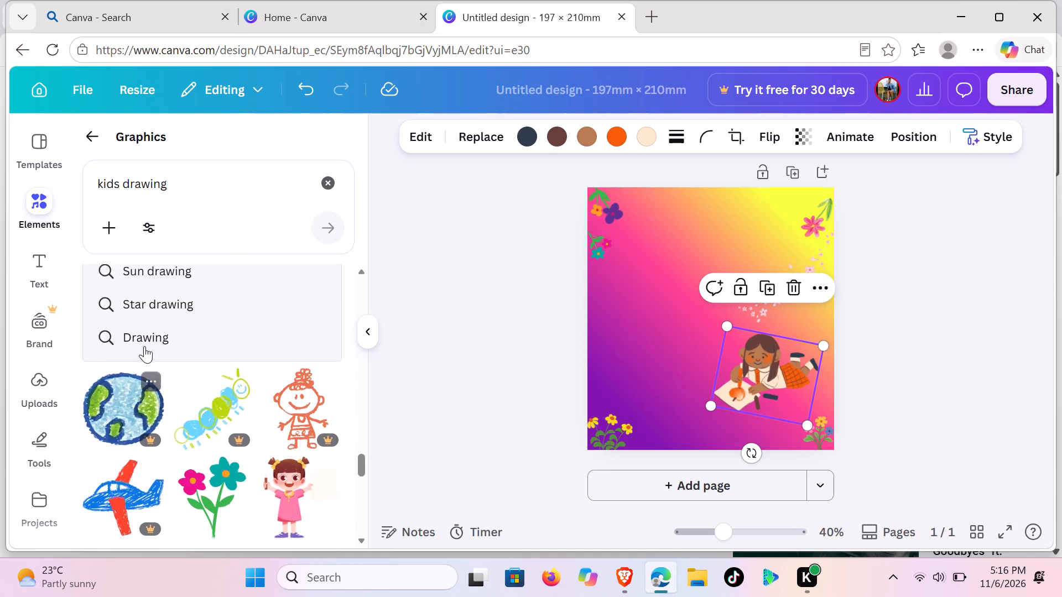
scroll(144, 346, down, 4)
scroll(144, 346, up, 2)
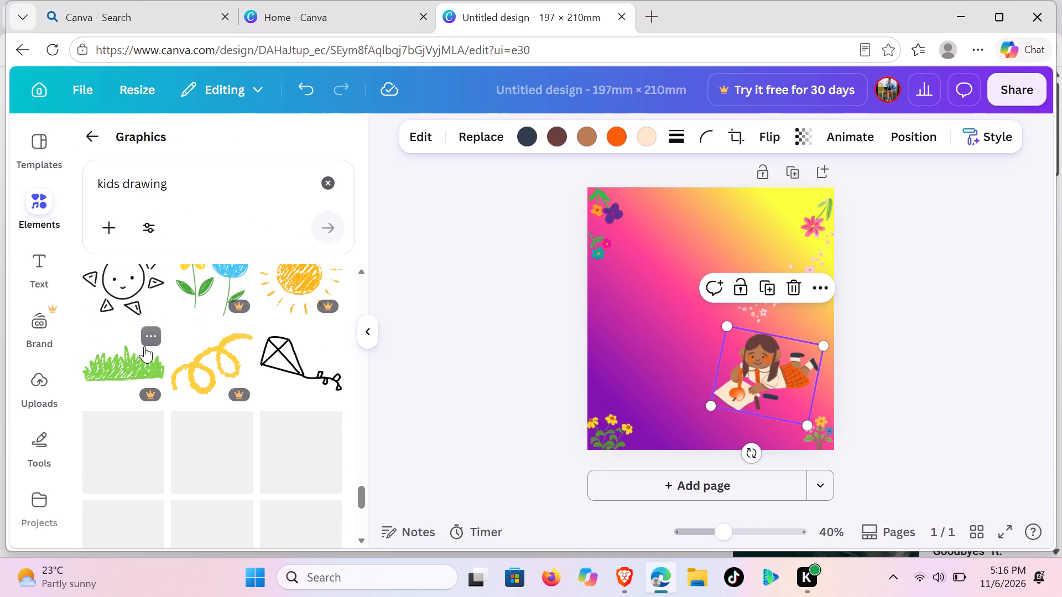
scroll(144, 346, down, 3)
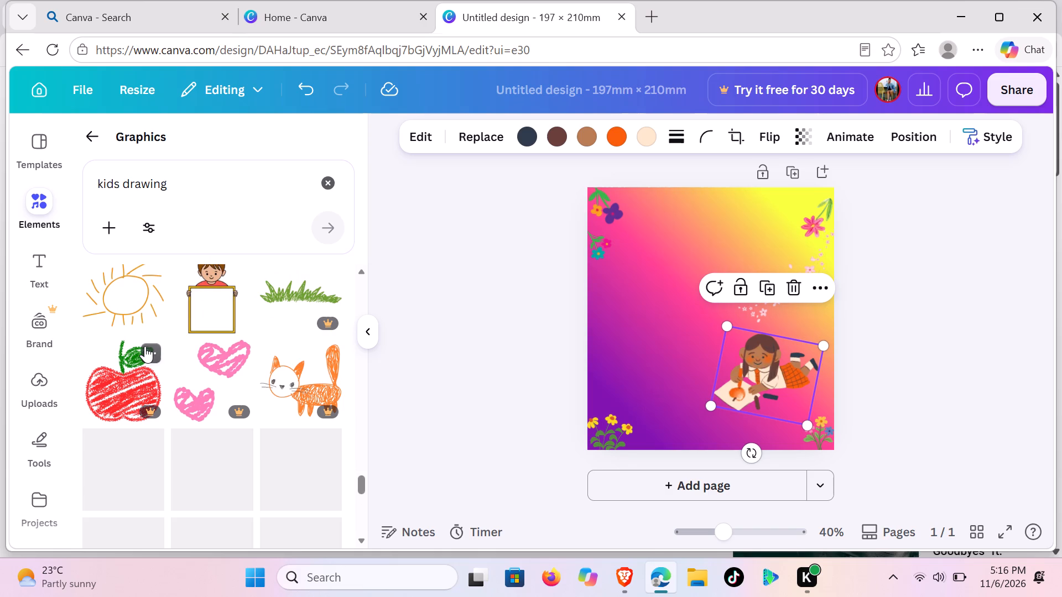
scroll(145, 346, down, 3)
scroll(146, 346, up, 3)
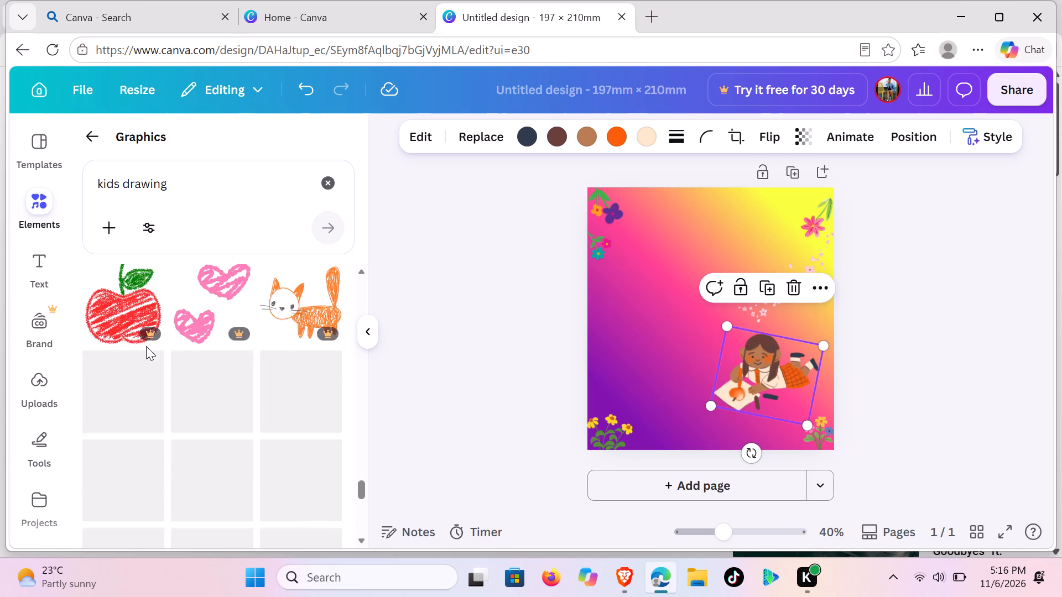
scroll(146, 346, up, 3)
Replace the graphics search with the recent search "coloring".
click(199, 195)
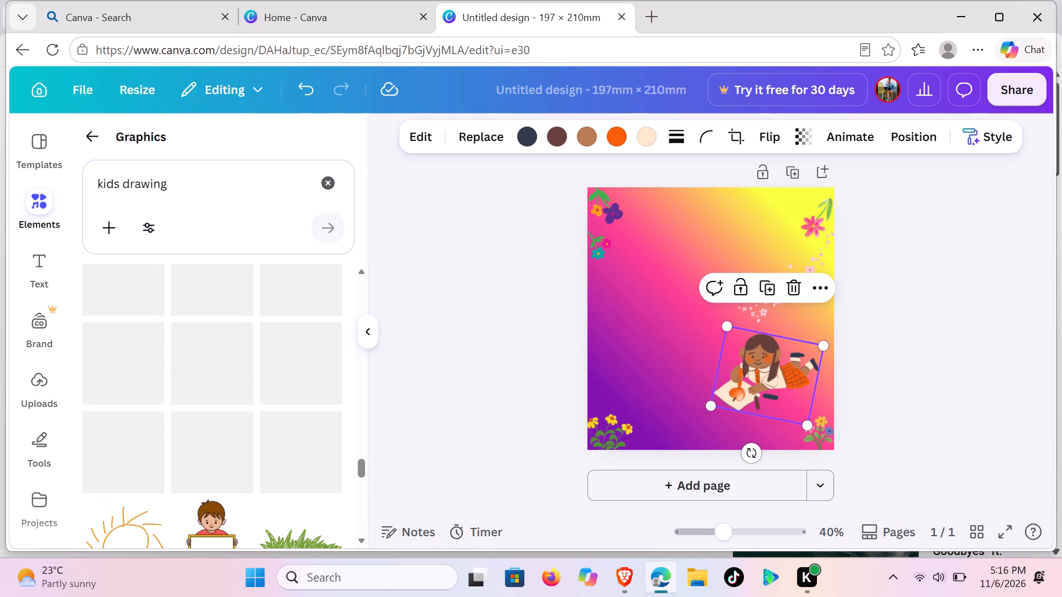
click(326, 184)
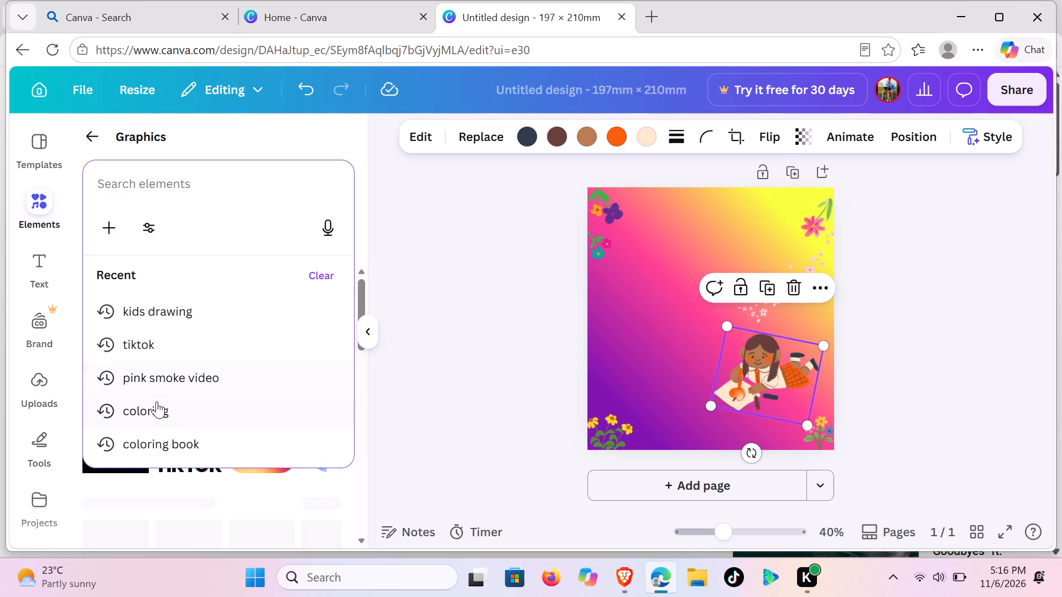
click(158, 402)
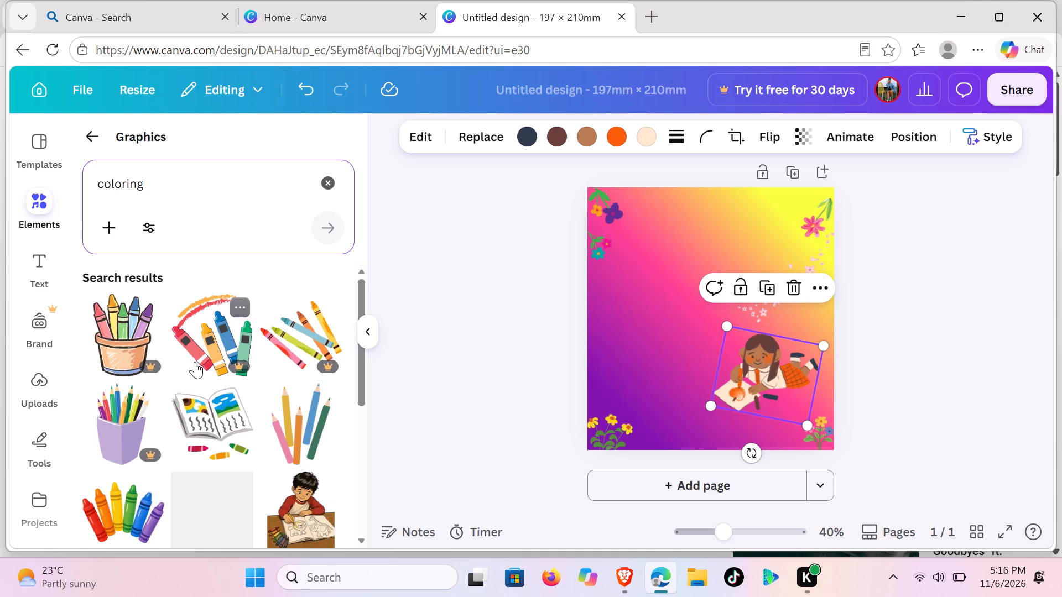
Look through the "coloring" graphics results, down to the premium suggestions, for crayon and coloring illustrations that suit the design.
scroll(195, 362, down, 1)
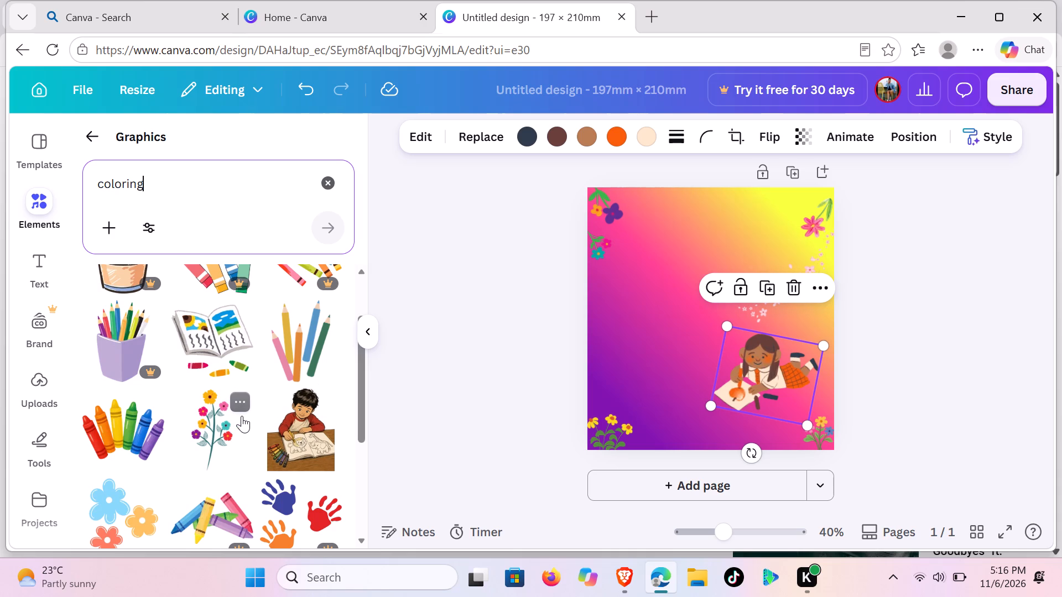
scroll(242, 415, up, 1)
scroll(242, 415, down, 3)
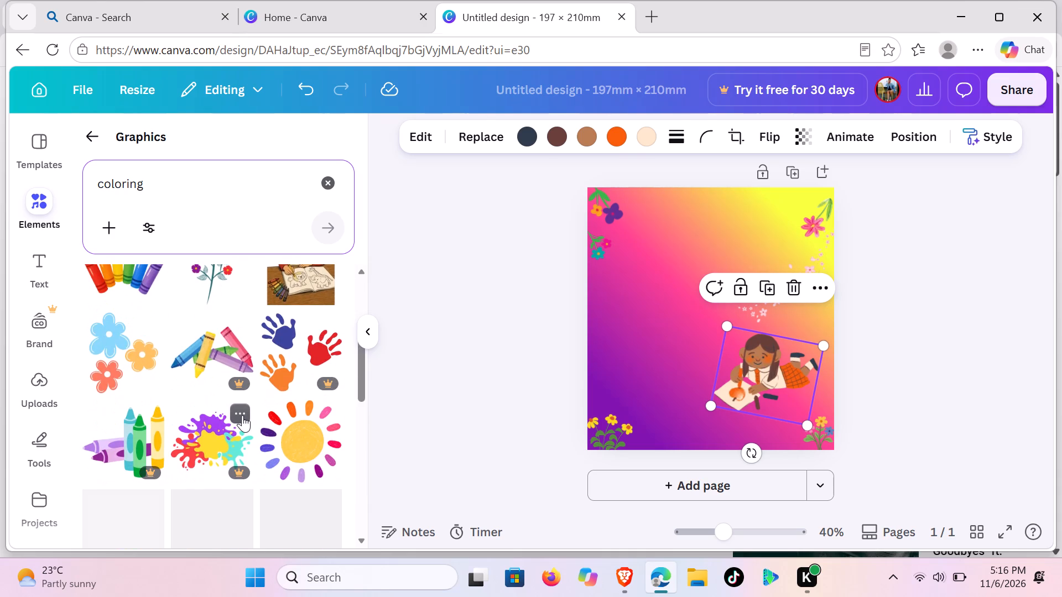
scroll(242, 415, up, 2)
scroll(242, 415, down, 3)
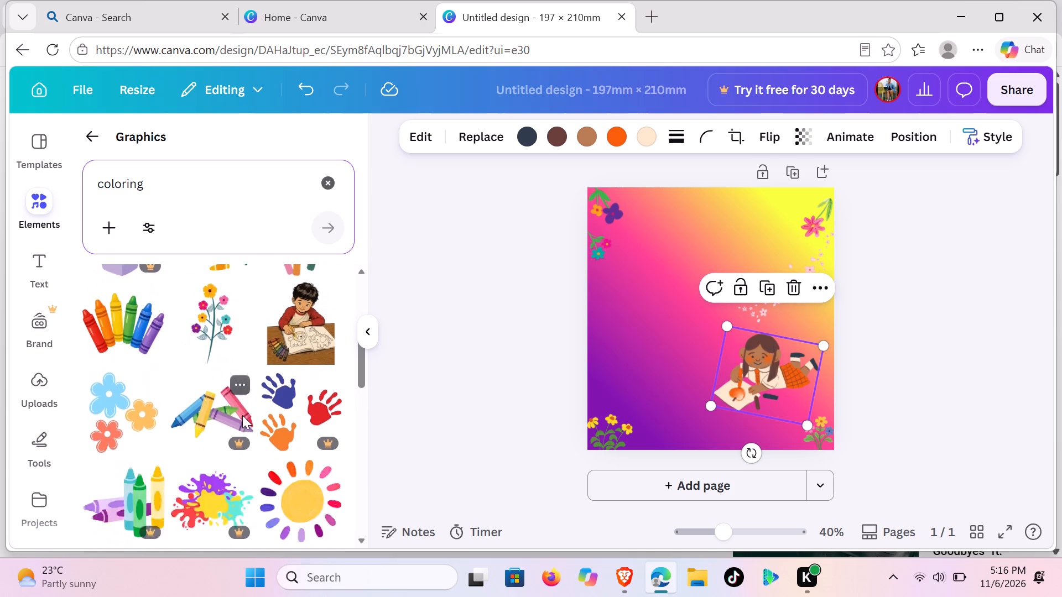
scroll(242, 415, down, 2)
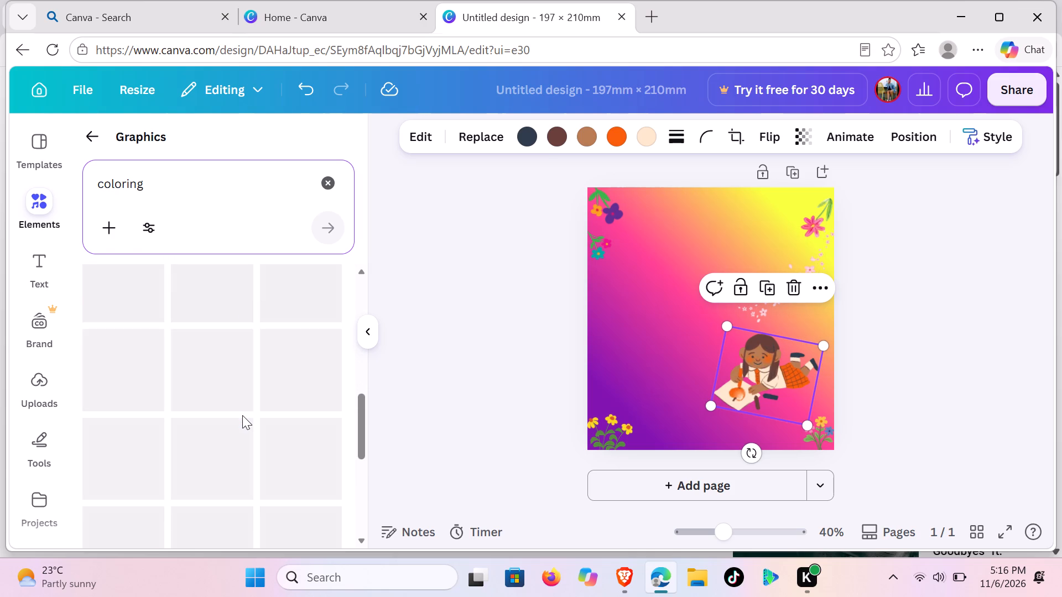
scroll(242, 415, up, 5)
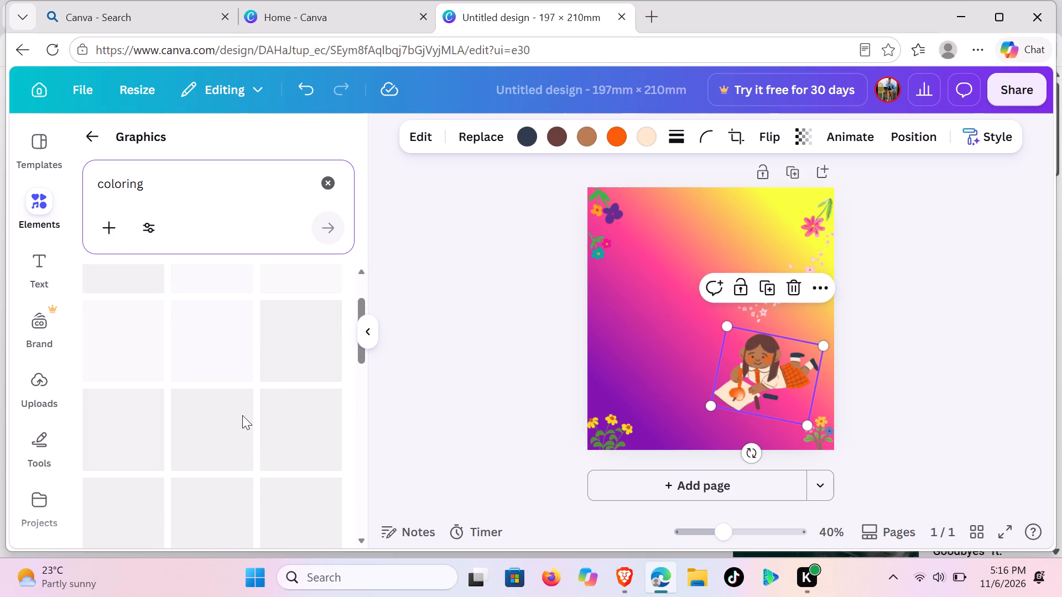
scroll(242, 415, up, 1)
scroll(242, 415, down, 1)
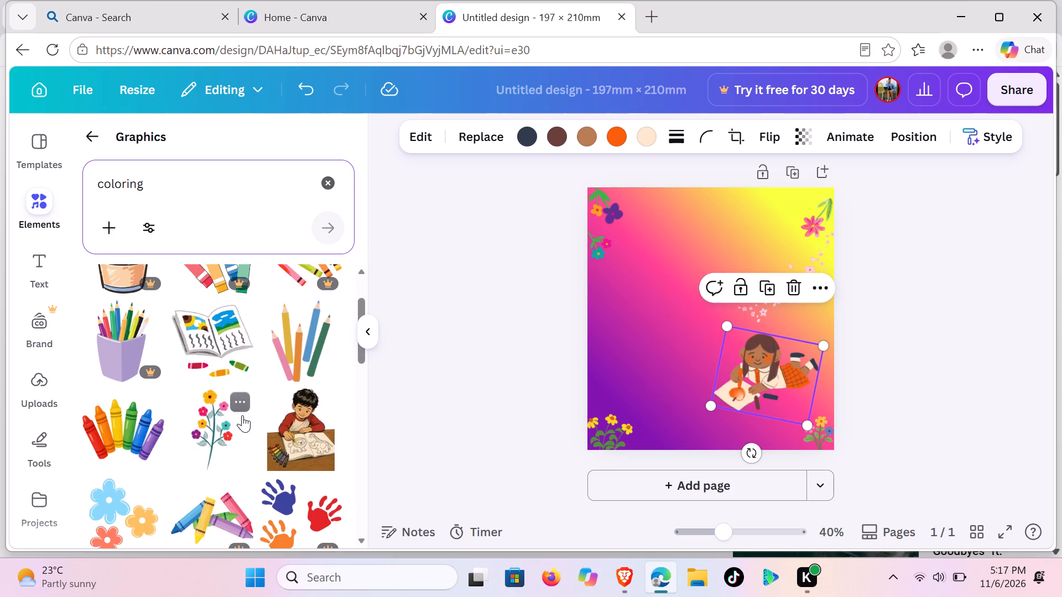
scroll(233, 421, up, 1)
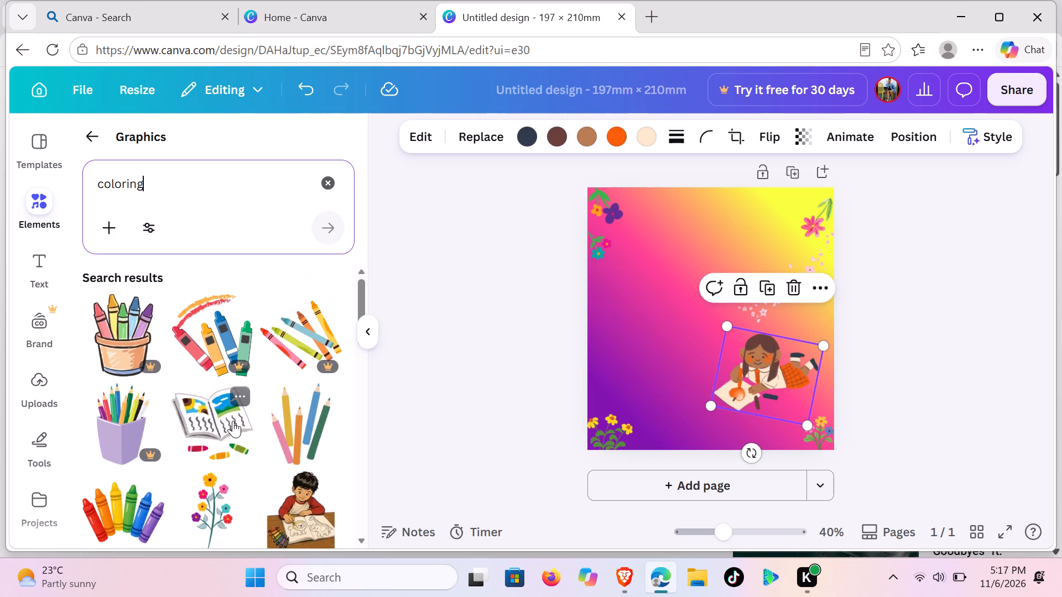
scroll(220, 420, down, 2)
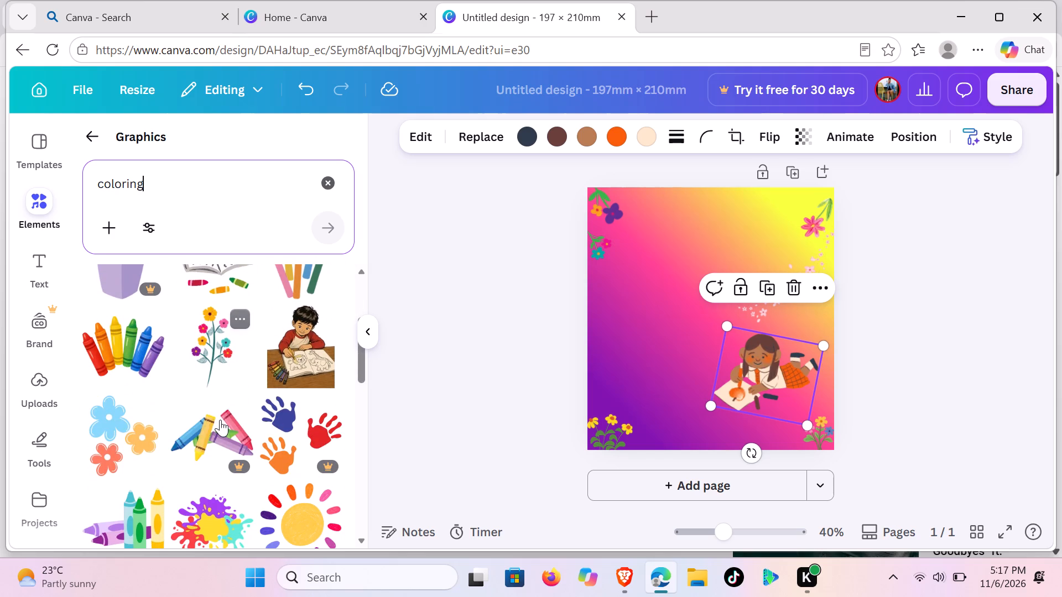
scroll(220, 420, down, 1)
scroll(221, 420, up, 2)
scroll(221, 420, down, 2)
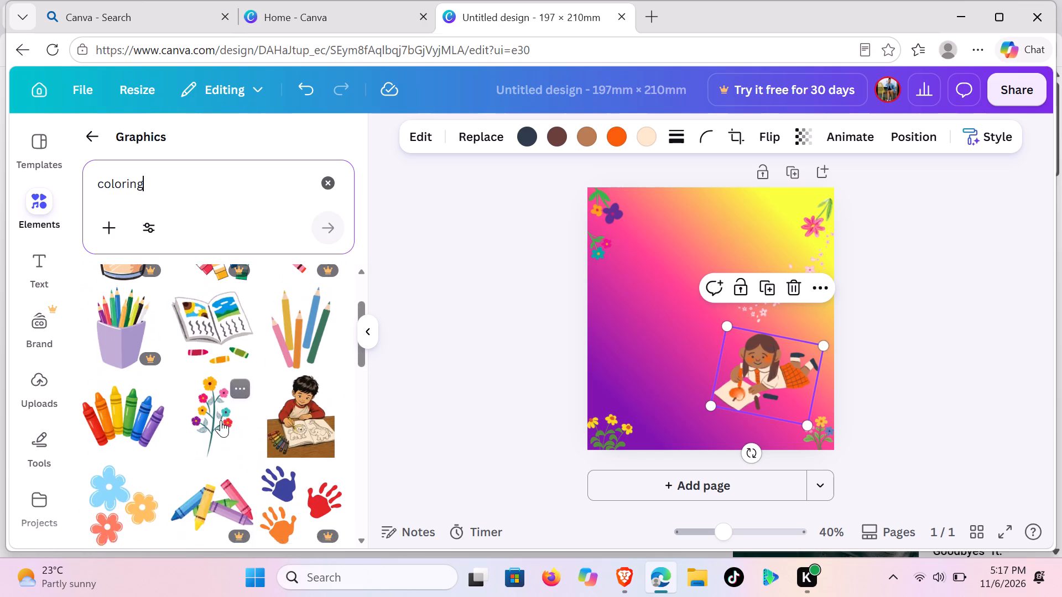
scroll(221, 420, down, 4)
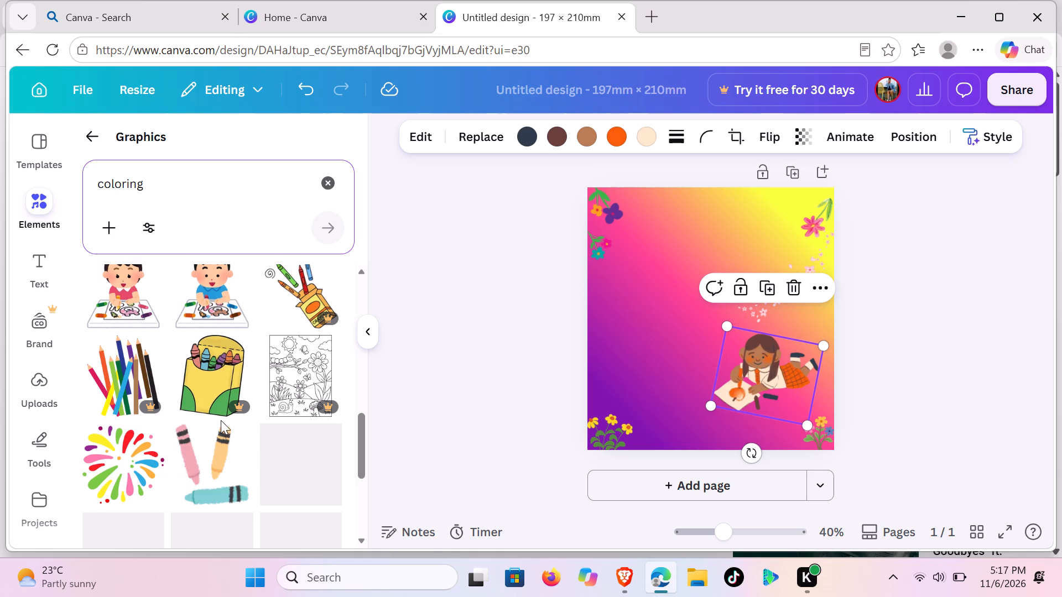
scroll(221, 420, up, 1)
scroll(221, 420, down, 2)
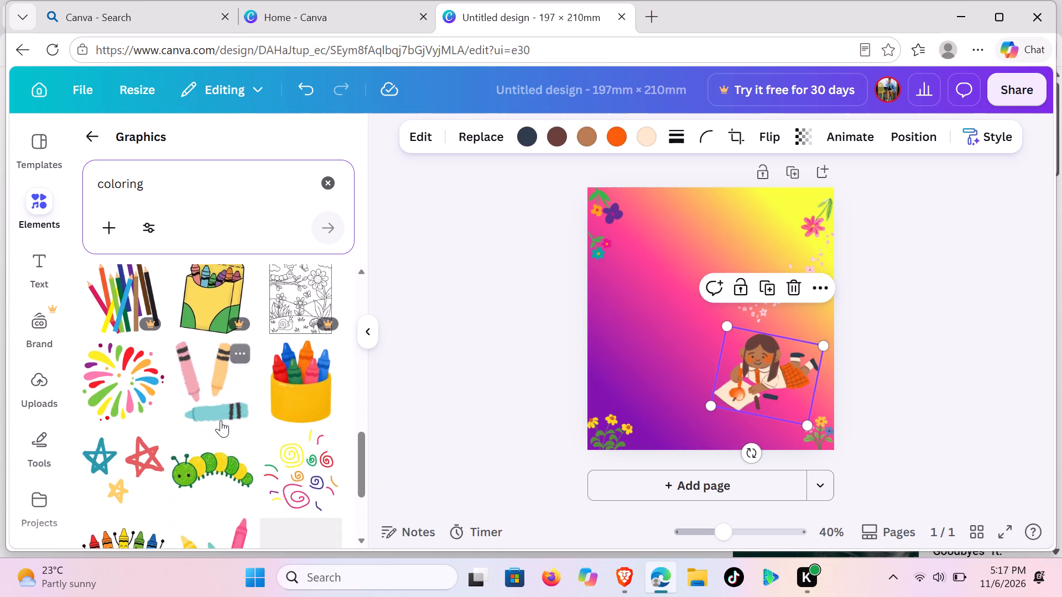
scroll(221, 420, down, 2)
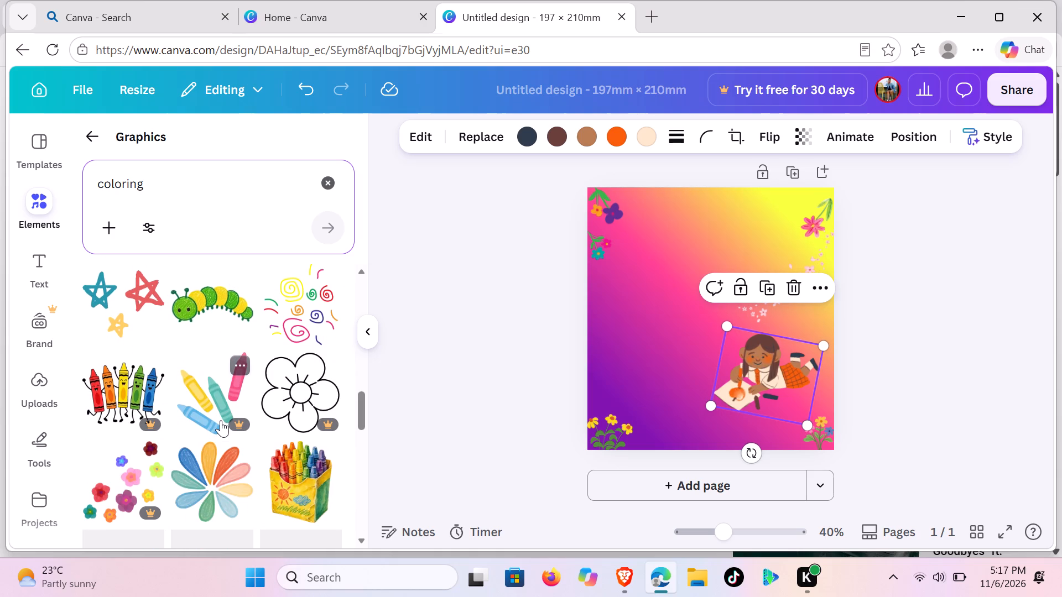
scroll(221, 420, down, 1)
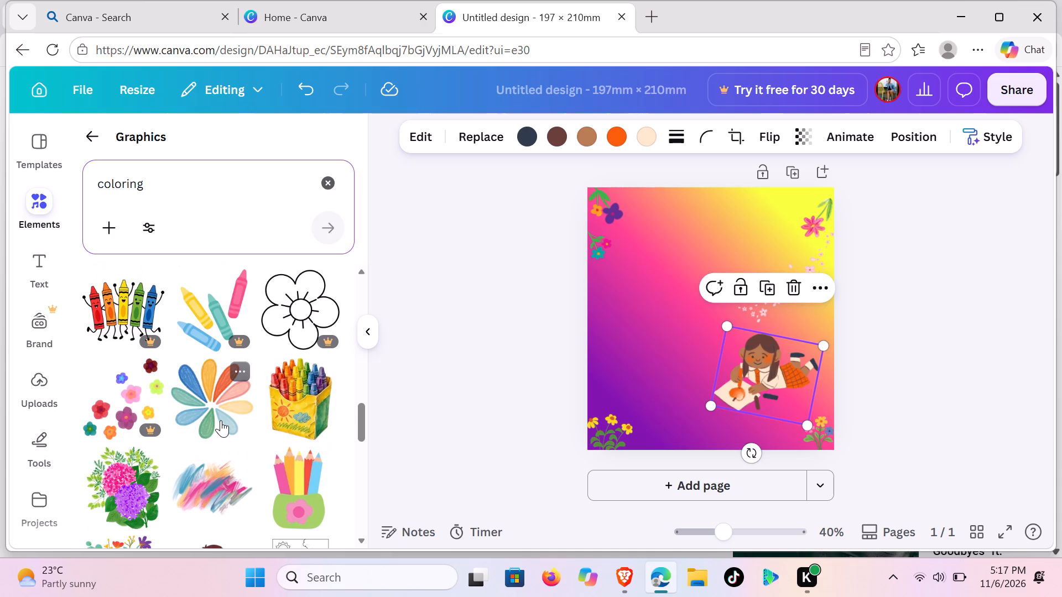
scroll(221, 420, down, 1)
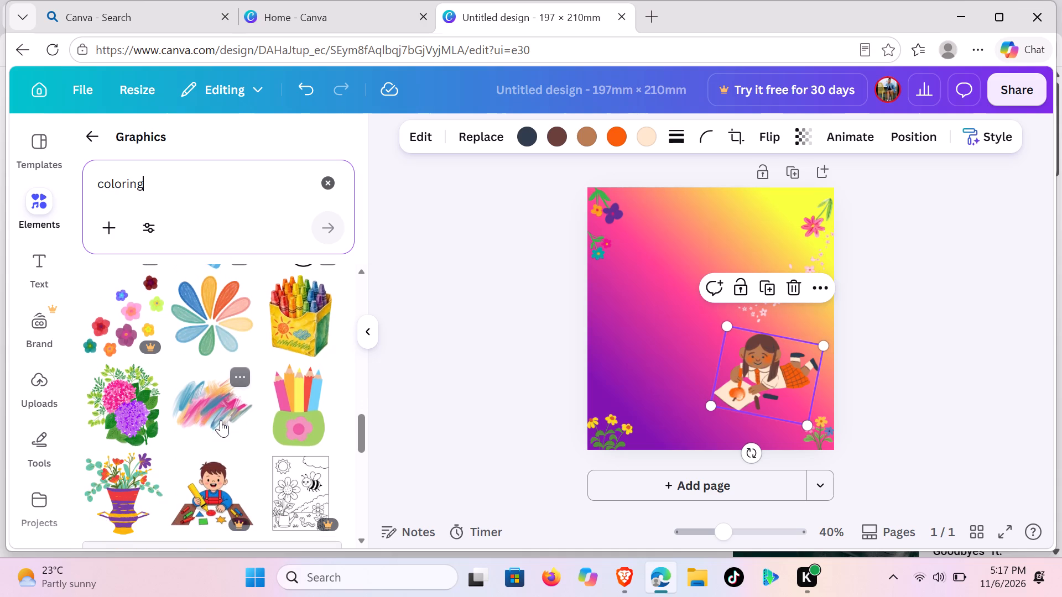
scroll(221, 420, down, 2)
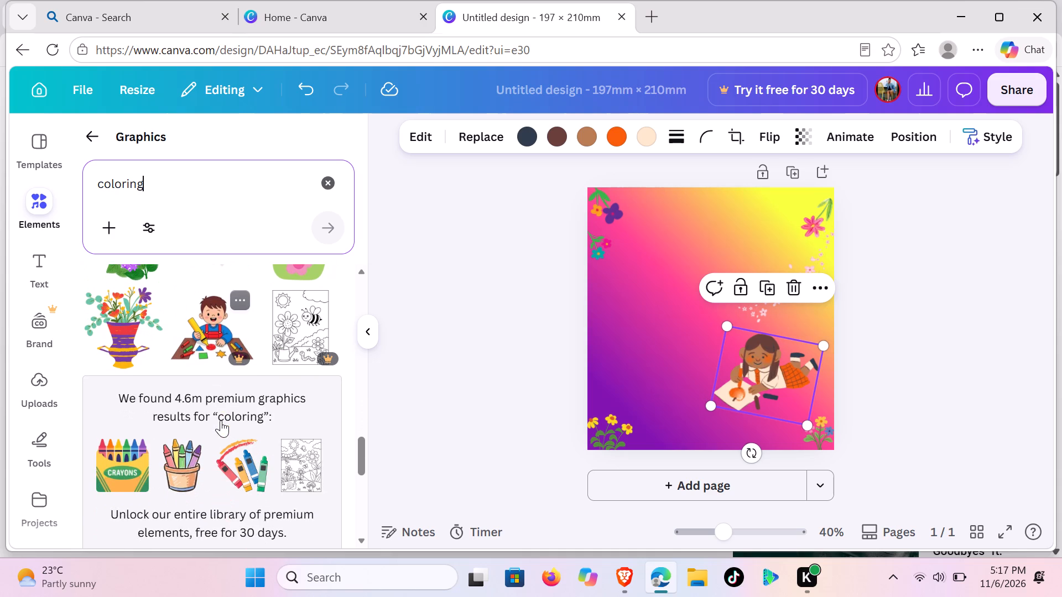
scroll(221, 420, down, 1)
Add the premium graphic of four crayons with a red and orange scribble and shrink it to a small accent.
click(241, 404)
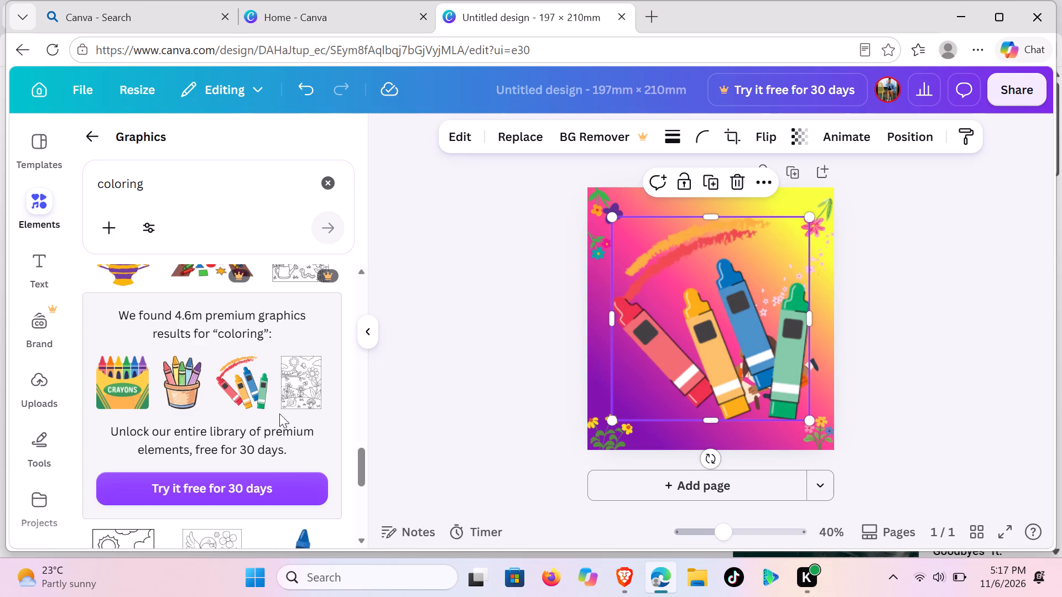
drag(610, 413, 624, 389)
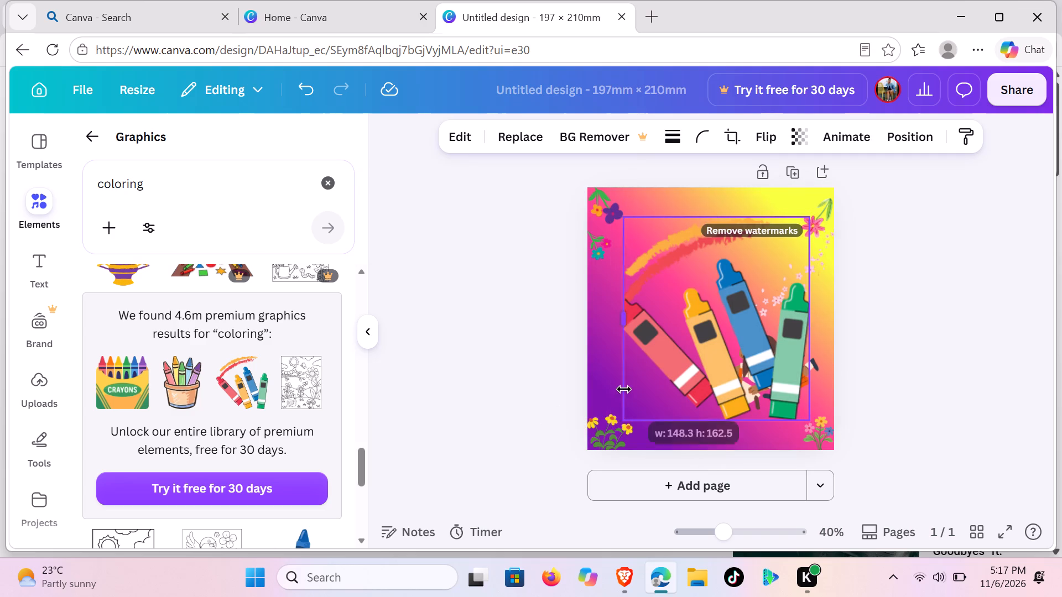
drag(624, 389, 600, 396)
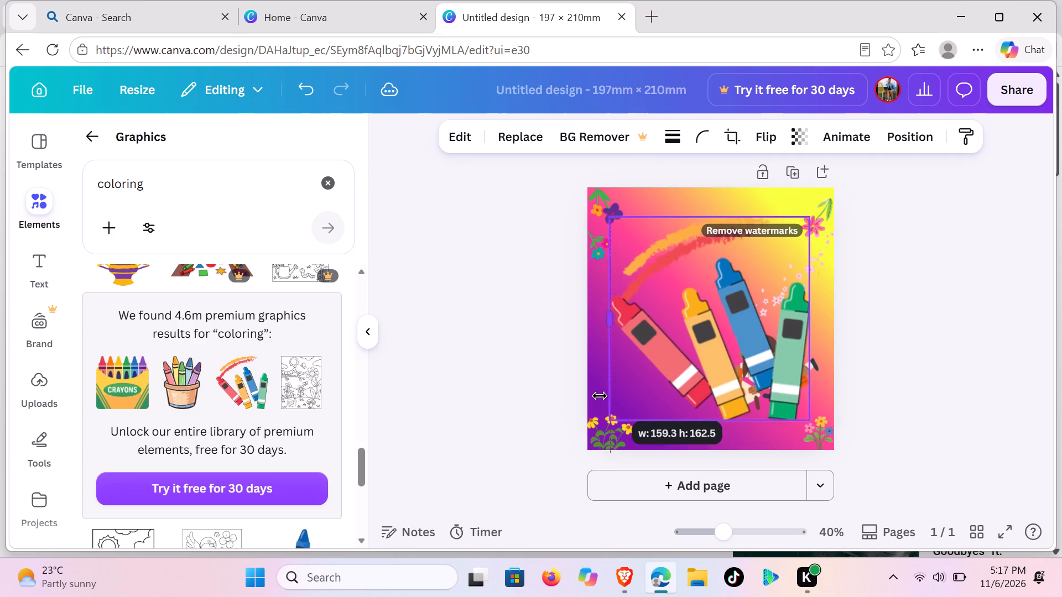
drag(600, 396, 600, 395)
drag(603, 421, 656, 375)
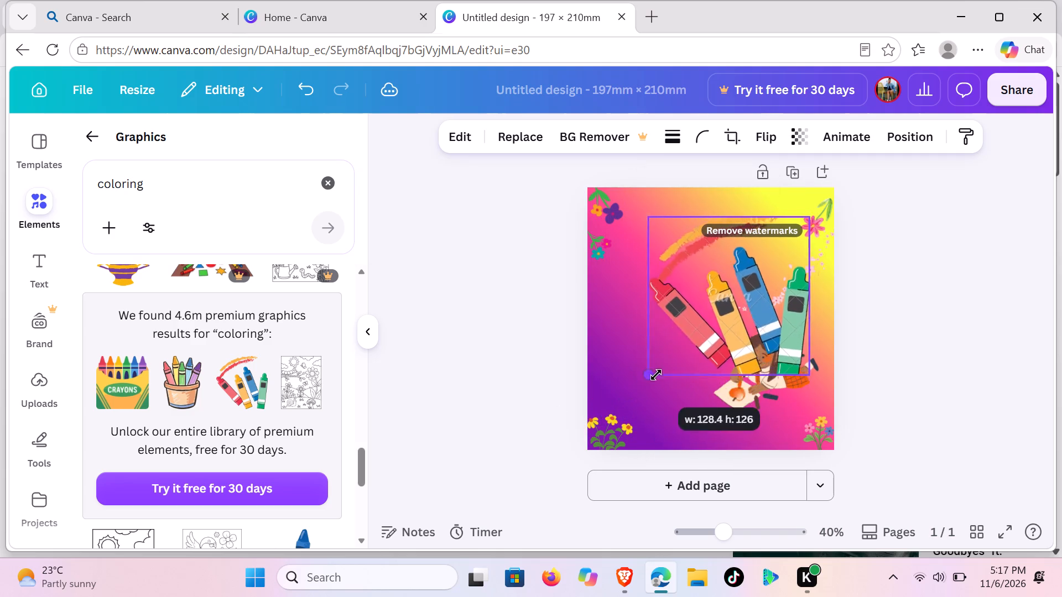
drag(656, 375, 761, 249)
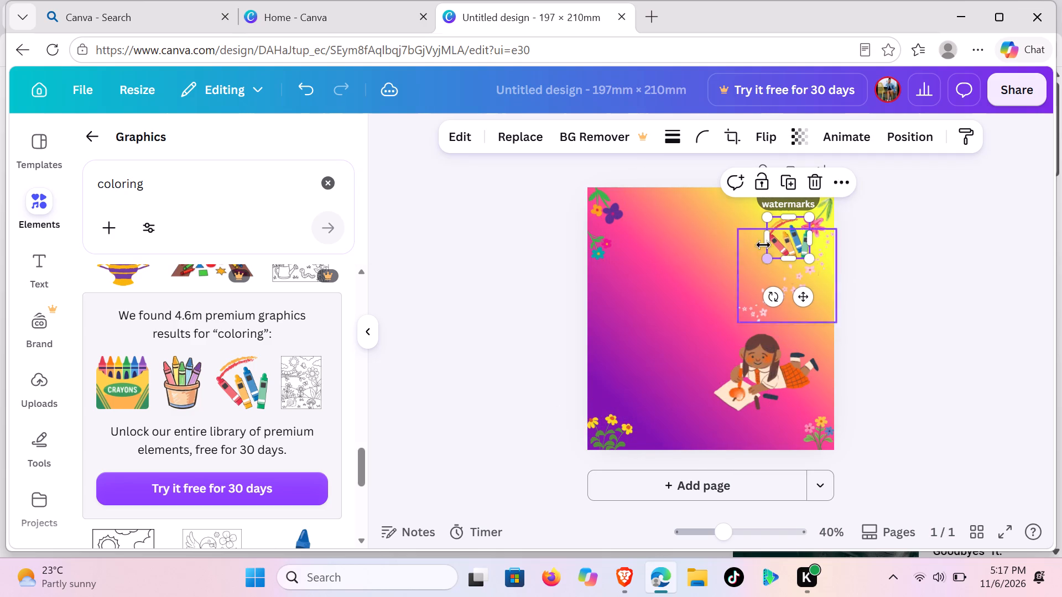
Move the crayons graphic to the page's bottom edge, below the drawing girl and beside the lower-right flowers.
drag(780, 232, 701, 355)
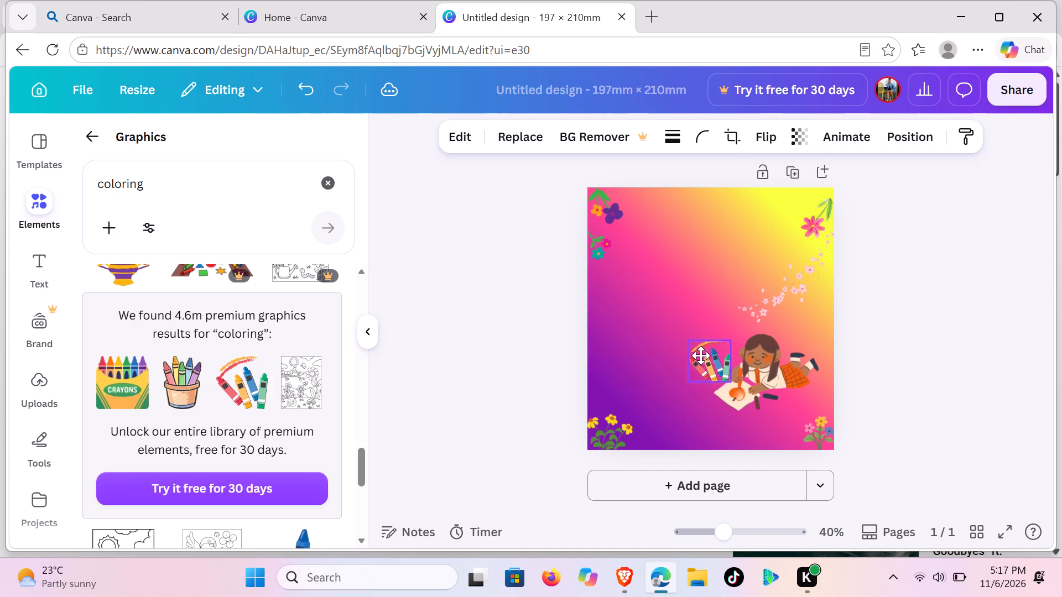
drag(701, 355, 711, 434)
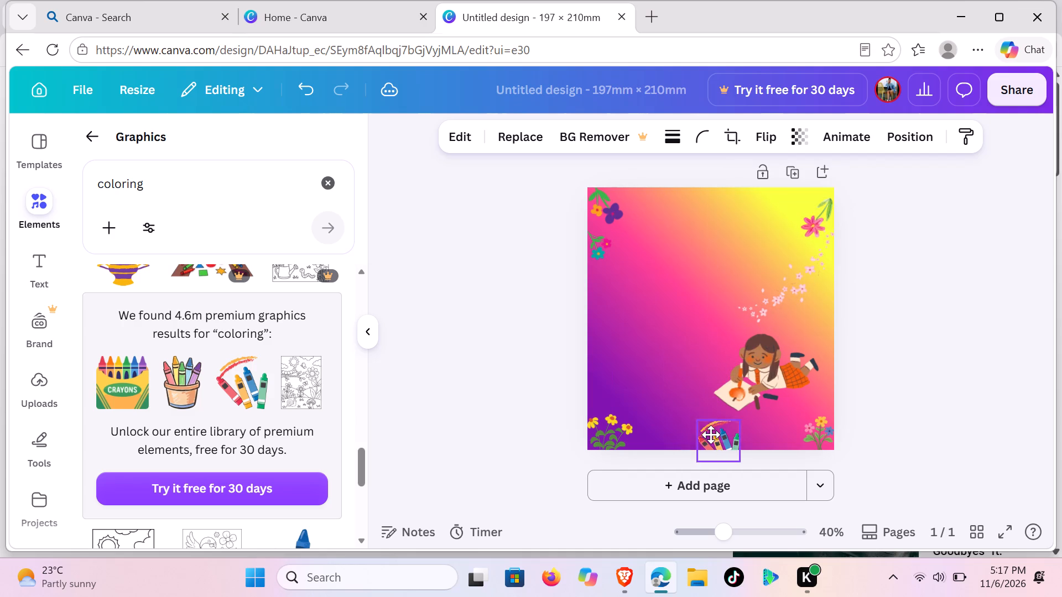
drag(711, 434, 758, 423)
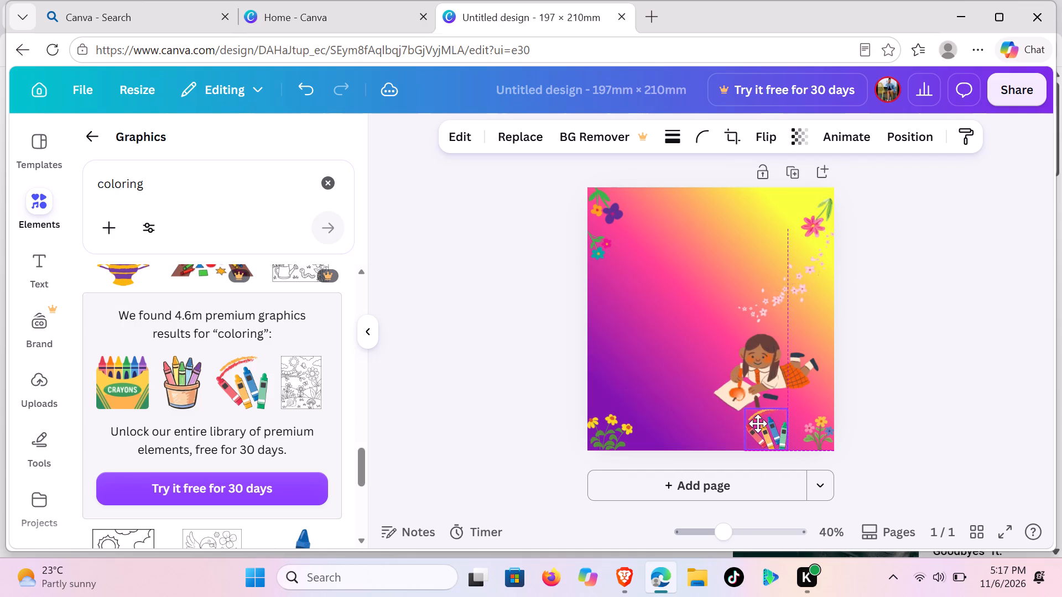
drag(758, 423, 757, 423)
click(683, 415)
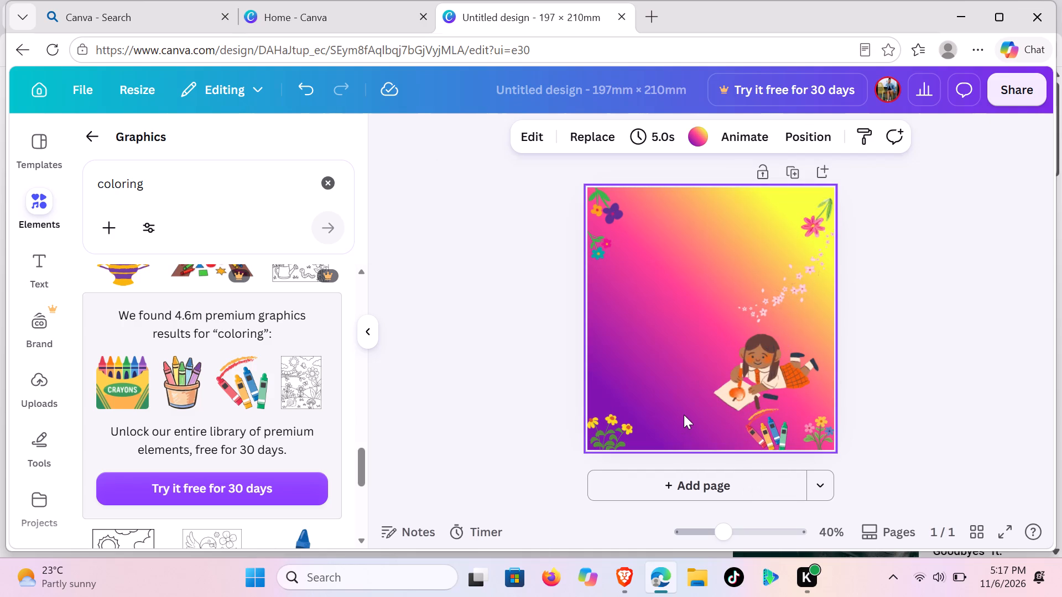
Add the premium black-and-white garden coloring page graphic and shrink it to a small thumbnail.
scroll(205, 396, down, 1)
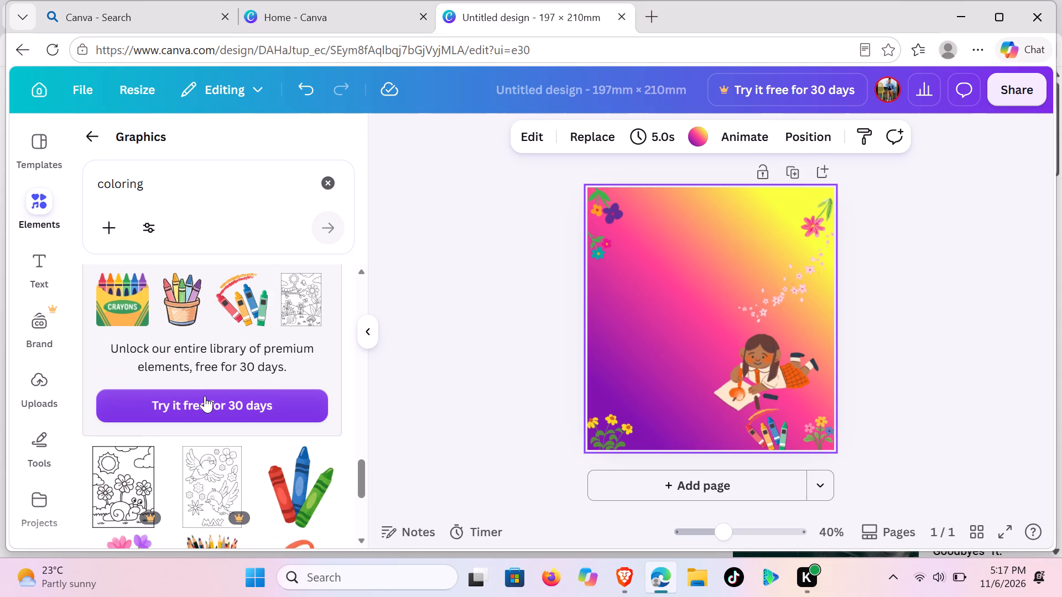
scroll(210, 392, down, 1)
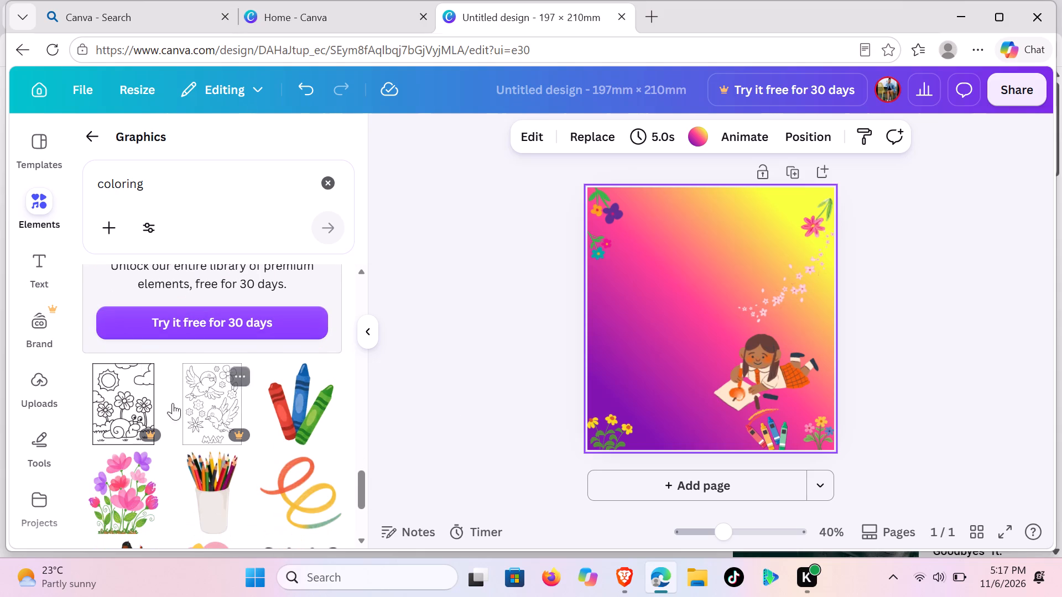
scroll(205, 383, up, 2)
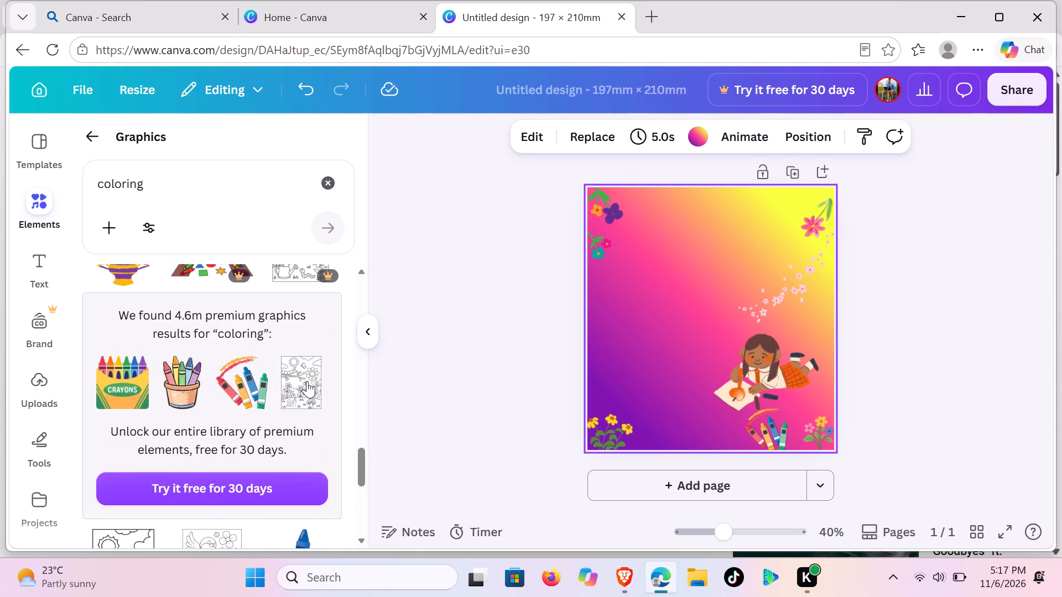
click(308, 379)
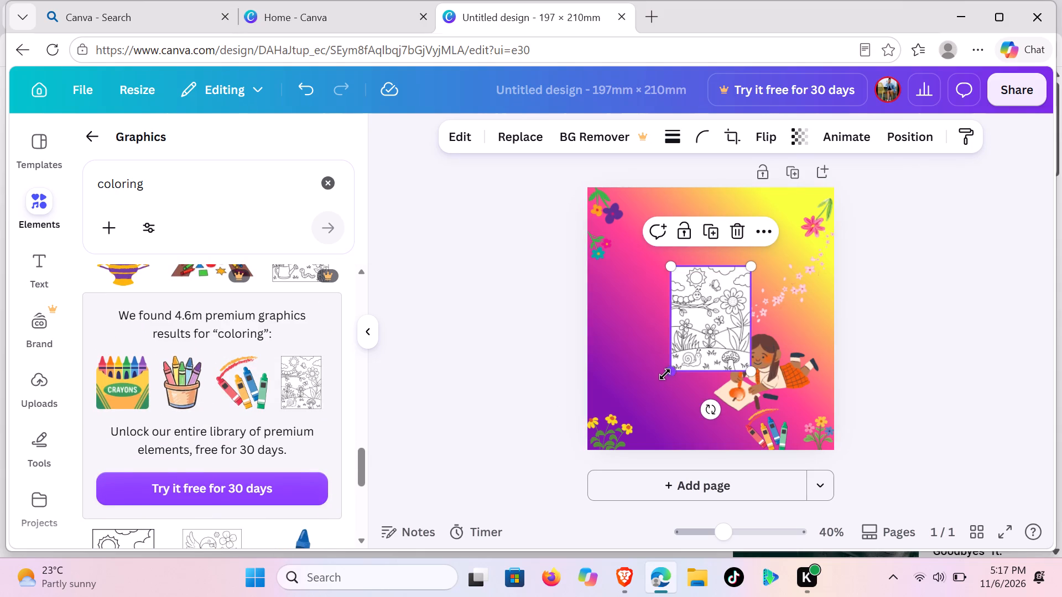
drag(671, 371, 704, 331)
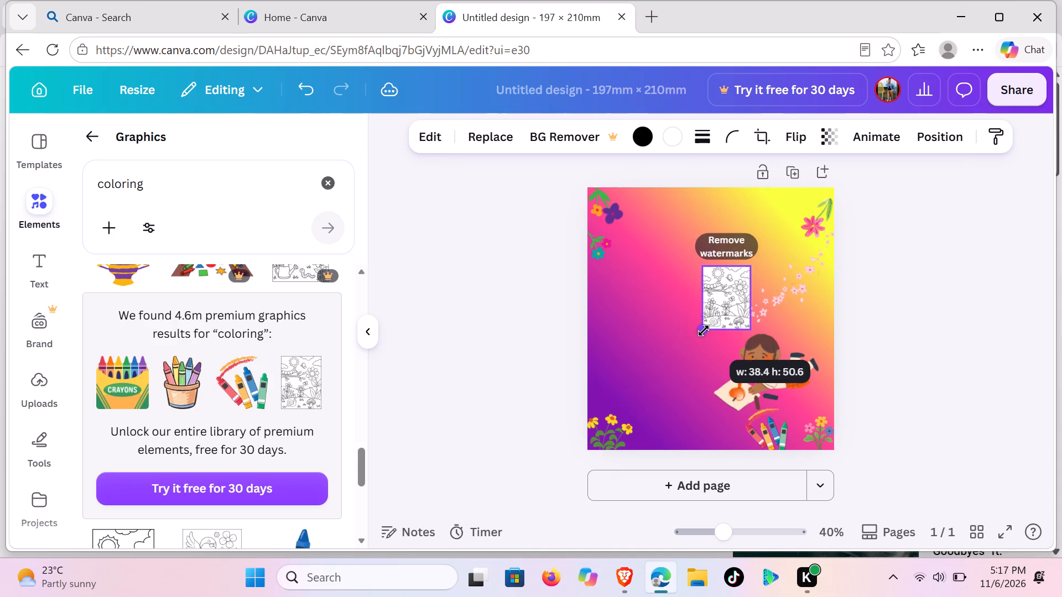
drag(704, 331, 708, 323)
Move the coloring page graphic to the lower left of the page, above and beside the yellow flowers.
drag(723, 291, 670, 385)
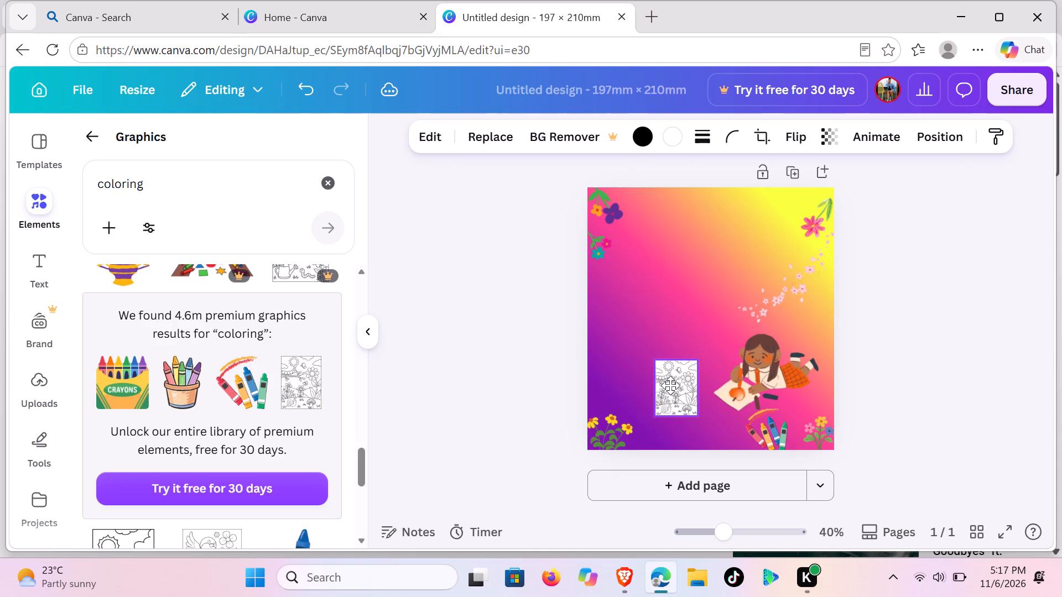
drag(670, 385, 656, 383)
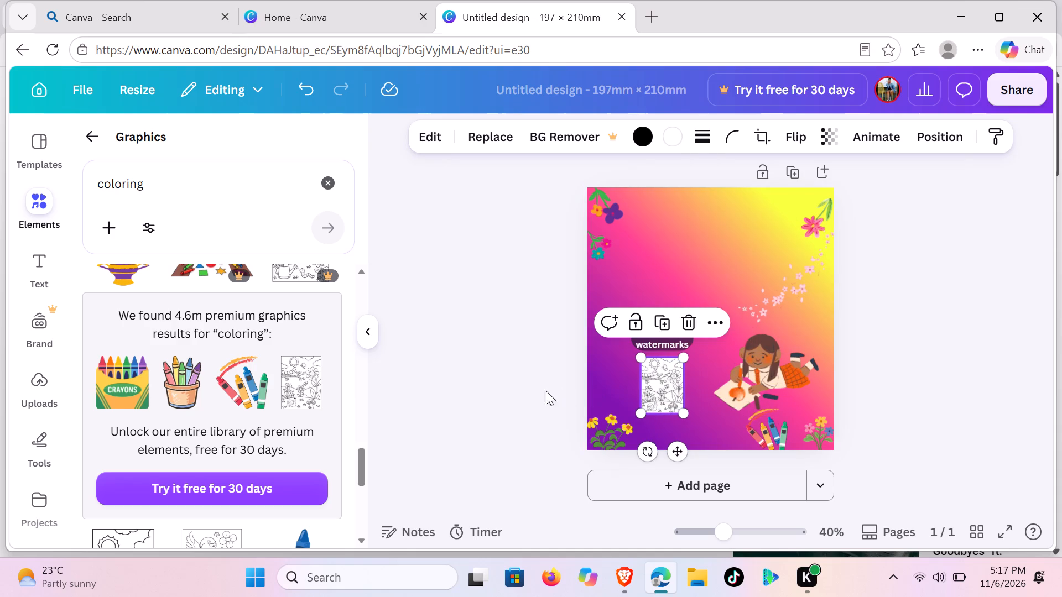
Look through the remaining coloring graphics and run the related search for "Coloring page".
scroll(296, 387, down, 5)
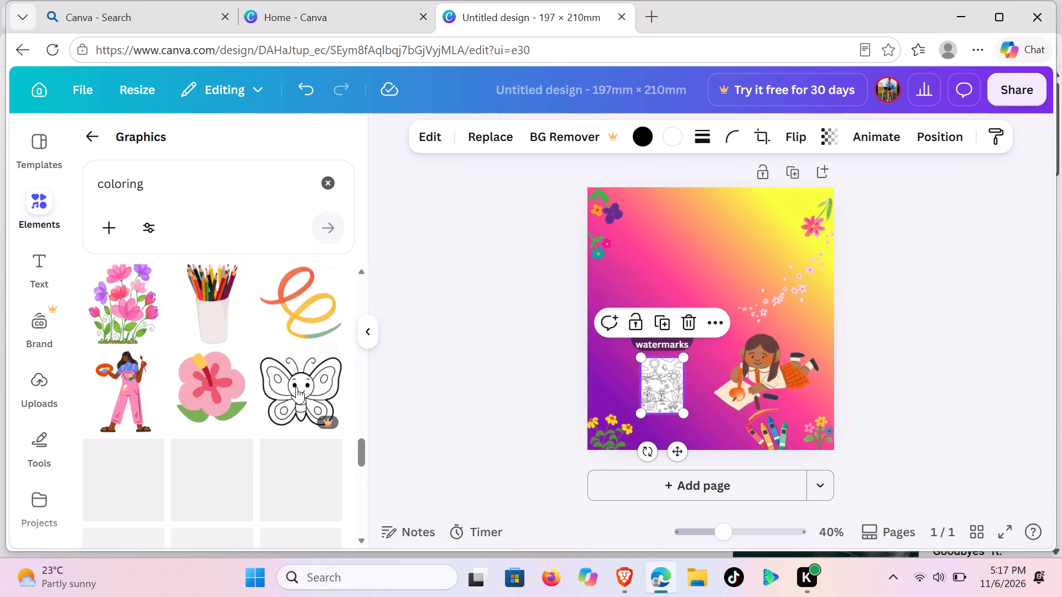
scroll(296, 386, down, 1)
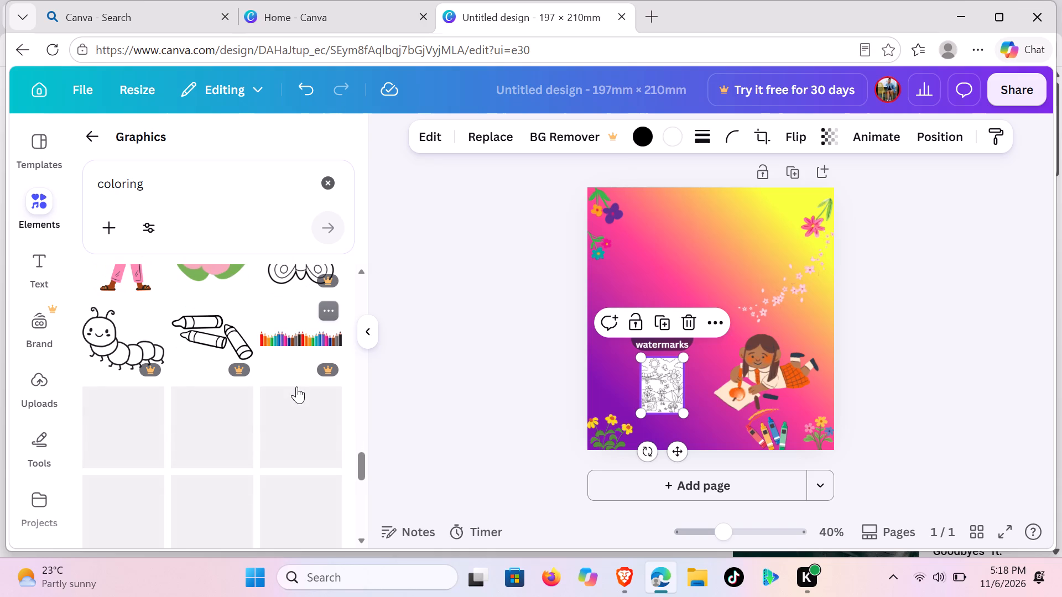
scroll(296, 386, down, 2)
scroll(296, 386, up, 1)
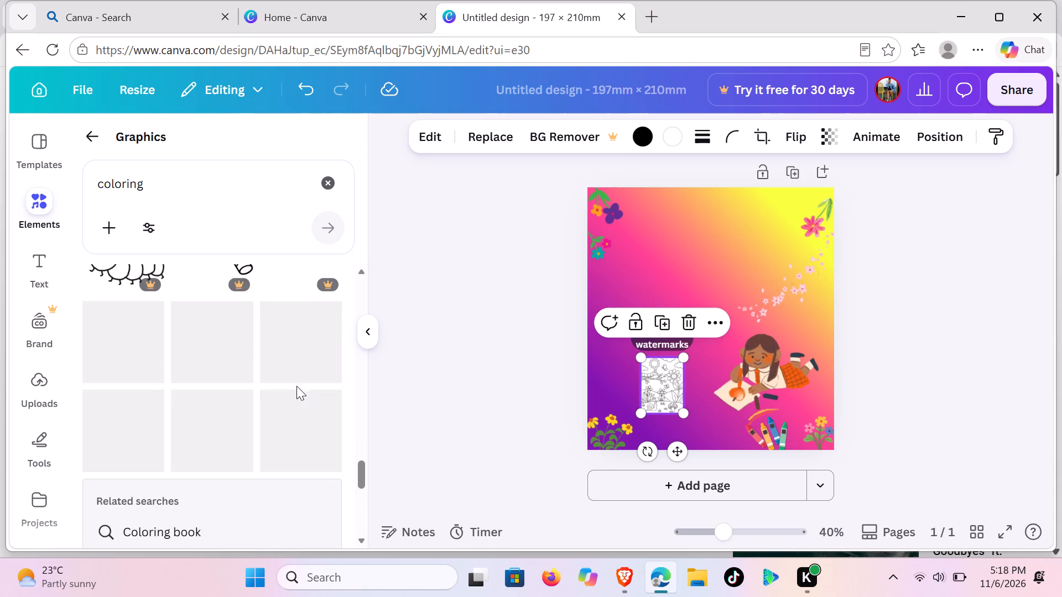
scroll(296, 386, up, 1)
scroll(296, 386, down, 3)
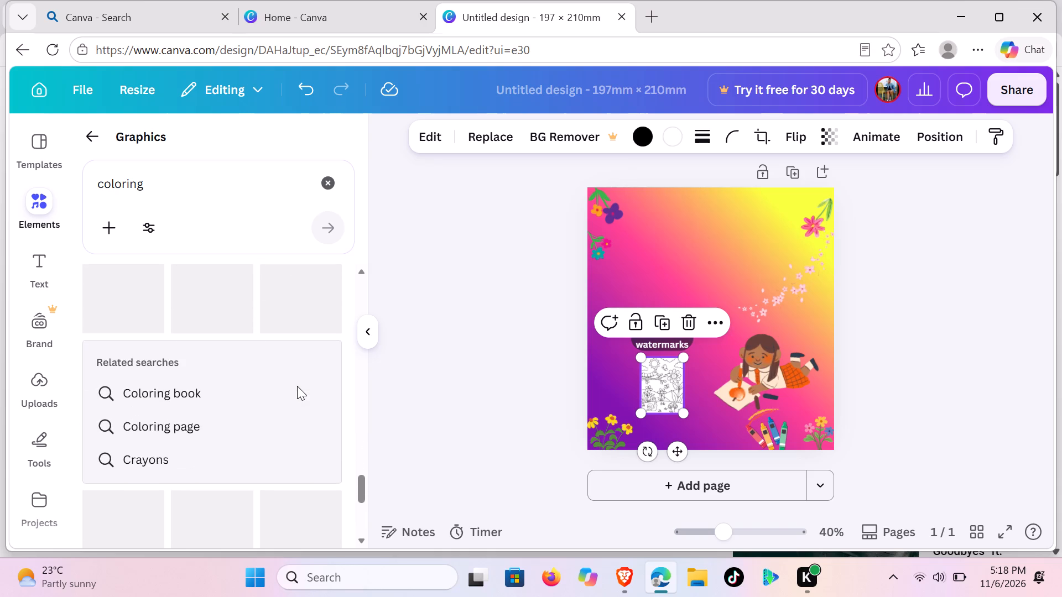
scroll(297, 386, down, 2)
scroll(285, 320, up, 2)
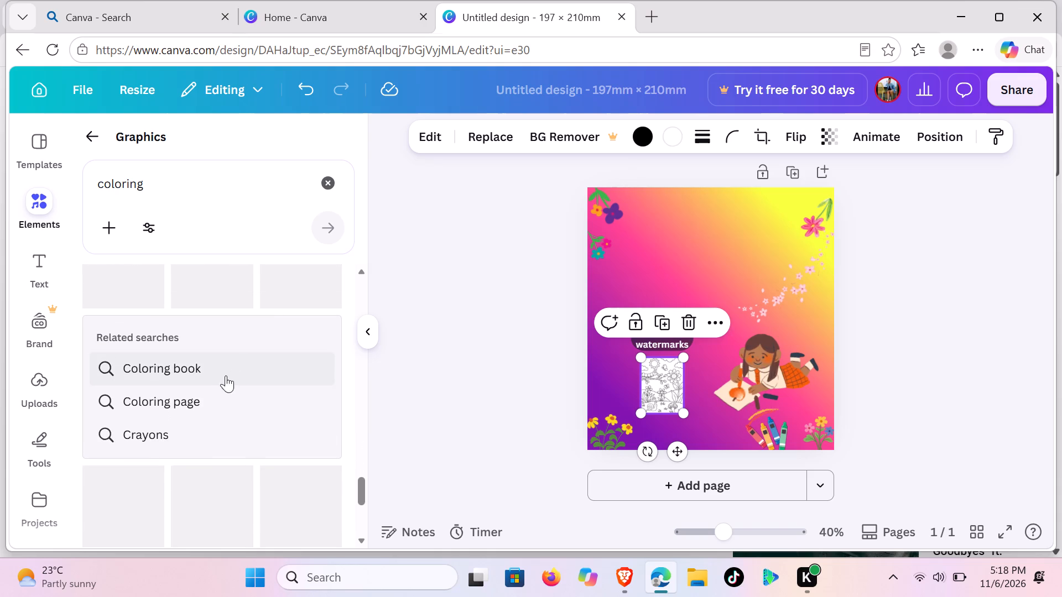
click(218, 396)
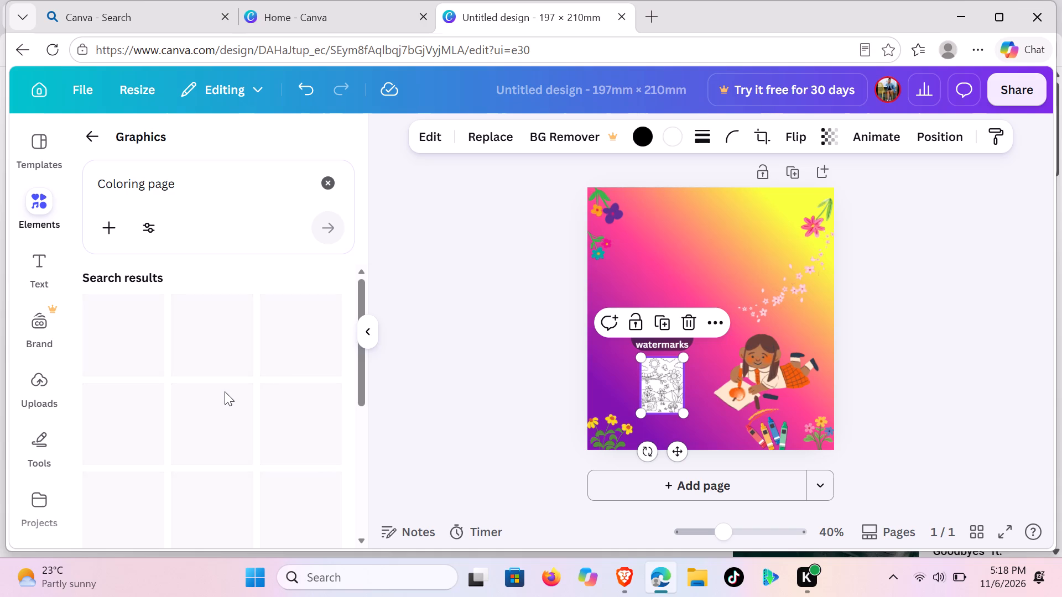
Examine the "Coloring page" graphics for a black-and-white animal or scene drawing that suits the design.
scroll(225, 391, down, 3)
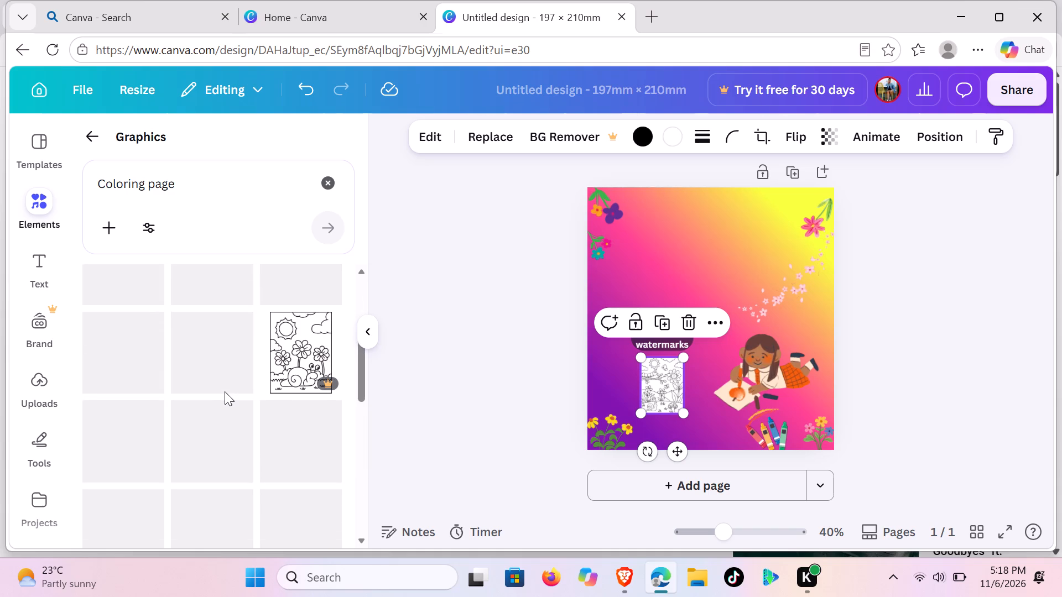
scroll(225, 391, down, 1)
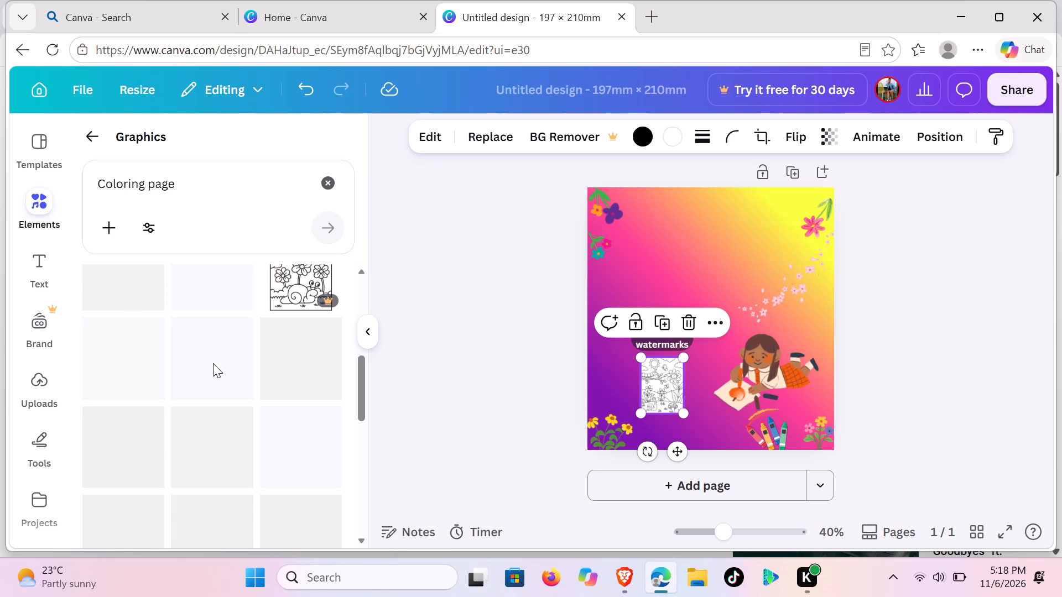
scroll(214, 363, up, 1)
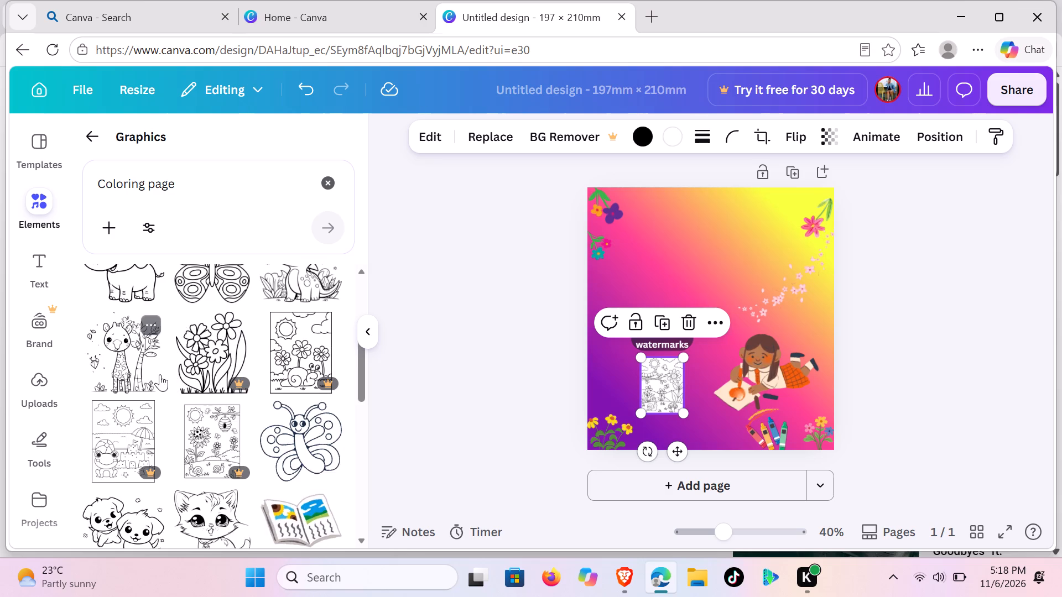
scroll(160, 374, up, 1)
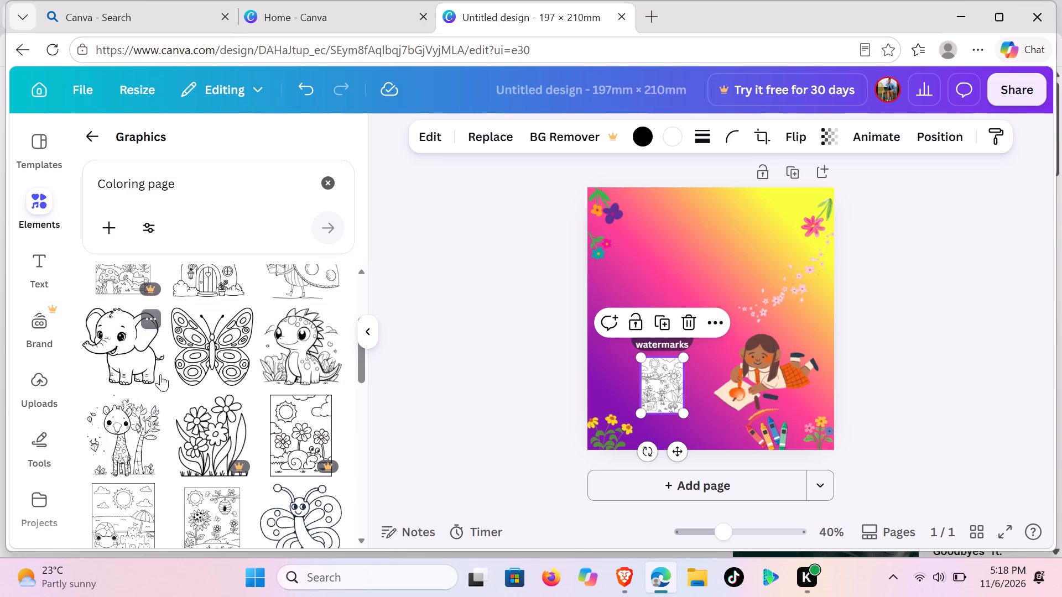
scroll(160, 374, up, 2)
scroll(161, 374, down, 2)
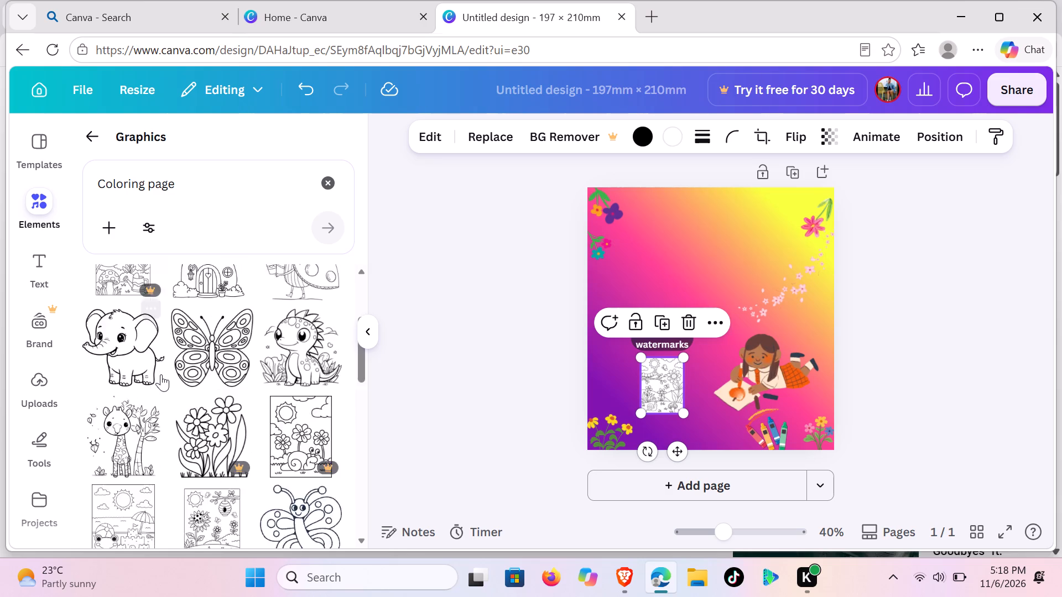
scroll(161, 374, down, 2)
scroll(161, 374, up, 1)
scroll(162, 374, down, 2)
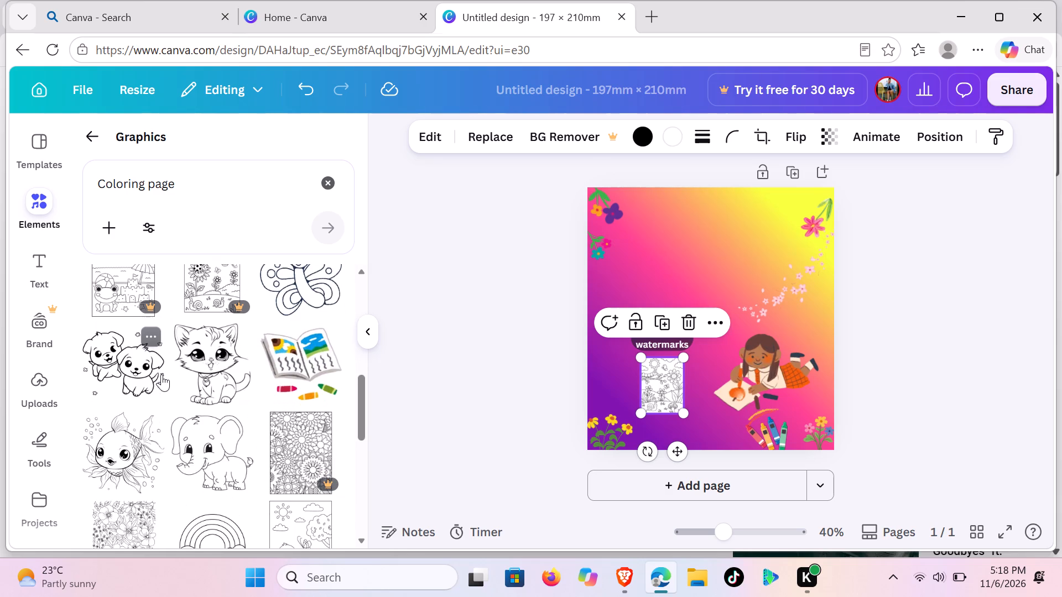
scroll(162, 374, down, 3)
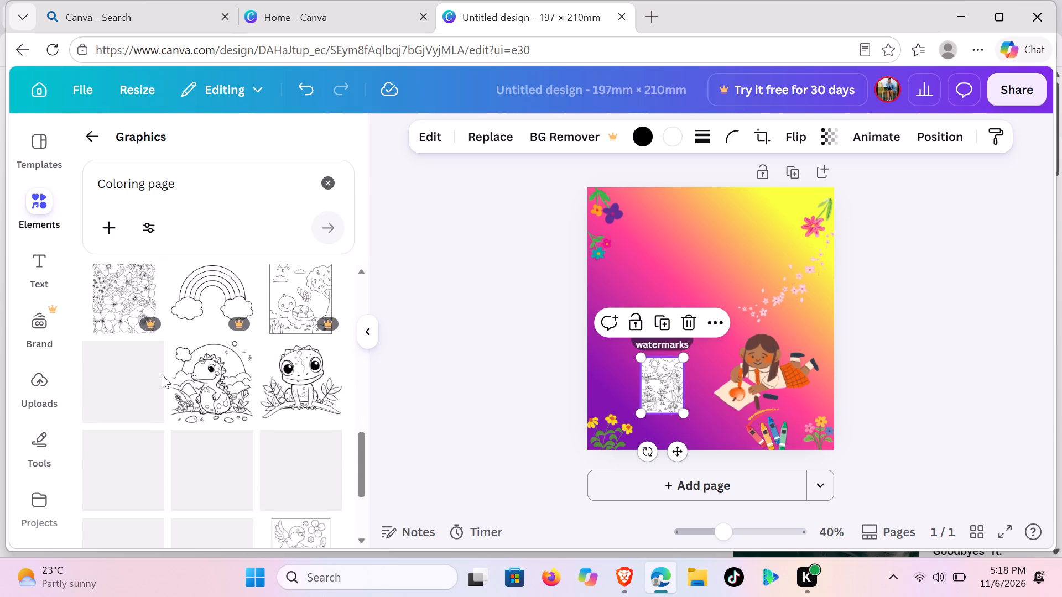
scroll(162, 374, down, 3)
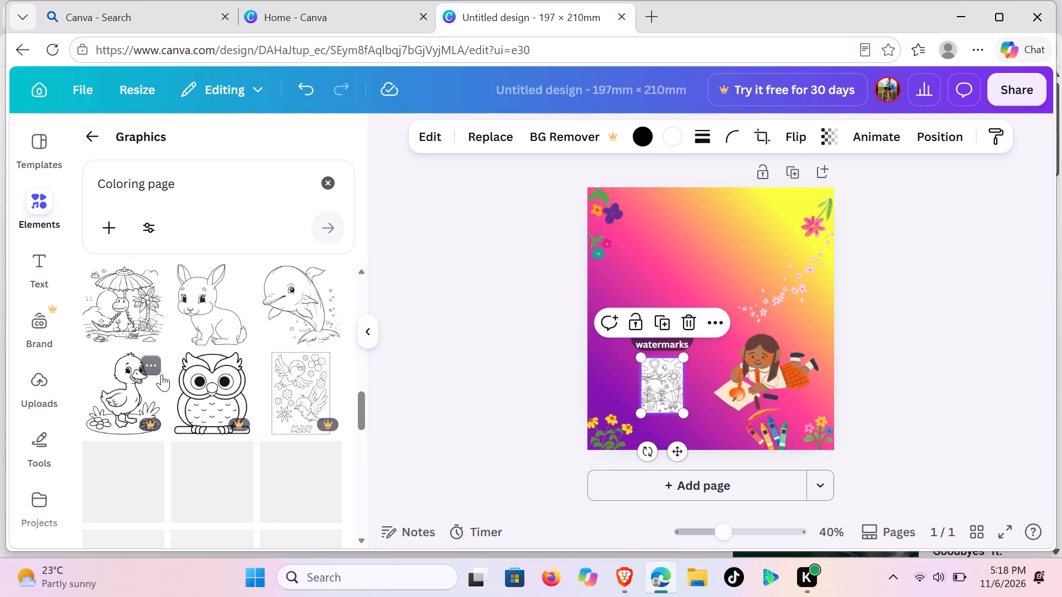
scroll(162, 374, up, 2)
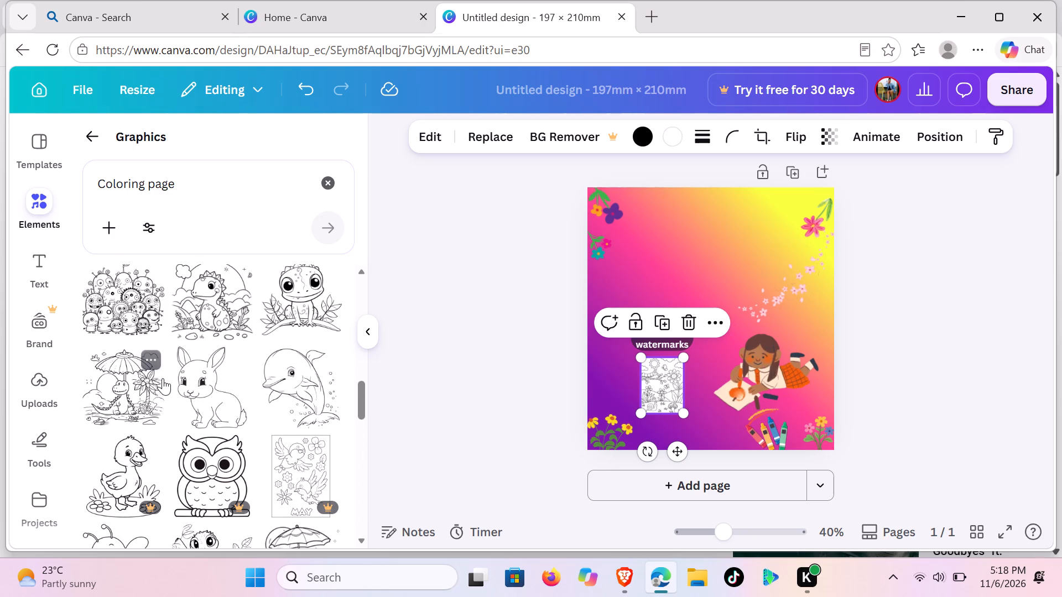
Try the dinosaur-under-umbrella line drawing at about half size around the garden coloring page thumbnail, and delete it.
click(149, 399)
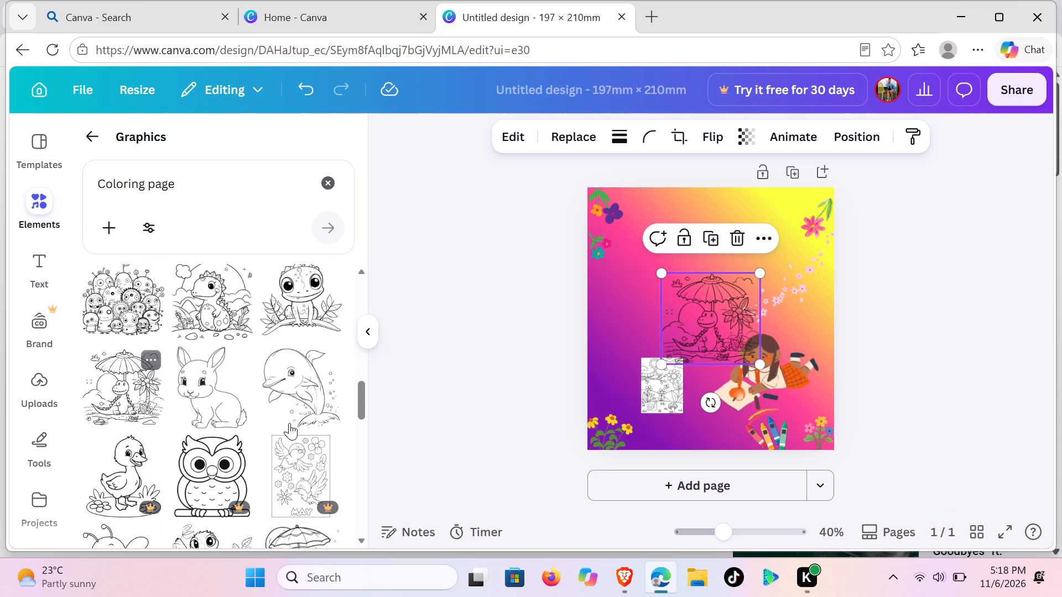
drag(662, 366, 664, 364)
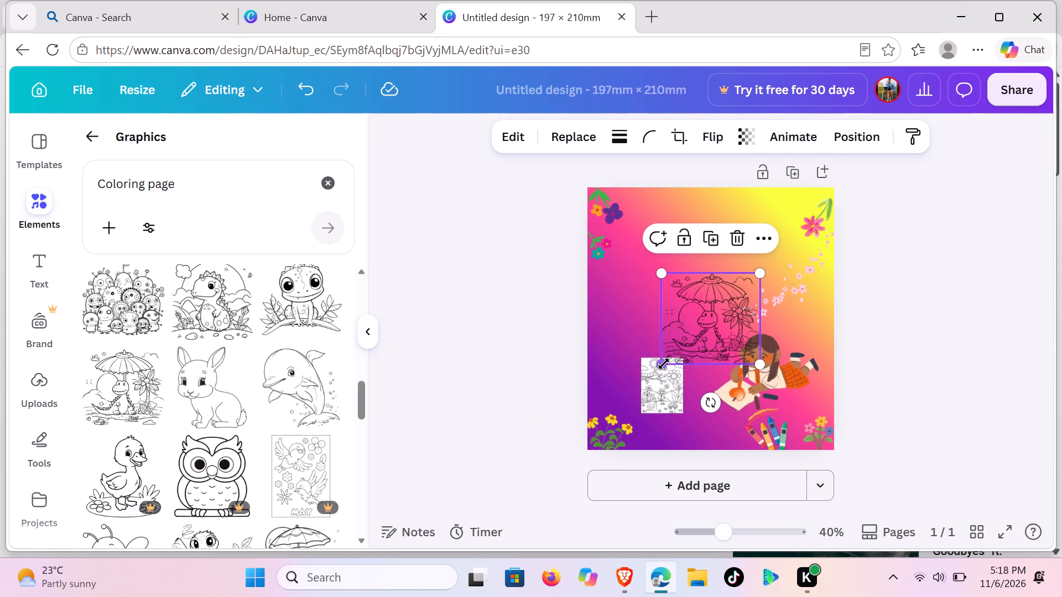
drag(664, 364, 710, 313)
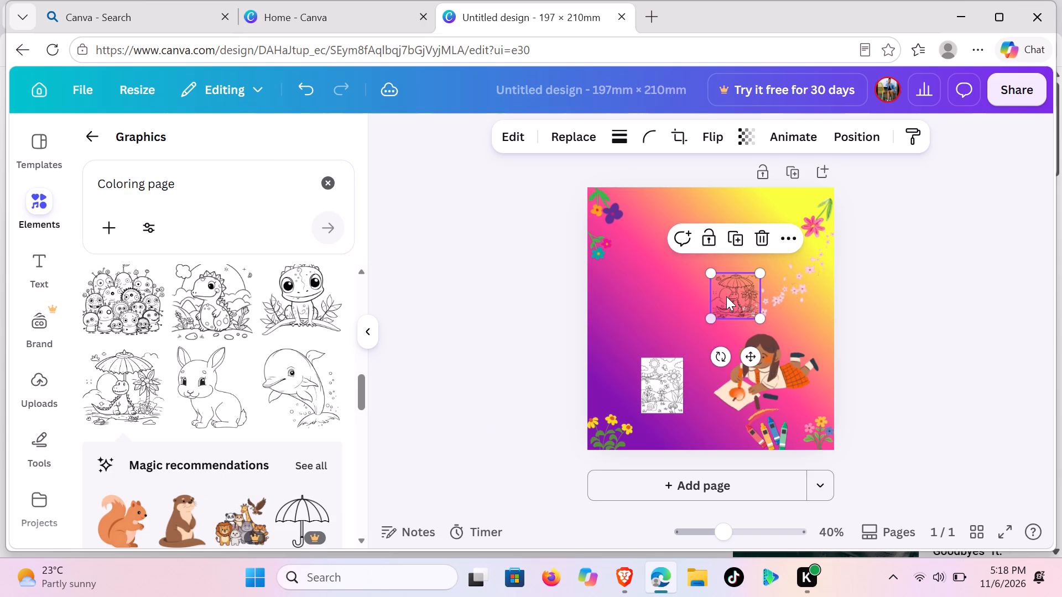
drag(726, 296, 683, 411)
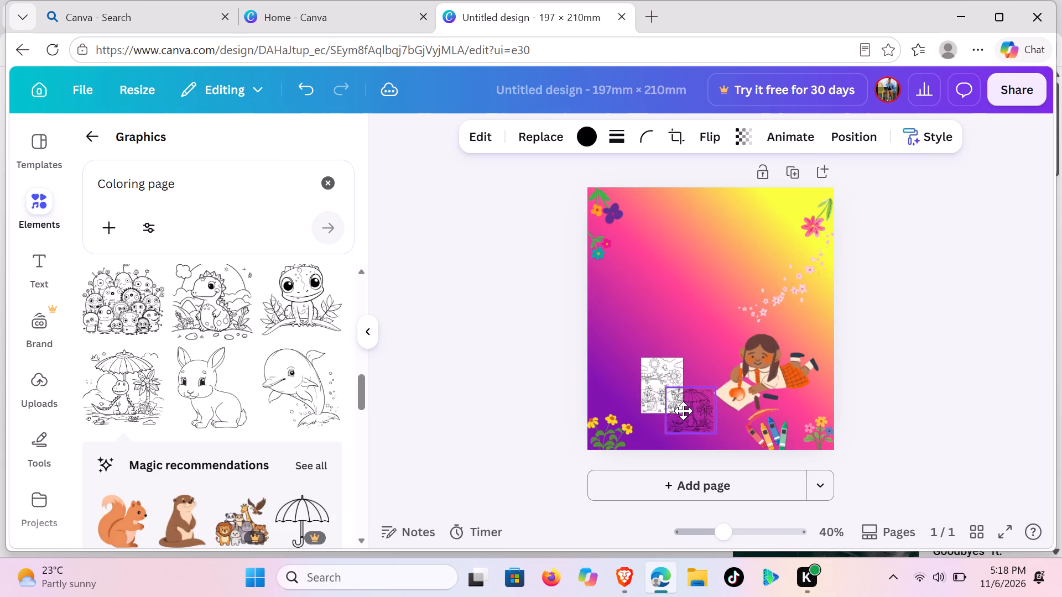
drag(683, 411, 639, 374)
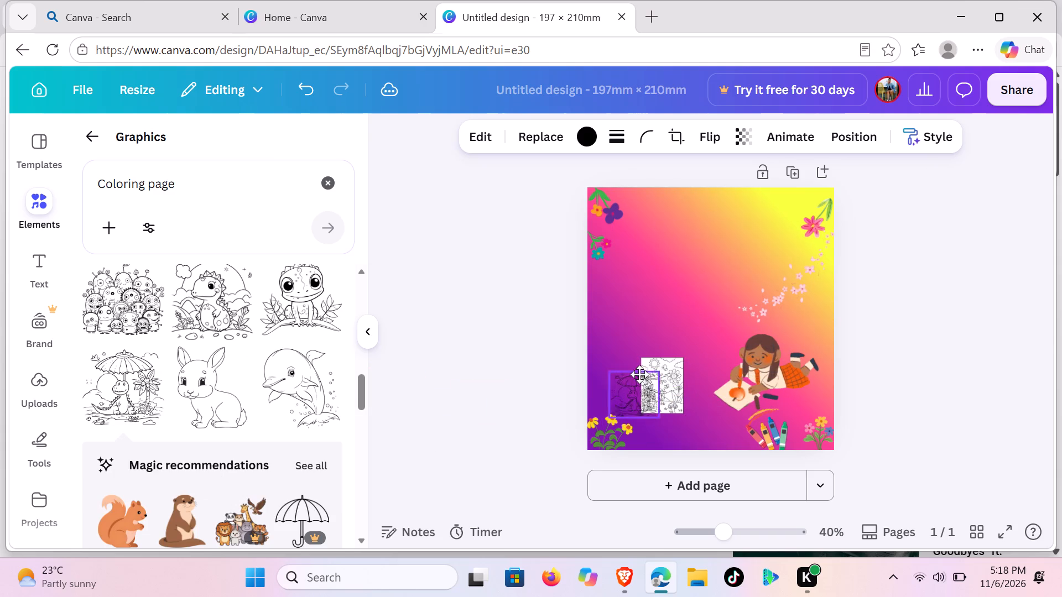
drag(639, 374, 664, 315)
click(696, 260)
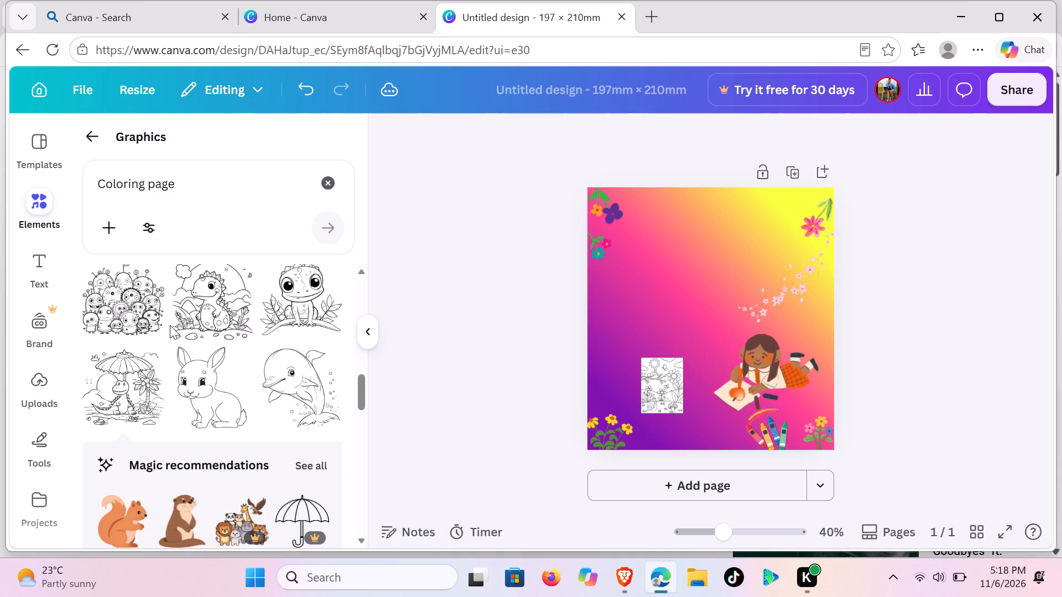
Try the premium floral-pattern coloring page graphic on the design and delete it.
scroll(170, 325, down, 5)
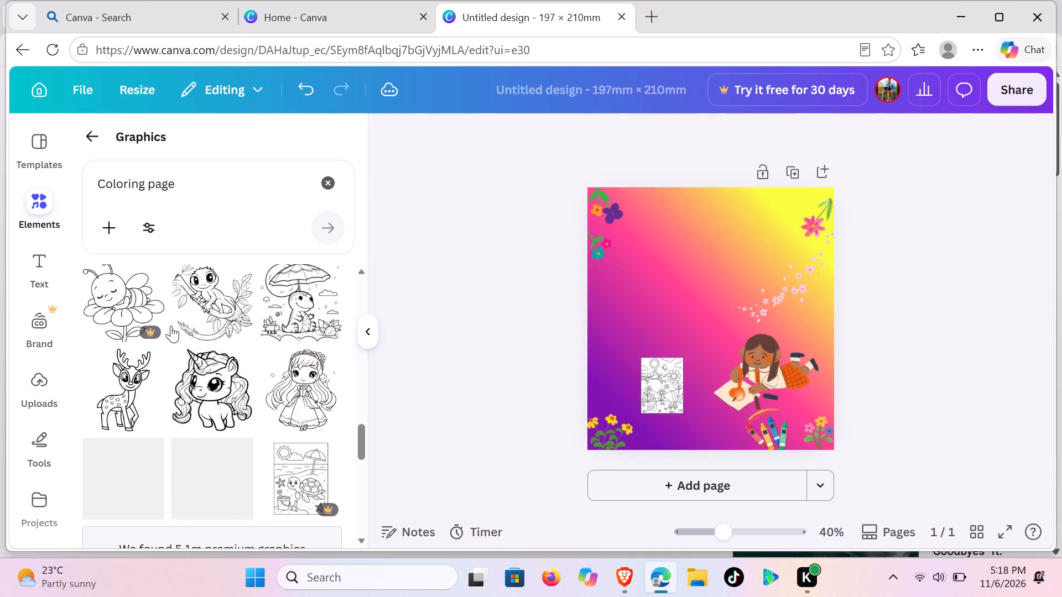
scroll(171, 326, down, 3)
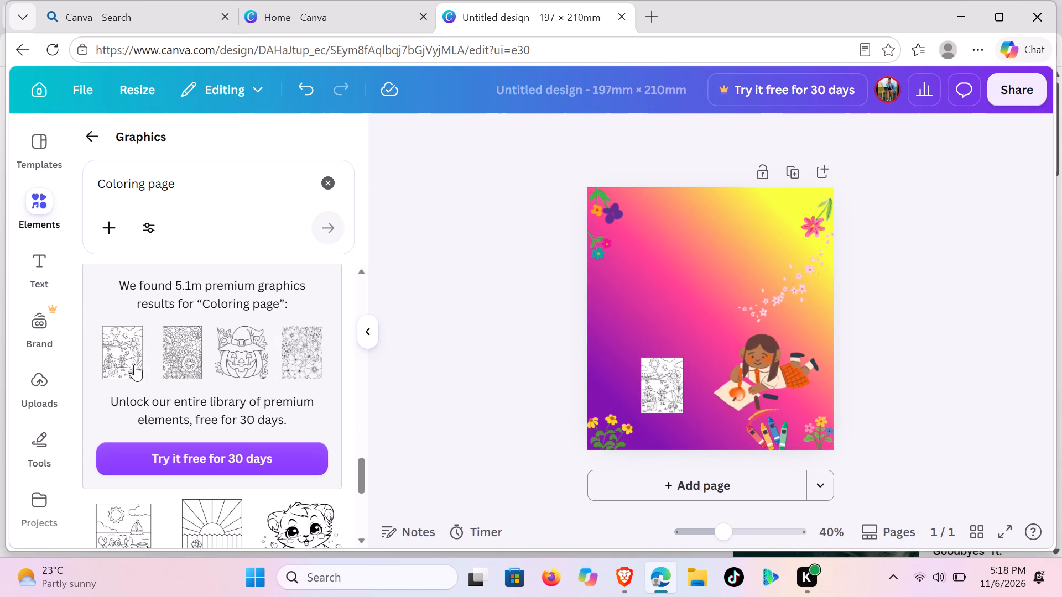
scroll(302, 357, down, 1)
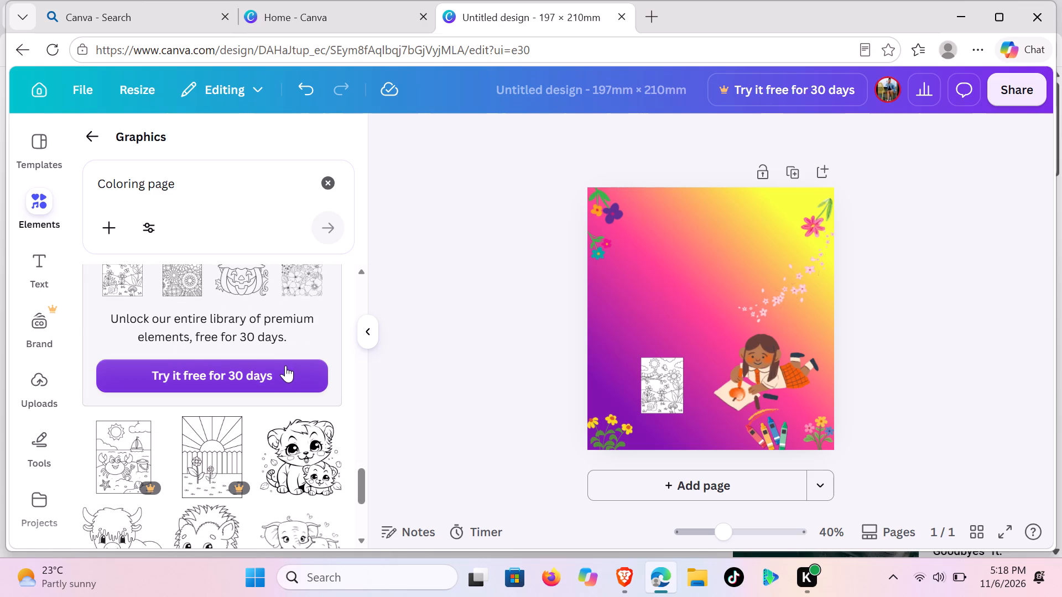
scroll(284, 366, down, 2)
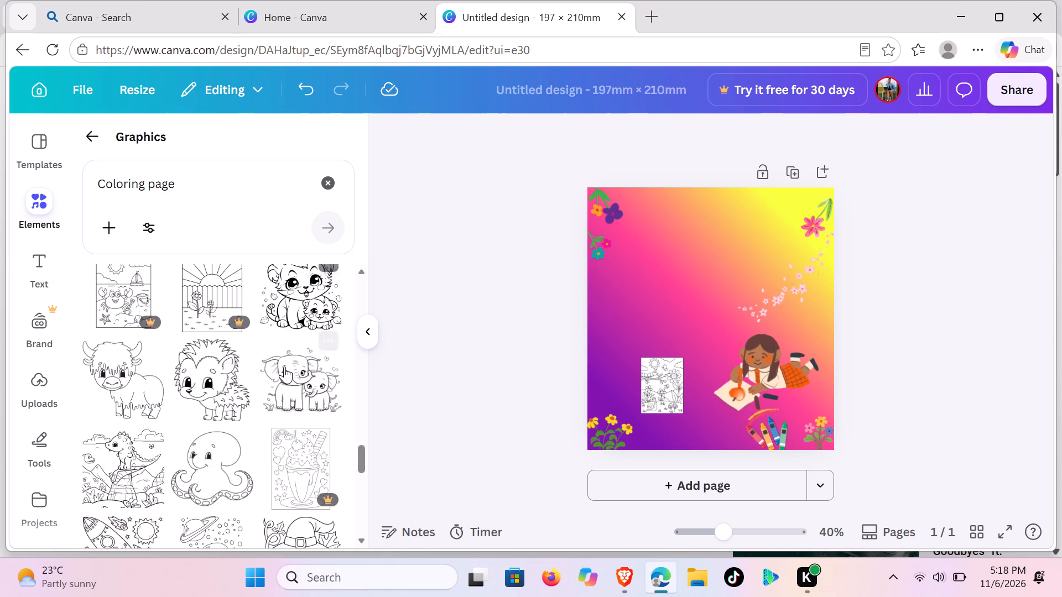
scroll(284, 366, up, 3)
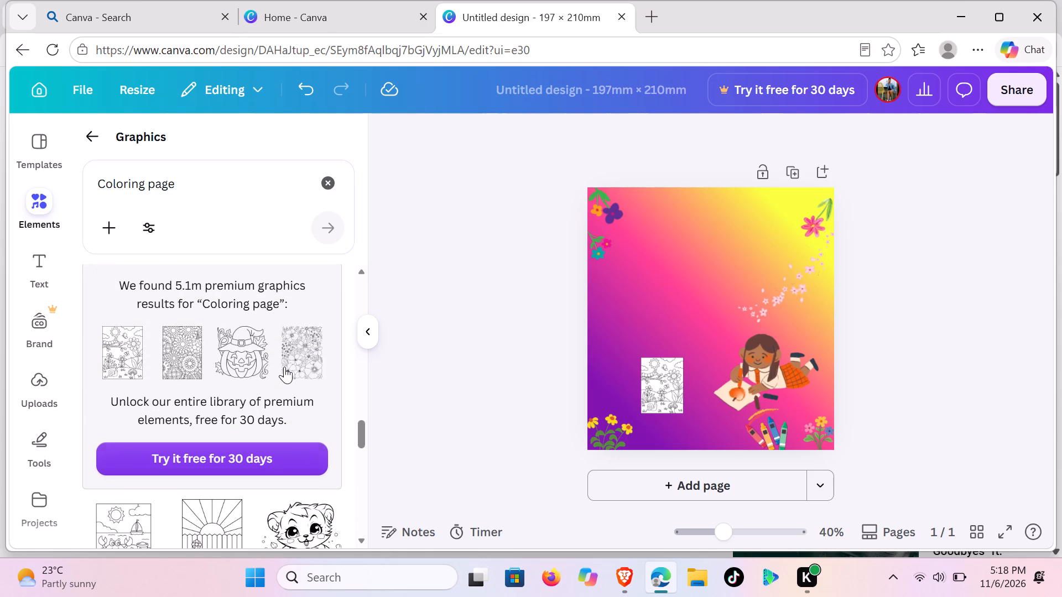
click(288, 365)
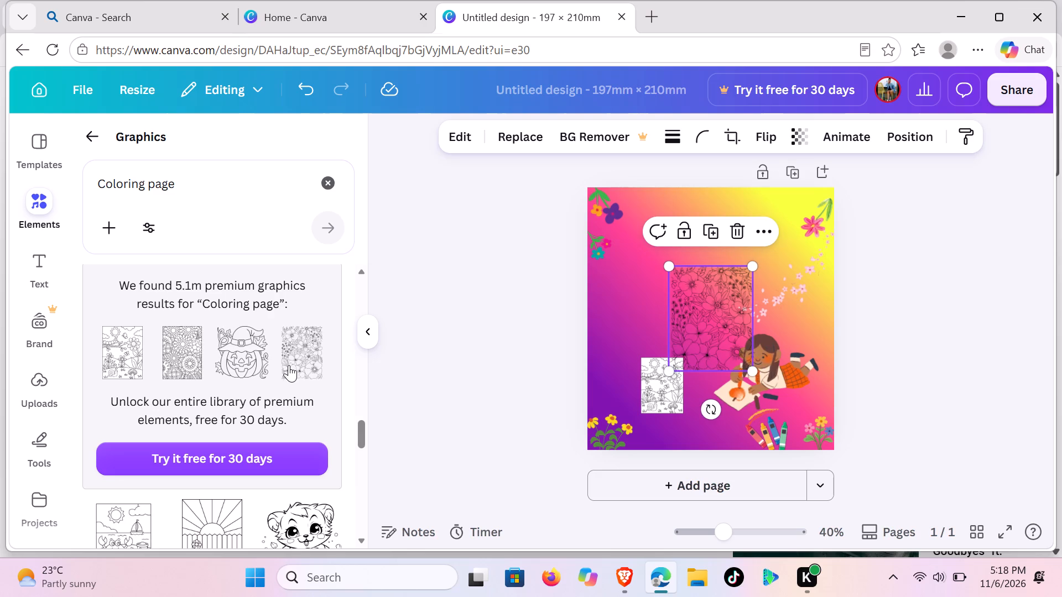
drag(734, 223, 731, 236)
Delete the garden coloring page thumbnail from the lower left of the page.
click(666, 378)
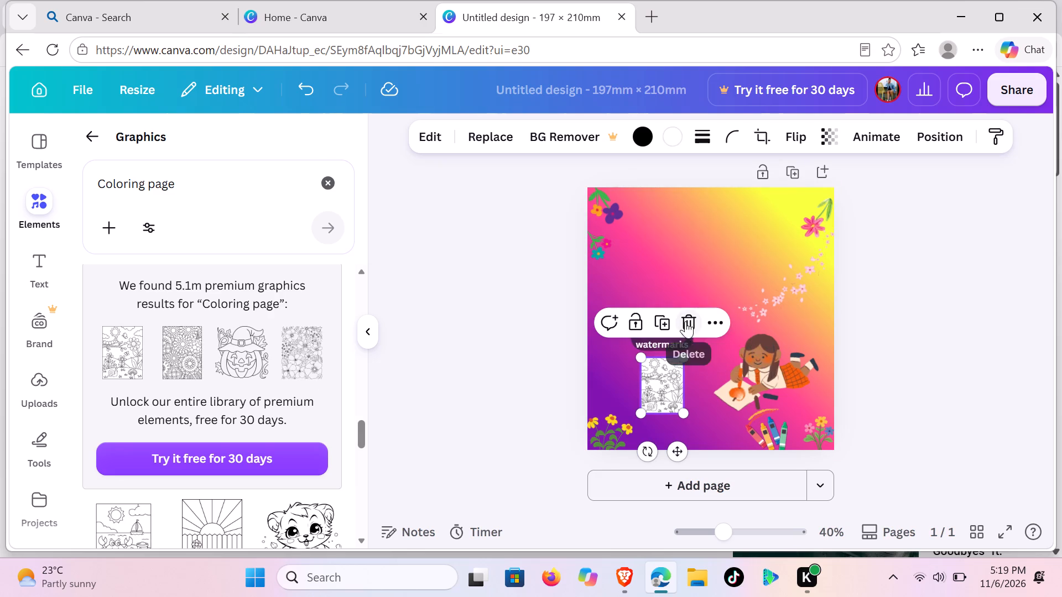
click(685, 321)
Look through more "Coloring page" graphics for a replacement drawing and clear the search term.
scroll(183, 395, down, 3)
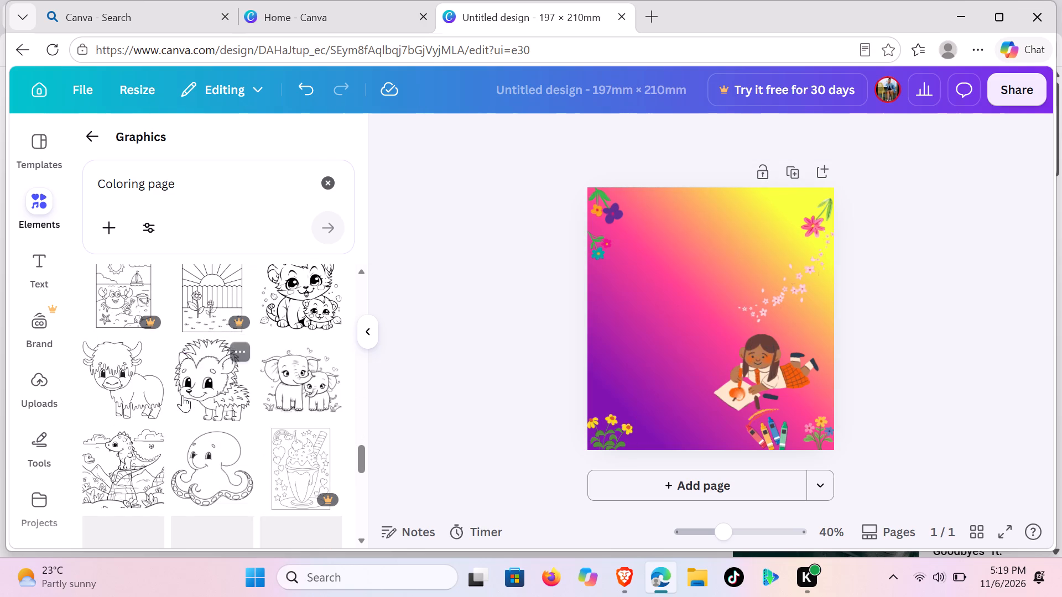
scroll(183, 395, down, 5)
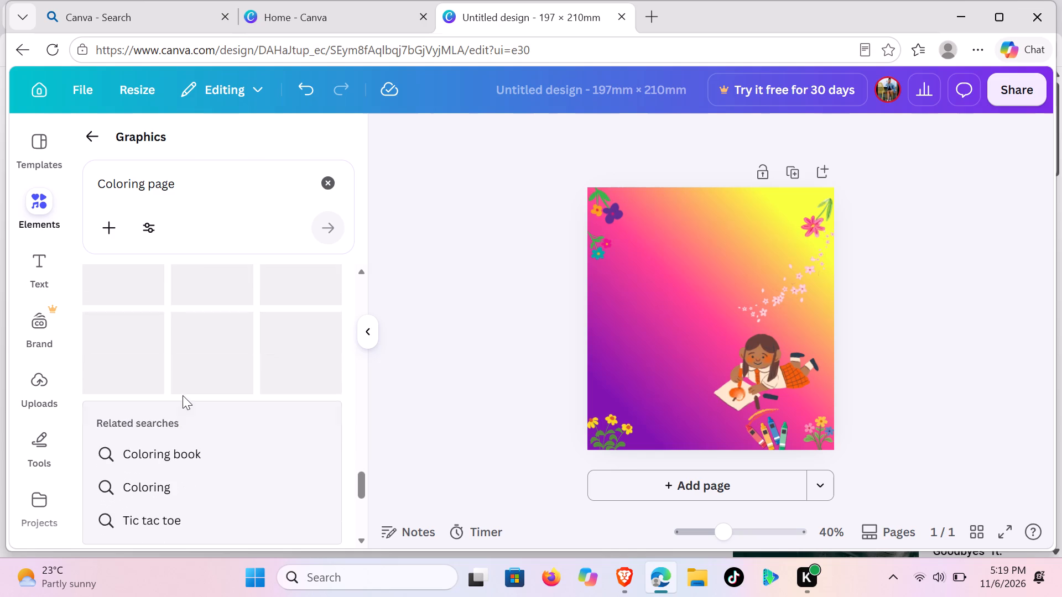
scroll(183, 395, down, 1)
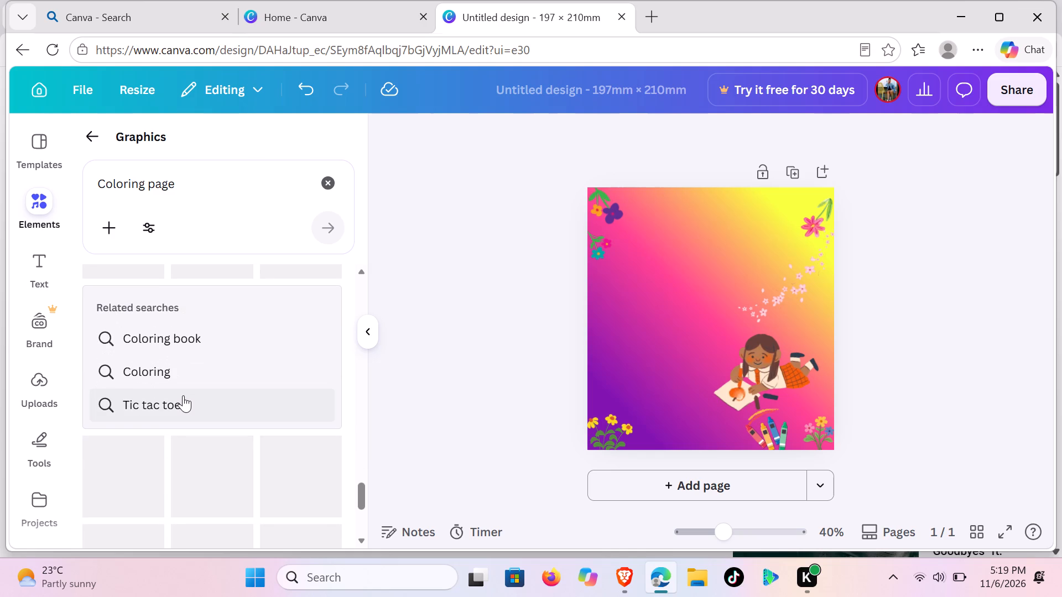
scroll(183, 395, up, 1)
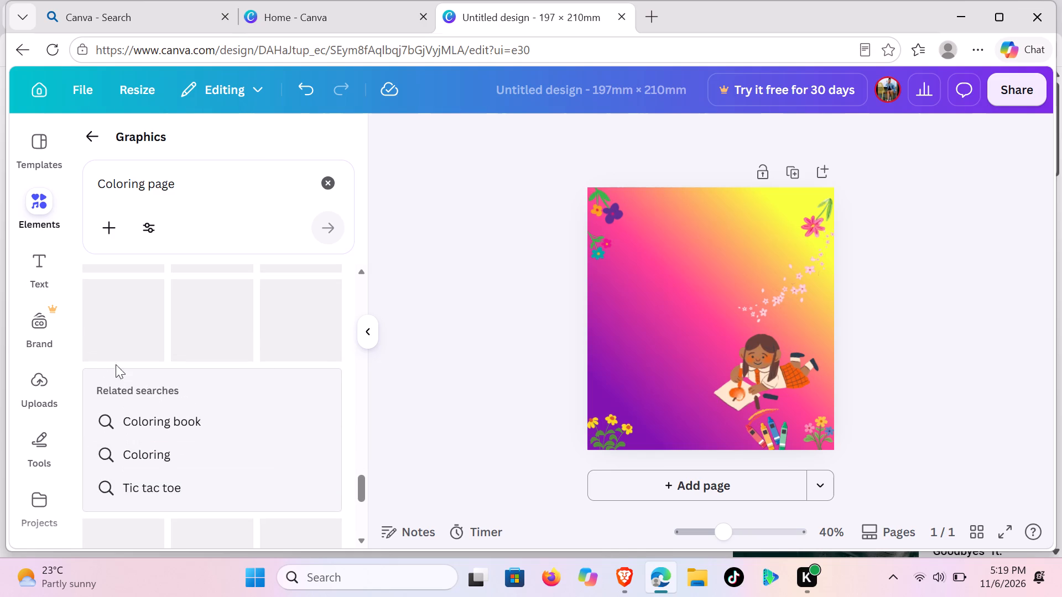
scroll(130, 370, up, 14)
scroll(131, 370, down, 3)
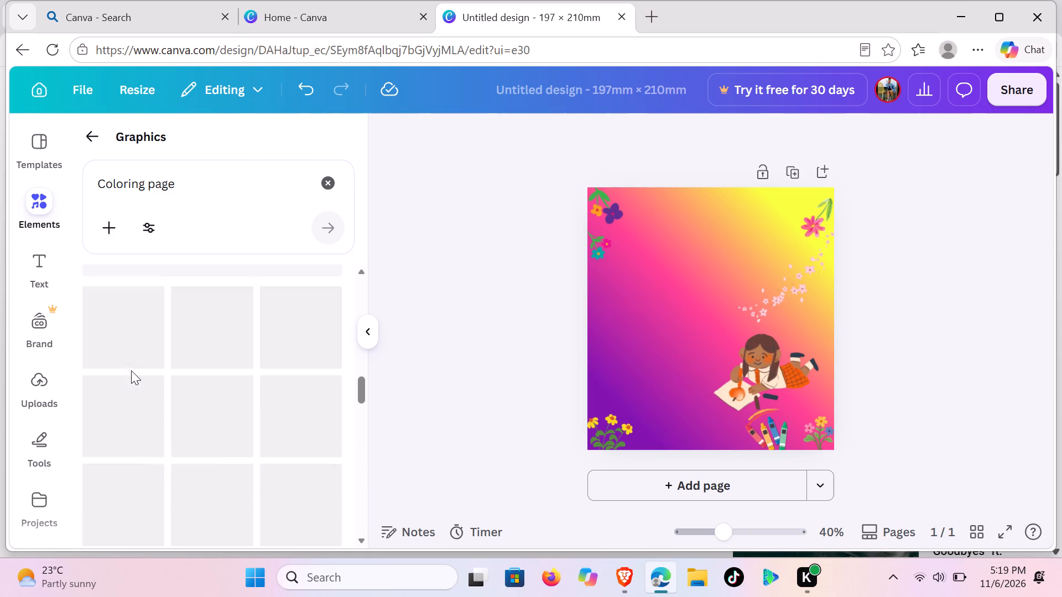
scroll(131, 370, up, 4)
scroll(132, 370, up, 19)
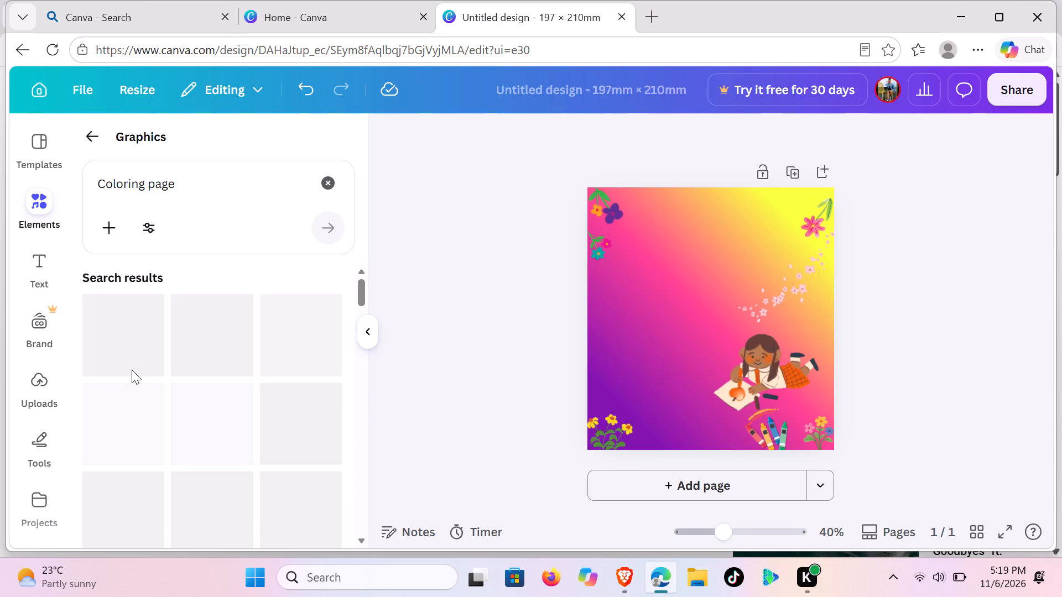
click(327, 186)
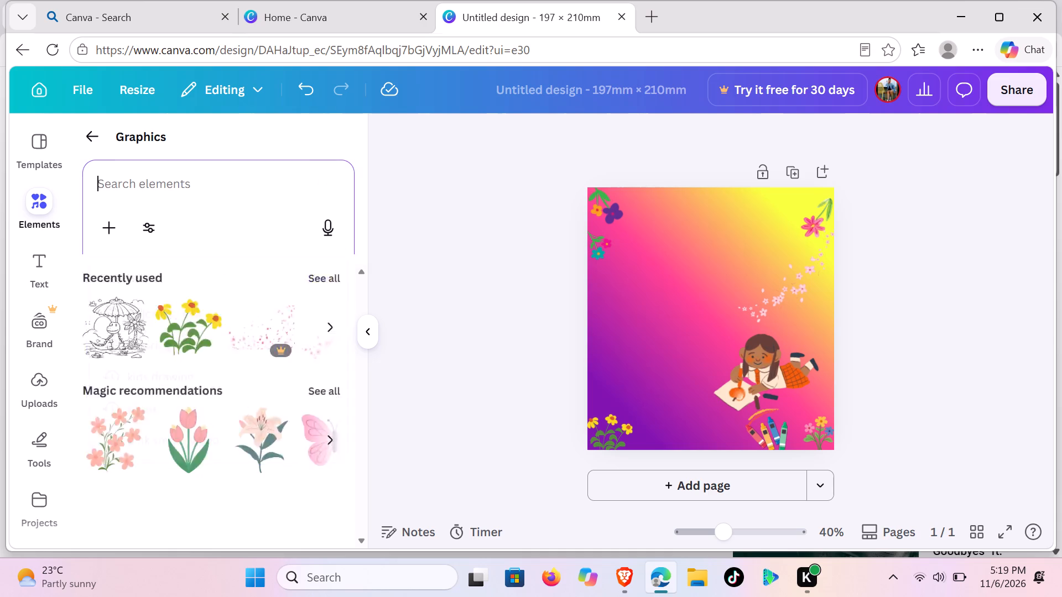
Search graphics for "kids drawing" and place the row of small garden flowers along the page's bottom edge, between the yellow flowers and crayons.
scroll(211, 345, down, 4)
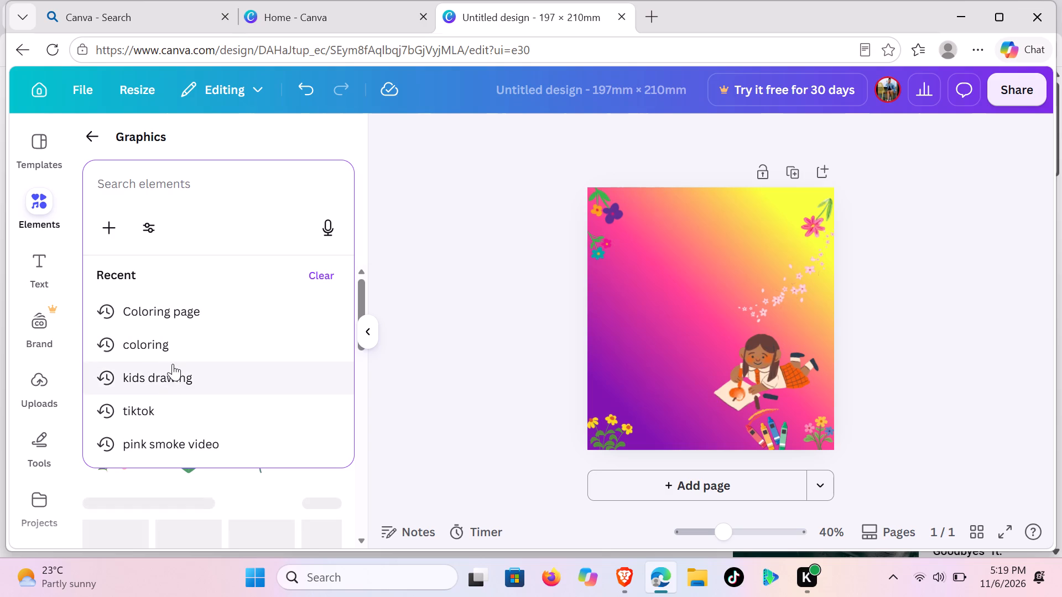
click(184, 378)
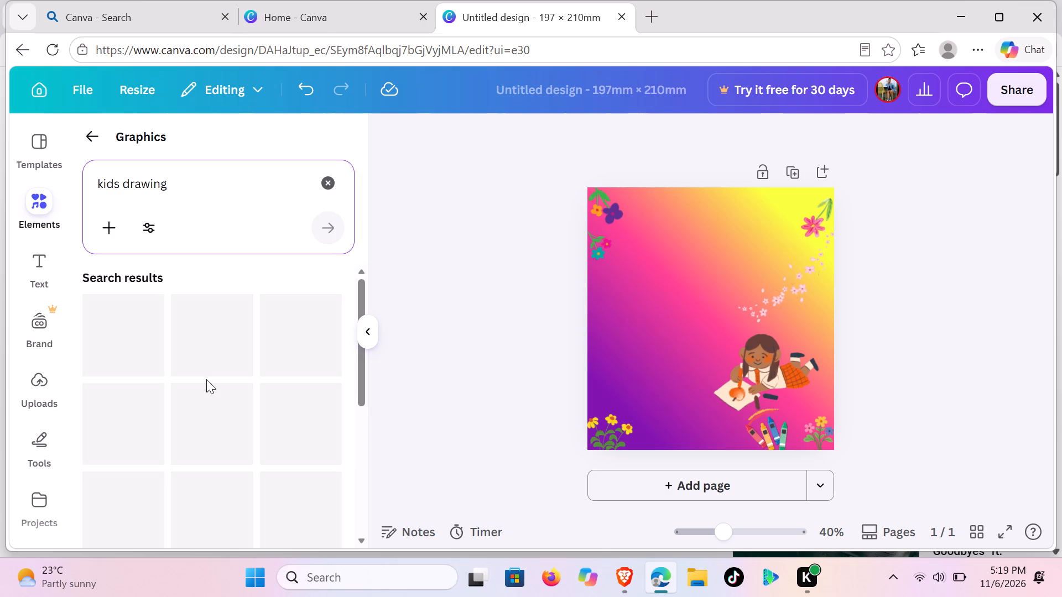
scroll(207, 381, down, 3)
scroll(207, 382, up, 2)
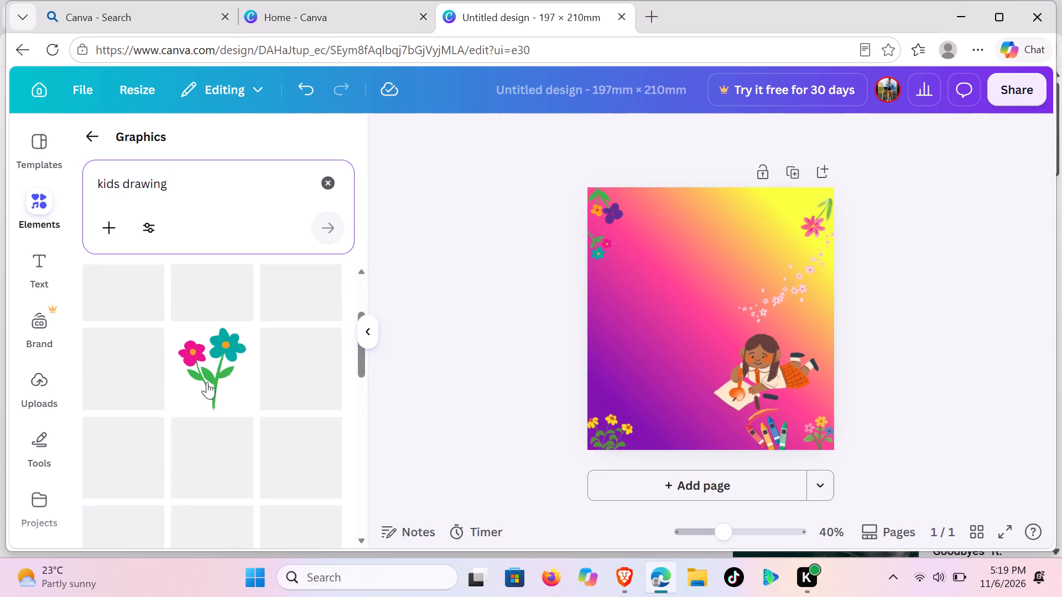
scroll(207, 382, up, 1)
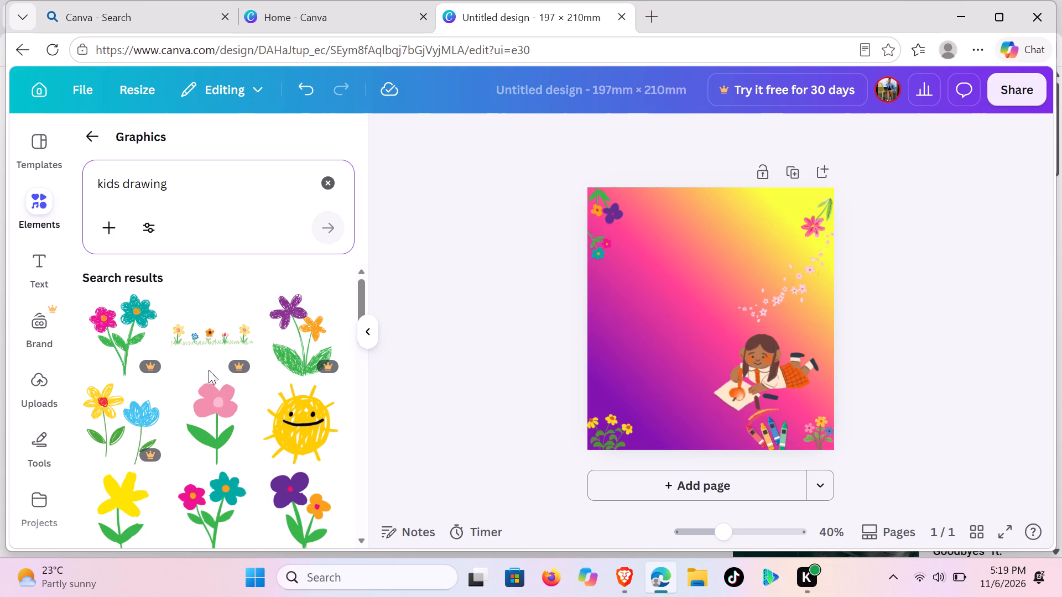
click(213, 338)
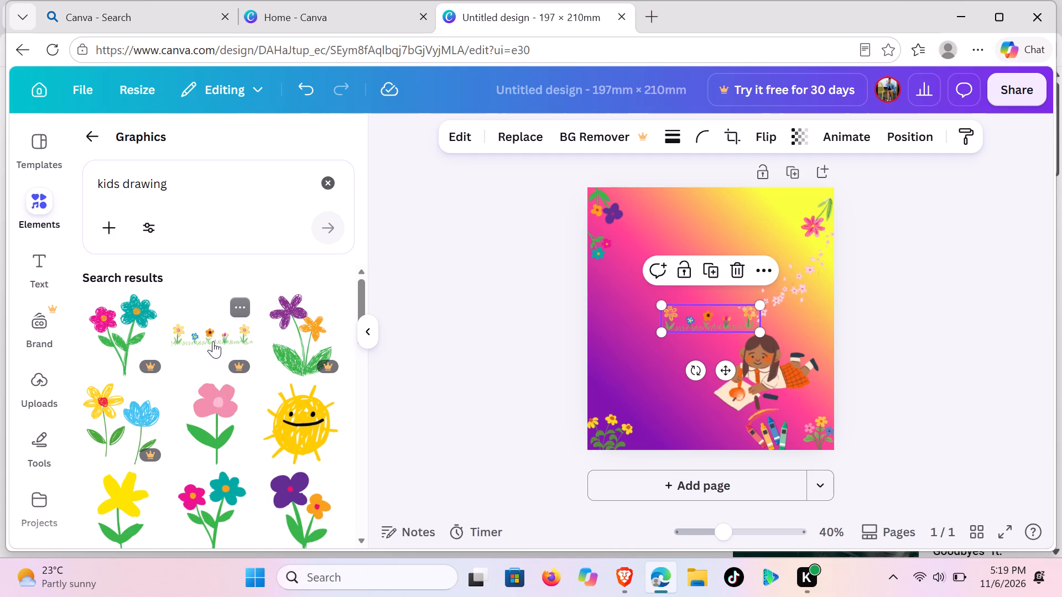
drag(693, 322, 686, 376)
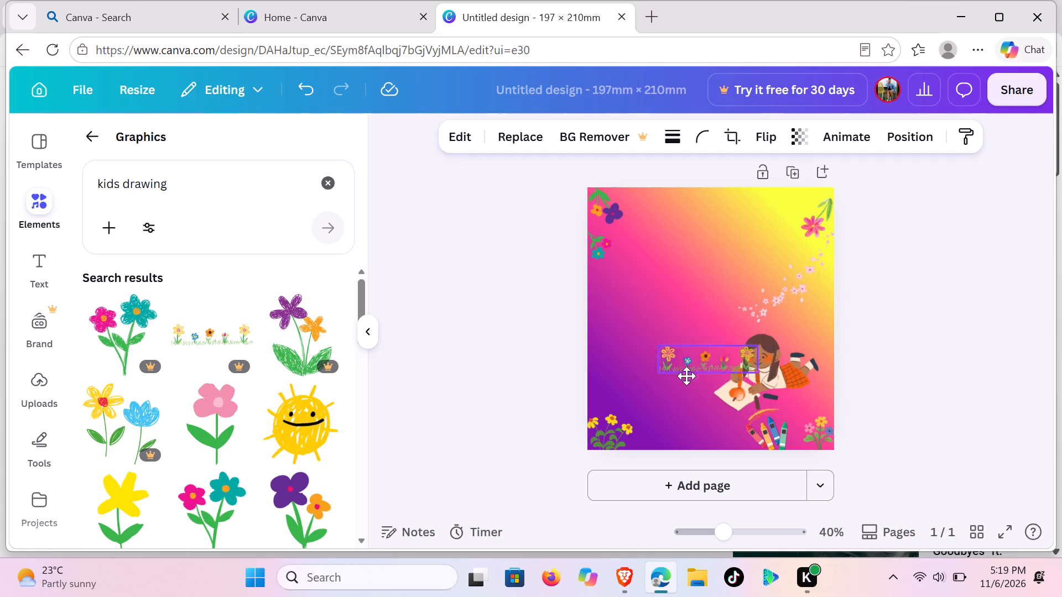
drag(686, 376, 669, 441)
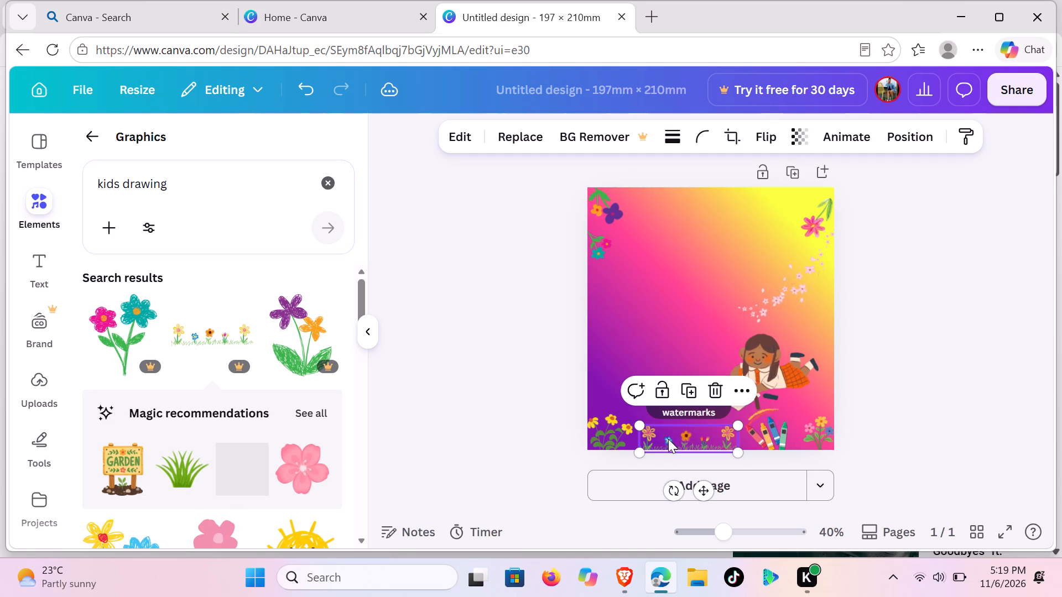
click(637, 335)
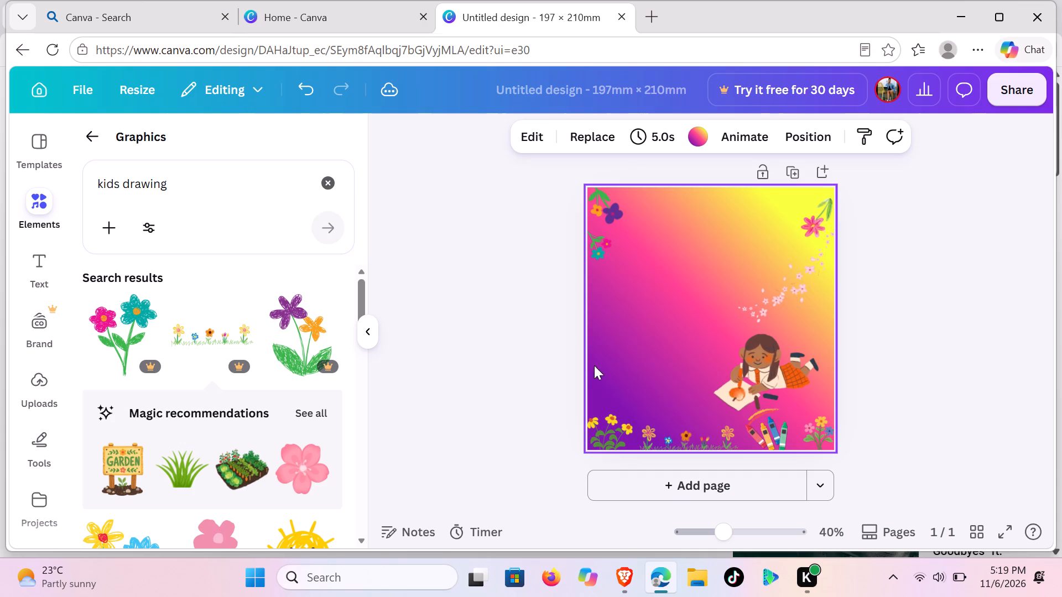
Add the graphic of three children painting on the floor and scale it down to about 85 × 81 mm.
scroll(263, 374, down, 1)
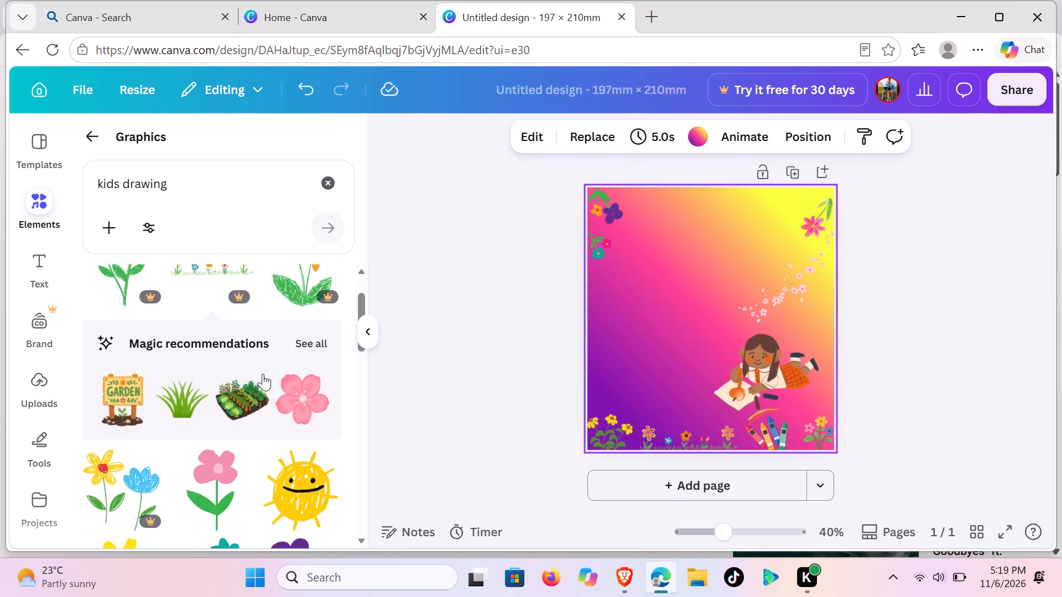
scroll(263, 374, down, 3)
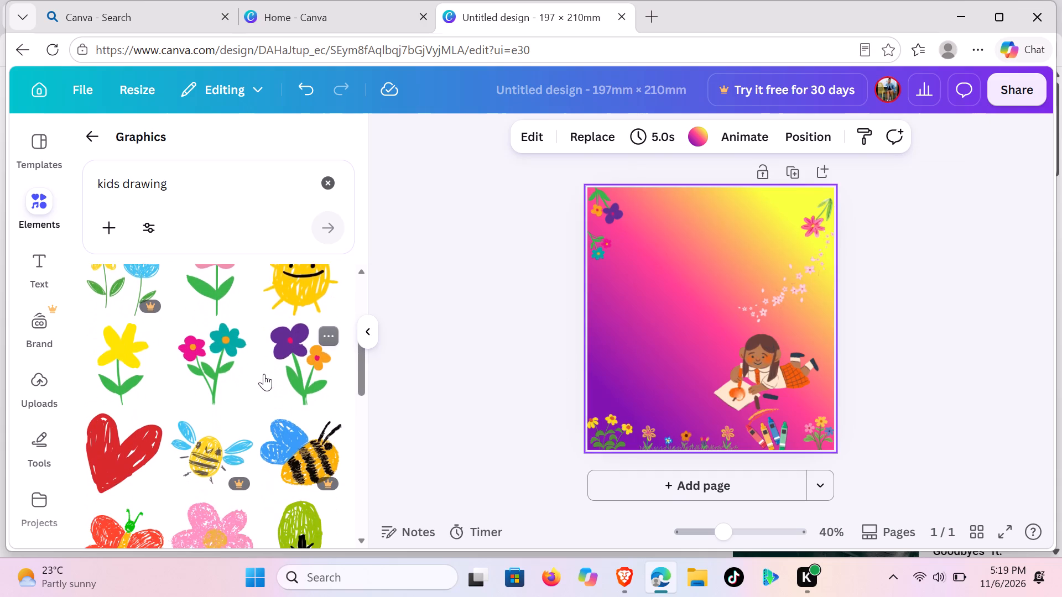
scroll(264, 374, down, 1)
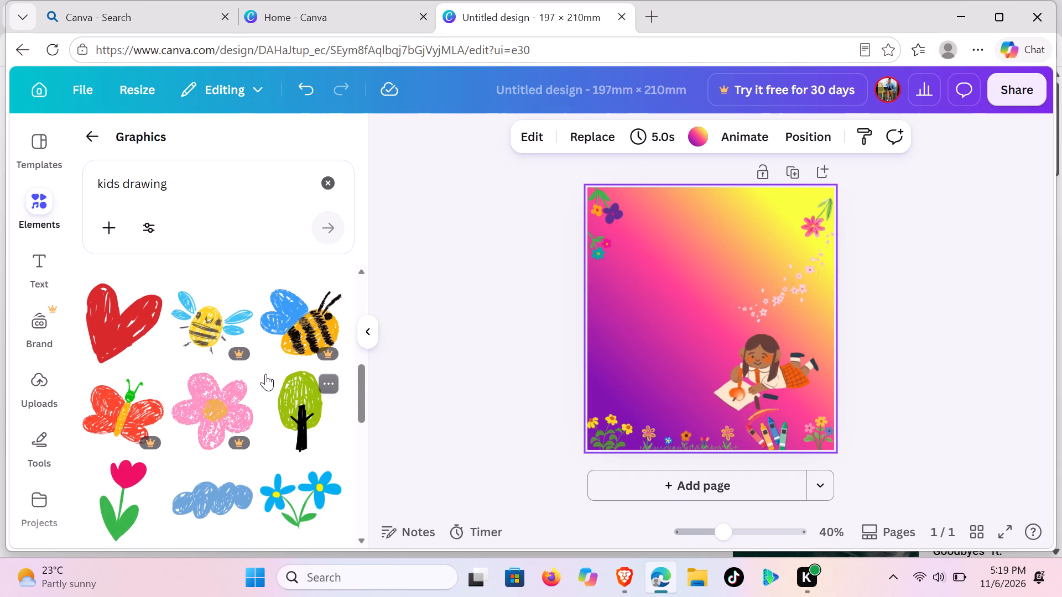
scroll(282, 369, down, 3)
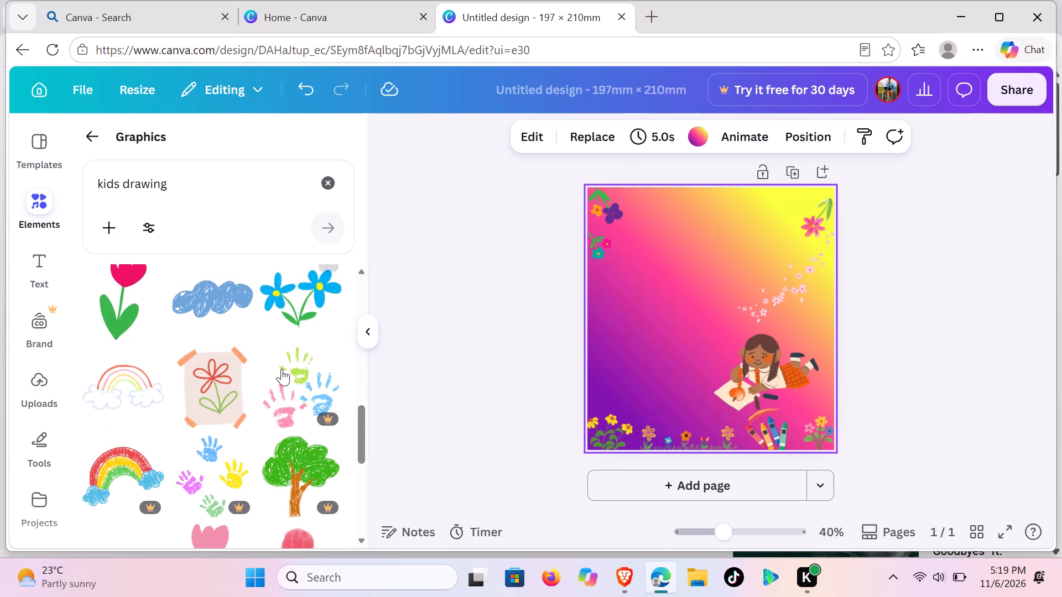
scroll(282, 369, down, 2)
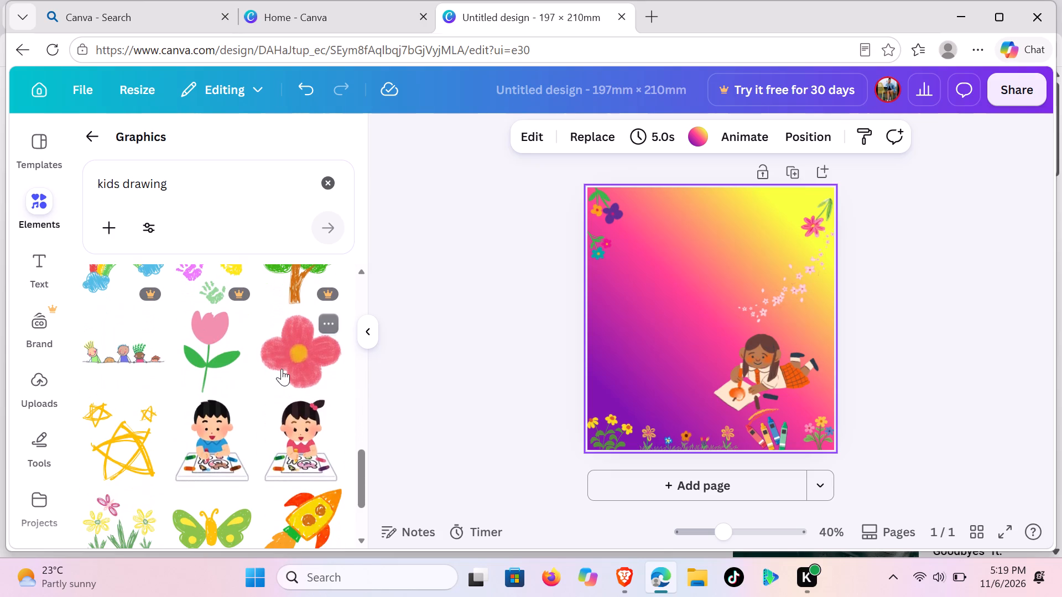
scroll(282, 368, down, 1)
scroll(244, 442, down, 1)
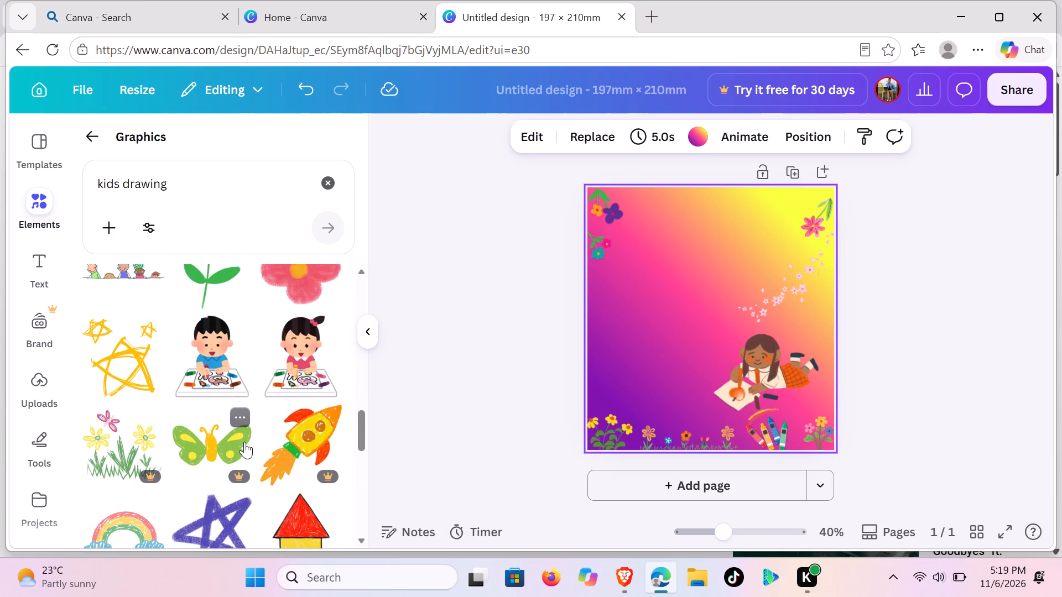
scroll(244, 442, down, 3)
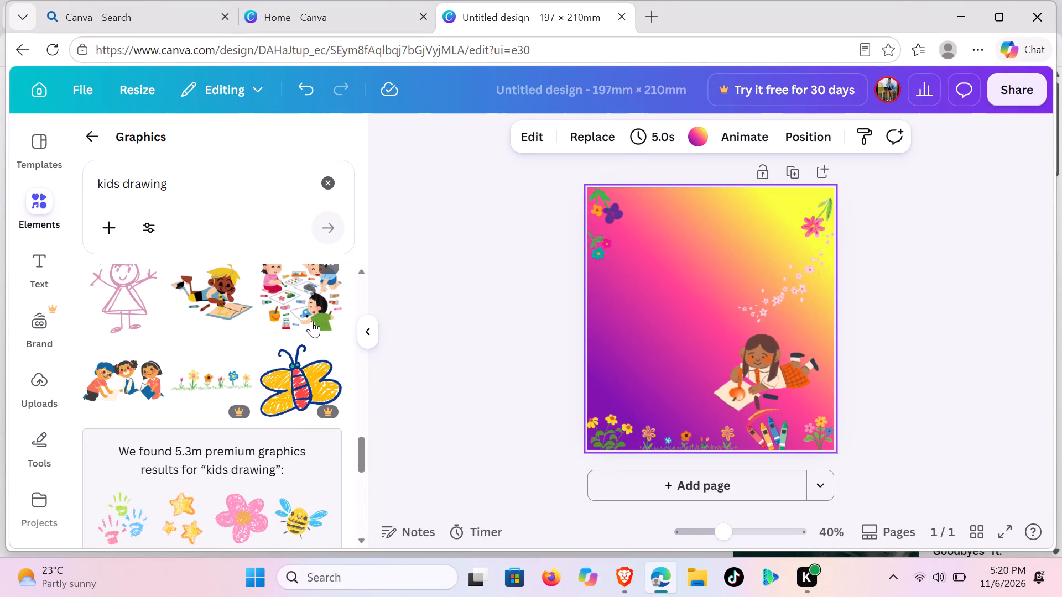
scroll(301, 327, down, 1)
scroll(301, 327, up, 2)
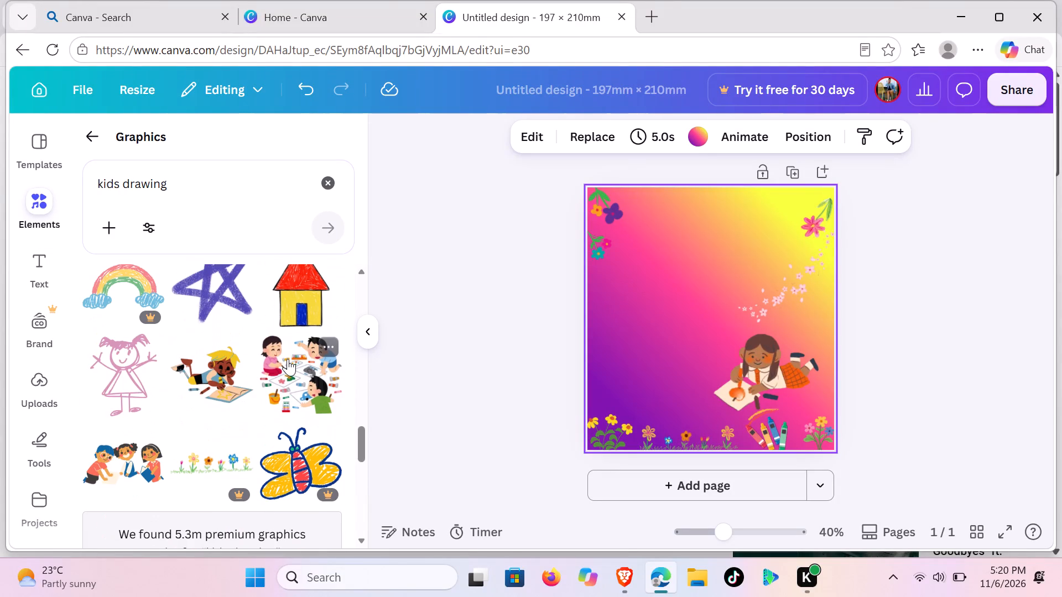
click(288, 359)
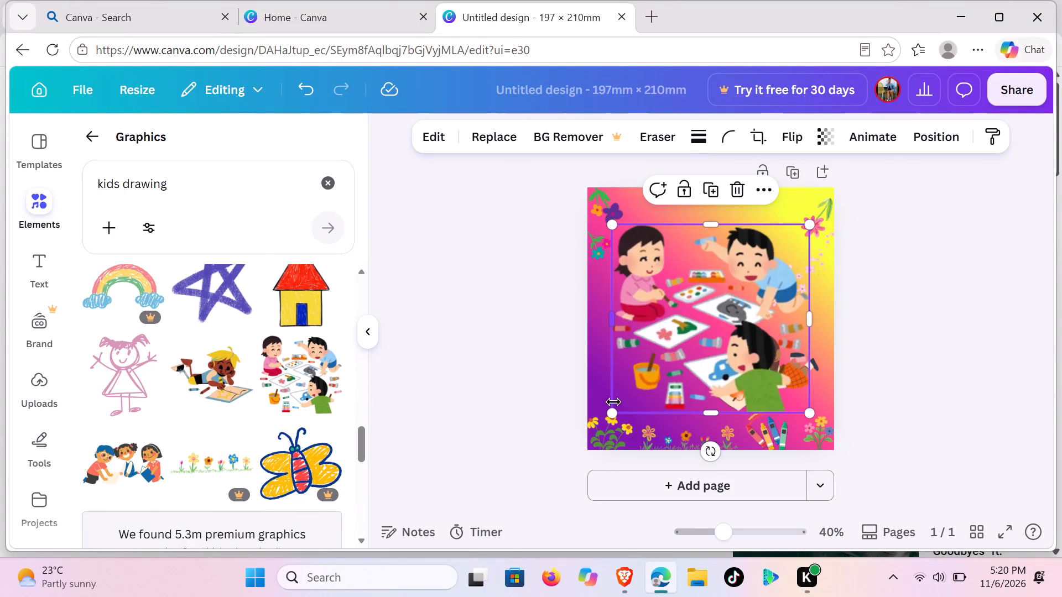
drag(612, 413, 688, 313)
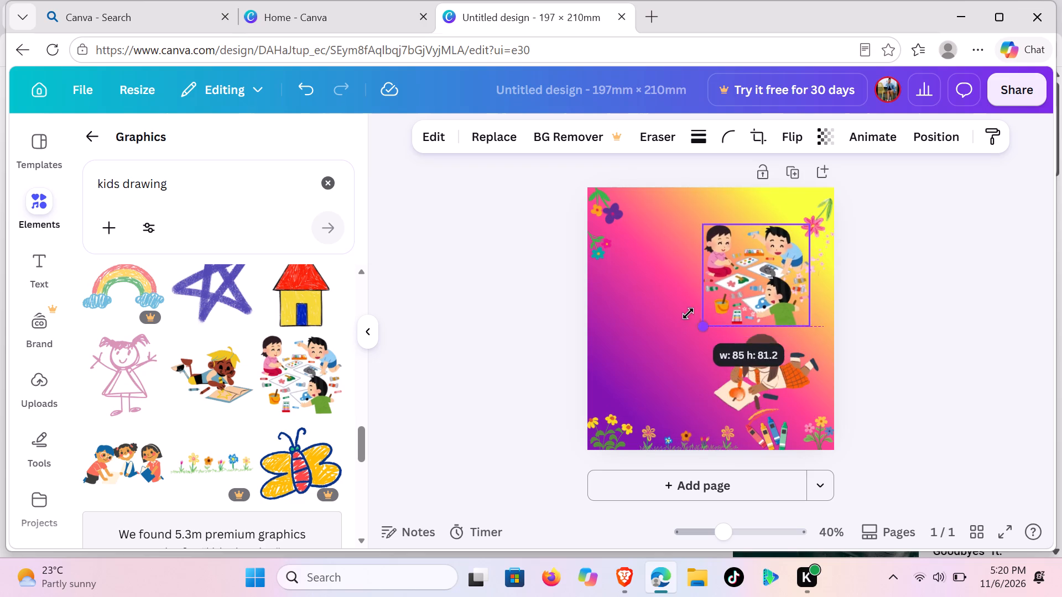
drag(688, 313, 690, 312)
Position the painting children graphic on the left half of the page at mid-height, above and beside the drawing girl.
drag(755, 278, 669, 369)
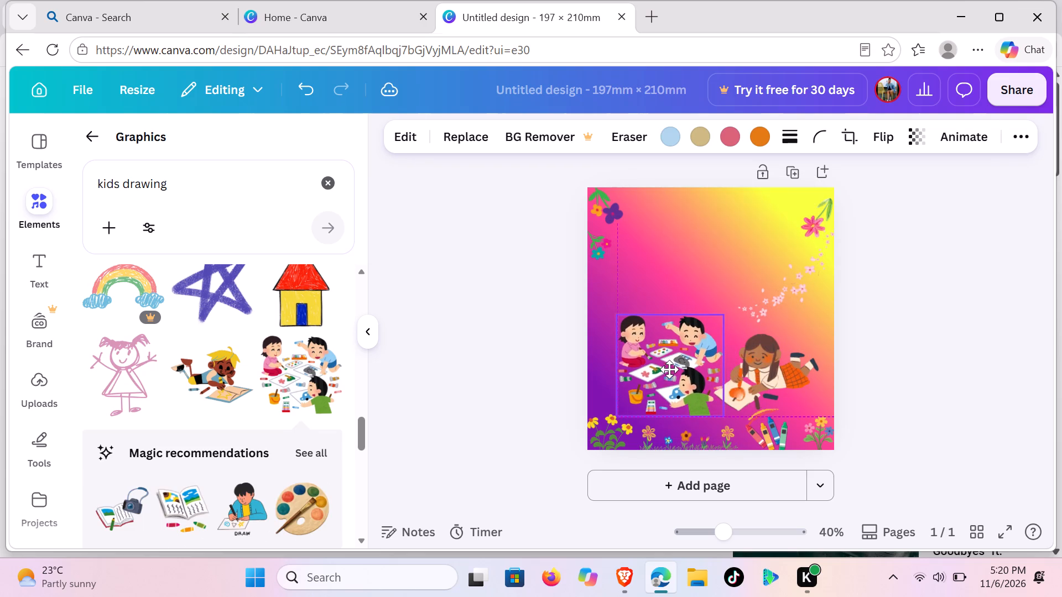
drag(669, 369, 649, 385)
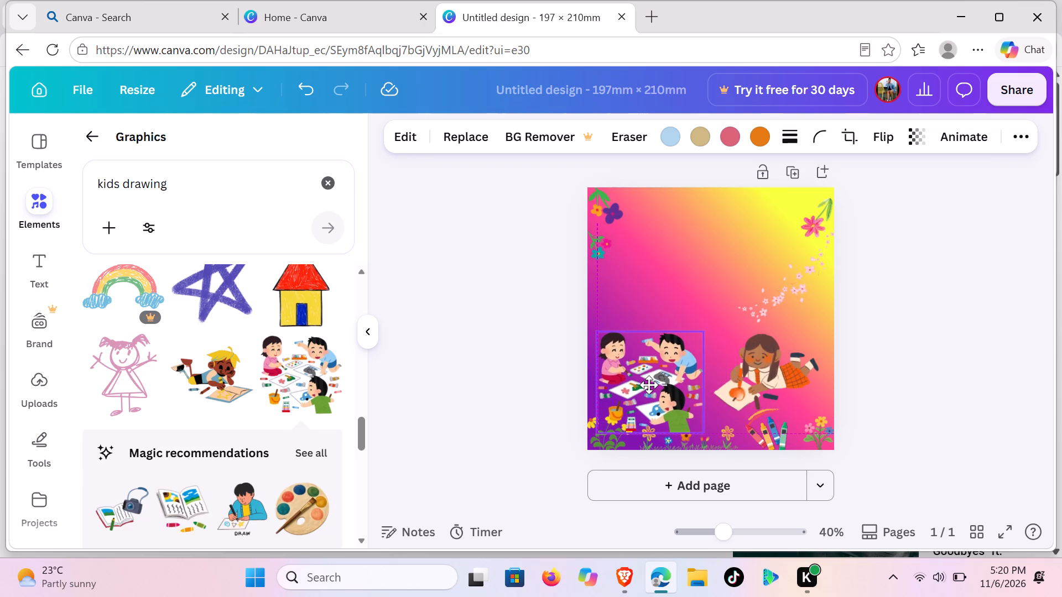
drag(649, 385, 654, 379)
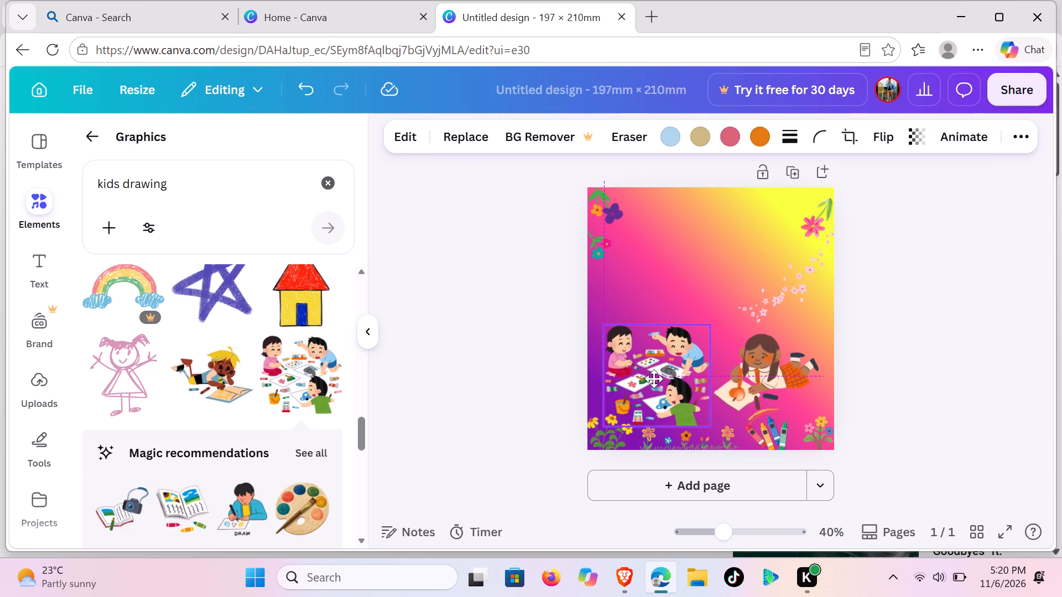
drag(654, 379, 668, 312)
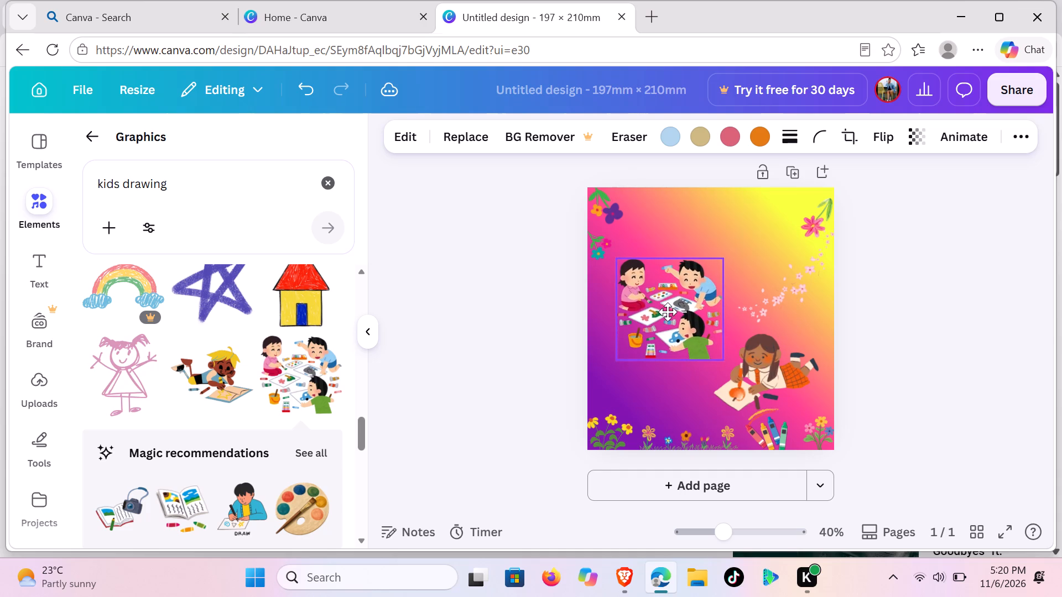
drag(668, 312, 665, 315)
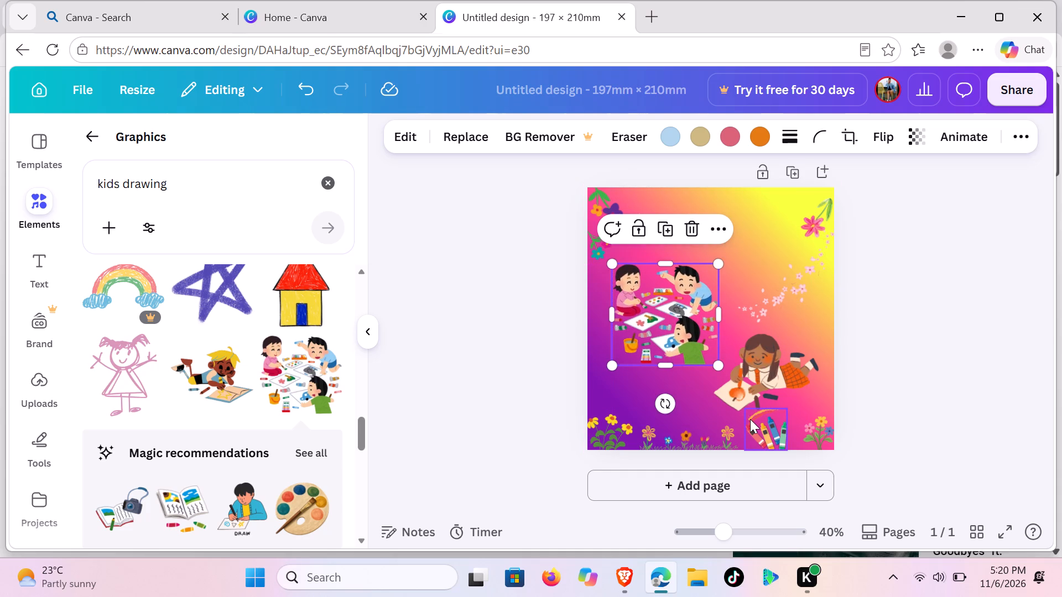
Move the crayons graphic from the bottom edge to the upper part of the page, above the drawing girl.
drag(754, 421, 736, 232)
click(857, 285)
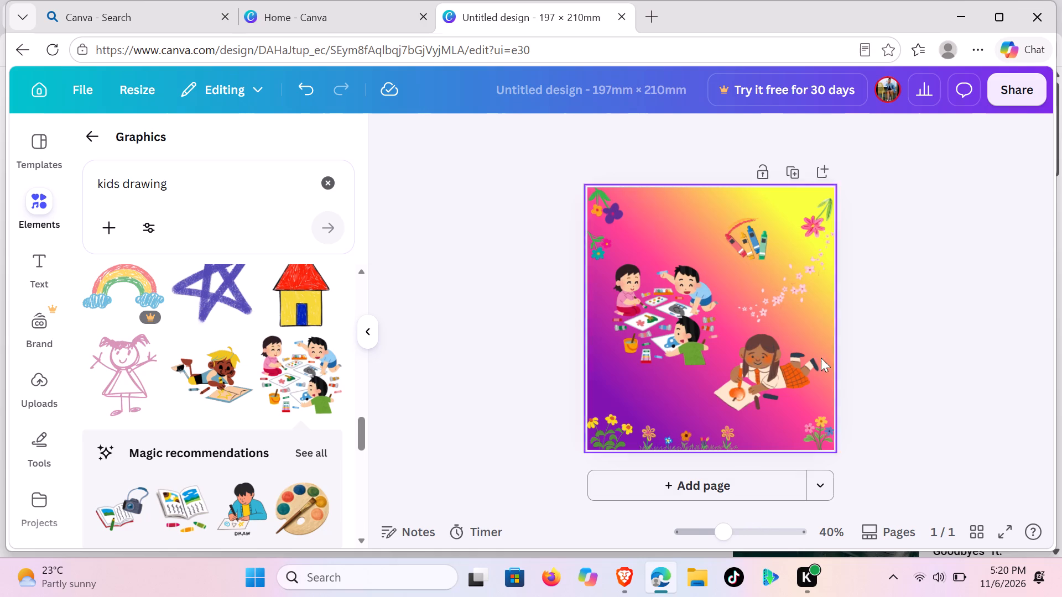
drag(758, 243, 763, 260)
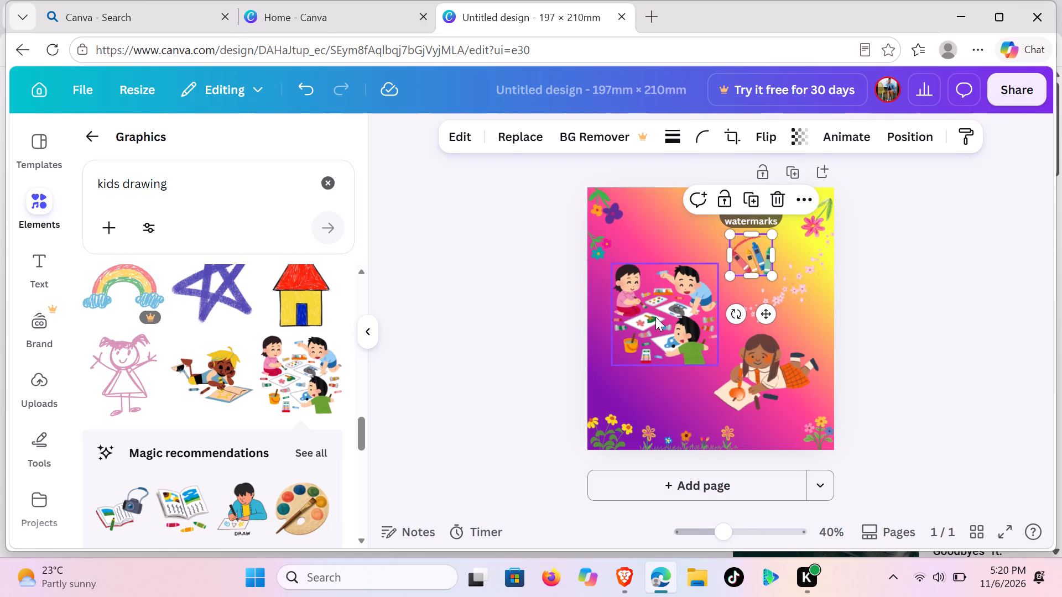
click(936, 219)
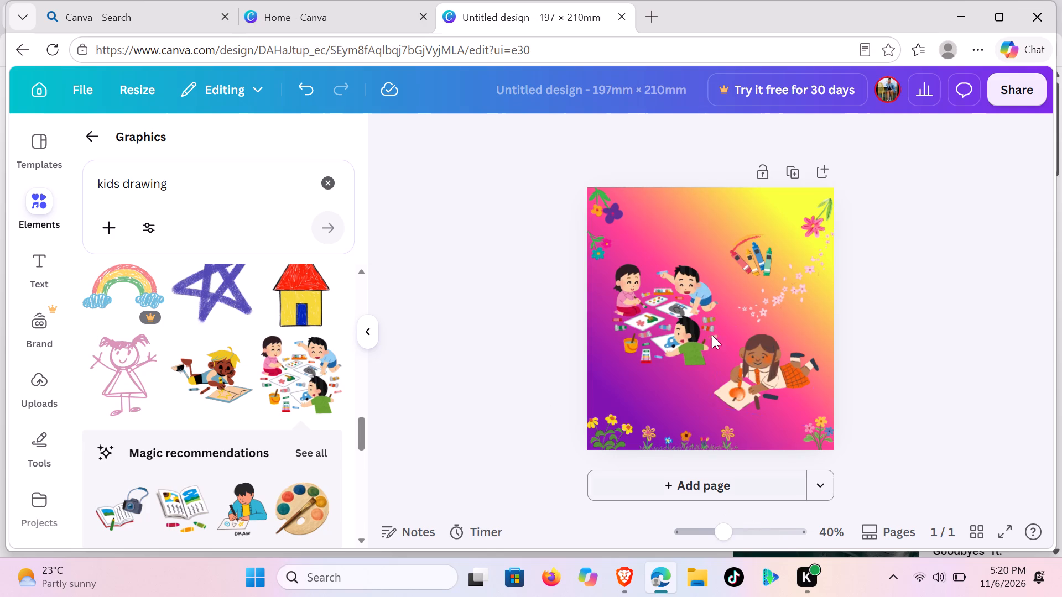
click(697, 232)
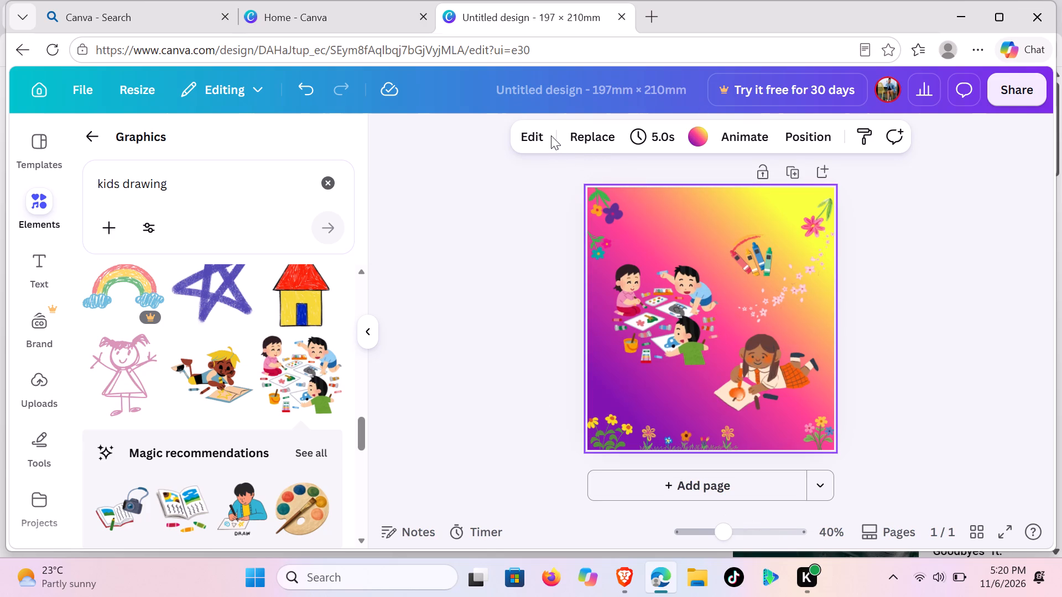
Add a text box to the page and set its font size to 28.
click(34, 264)
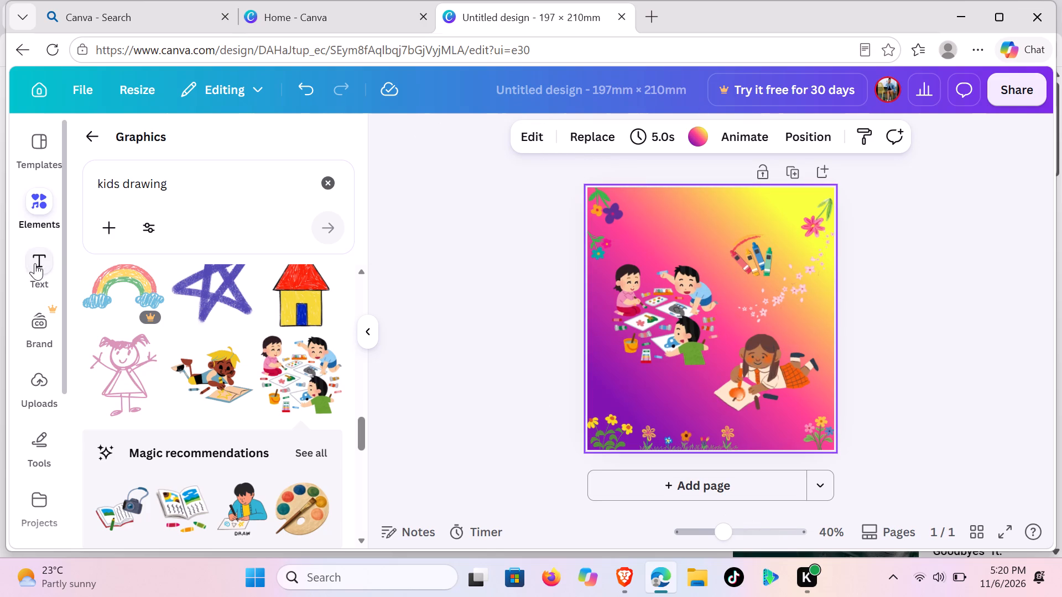
click(201, 193)
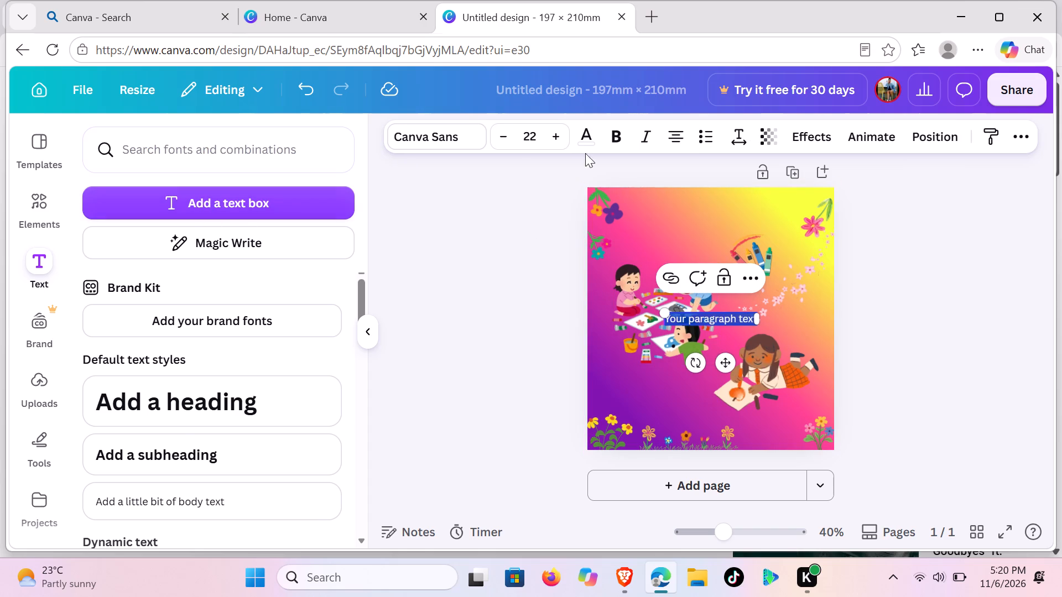
double_click(559, 132)
triple_click(559, 132)
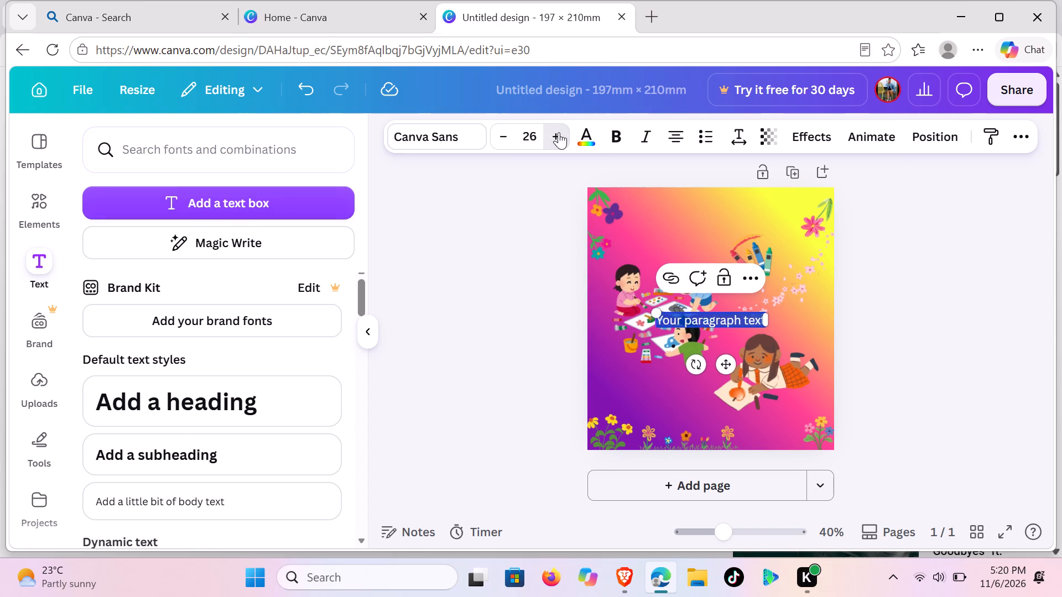
click(559, 132)
Browse the available fonts and set the new text box's font to Impact.
click(431, 139)
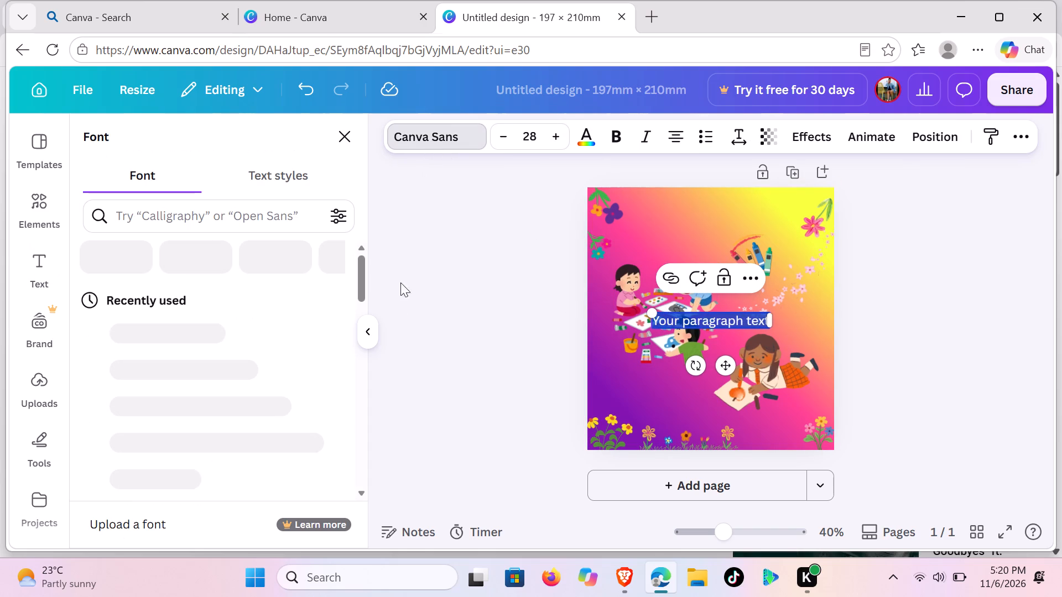
click(439, 130)
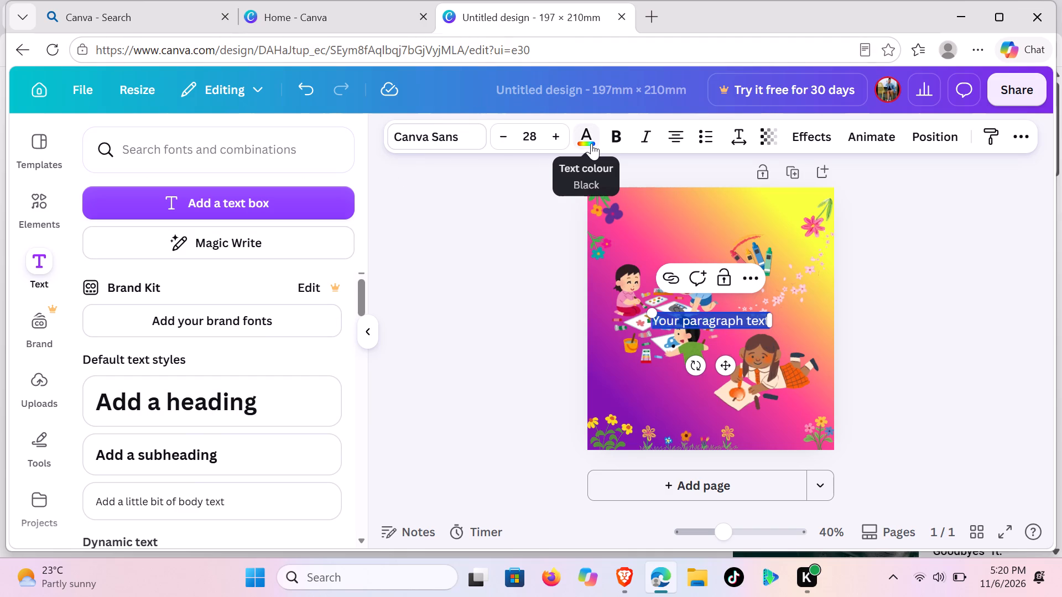
click(445, 130)
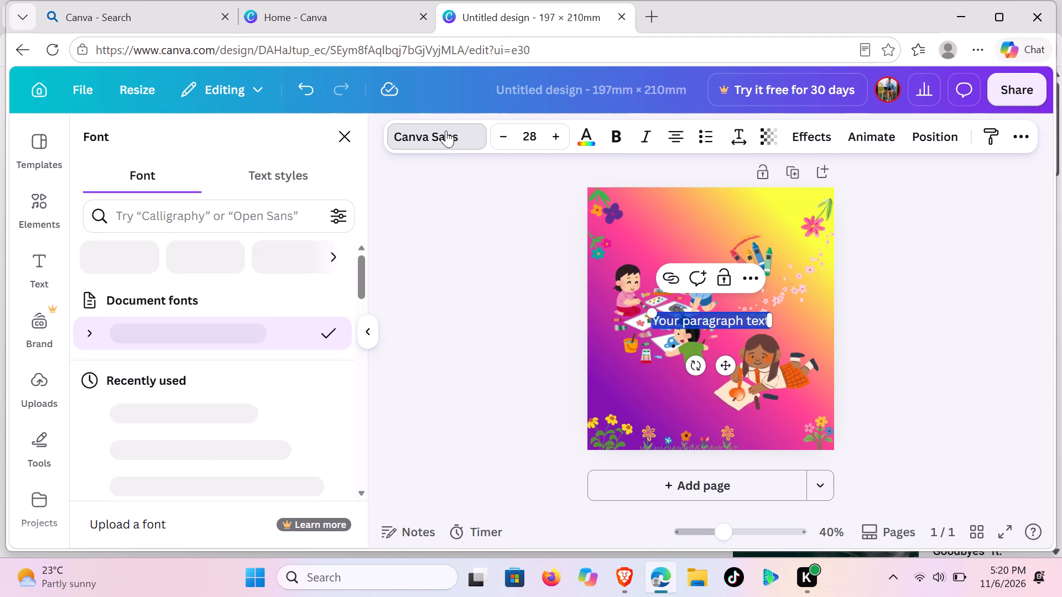
scroll(257, 294, down, 1)
scroll(258, 294, up, 3)
scroll(258, 292, down, 3)
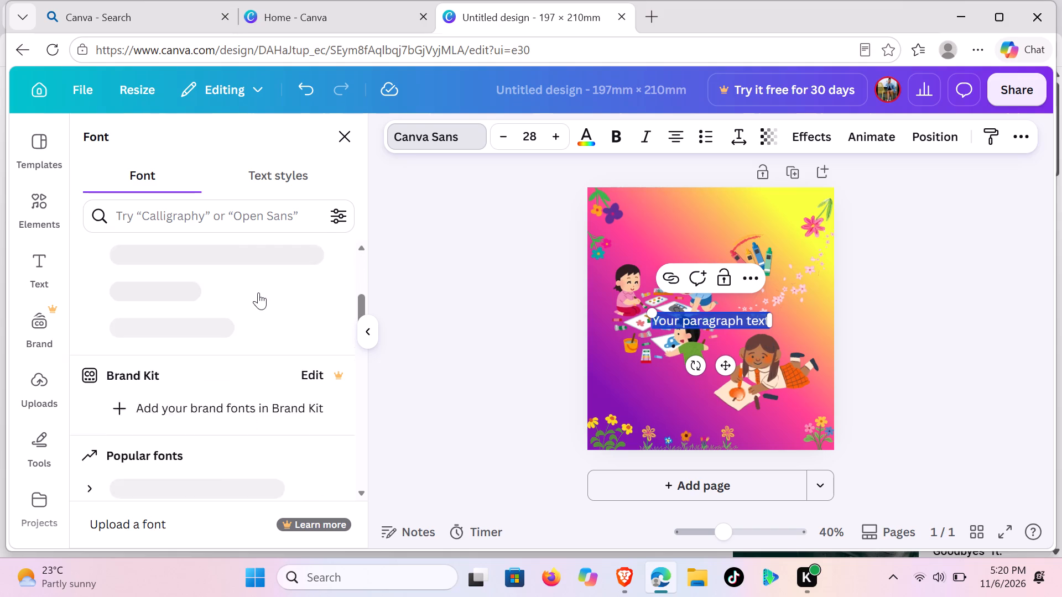
scroll(258, 292, up, 2)
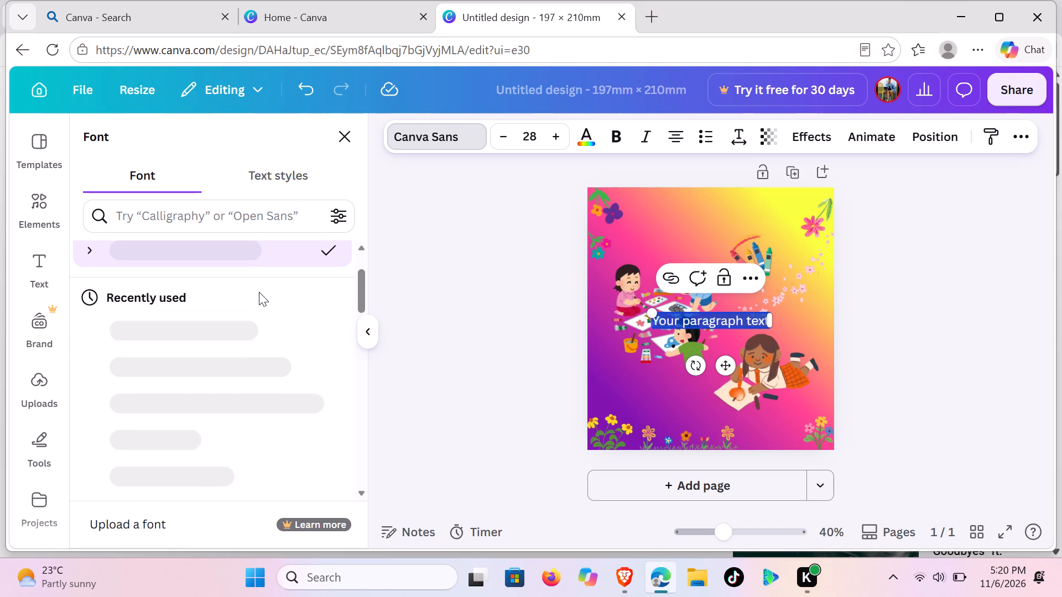
scroll(259, 292, down, 5)
scroll(259, 292, up, 1)
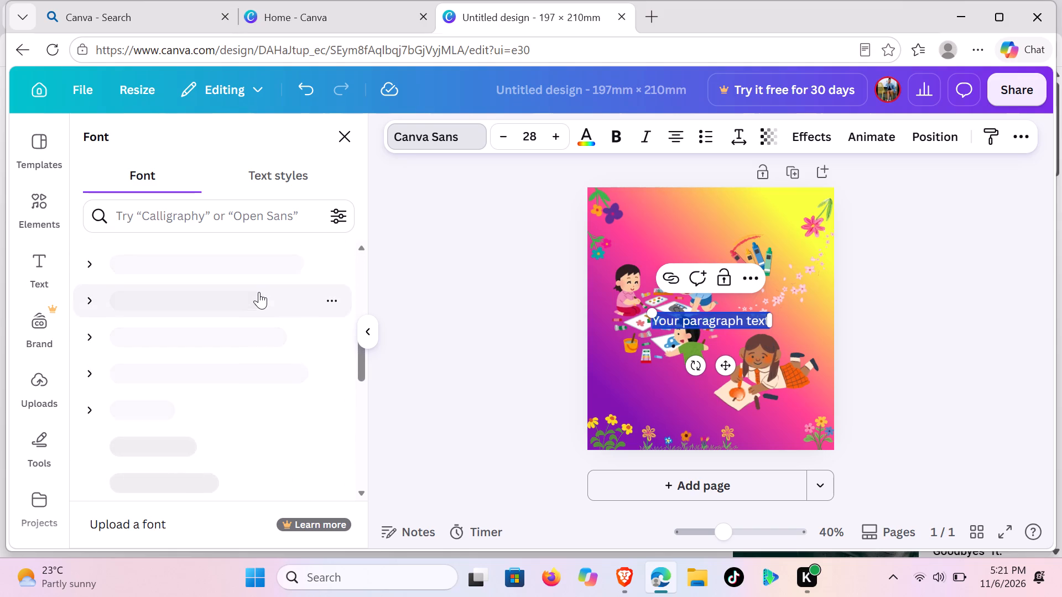
scroll(259, 292, up, 4)
scroll(259, 292, down, 2)
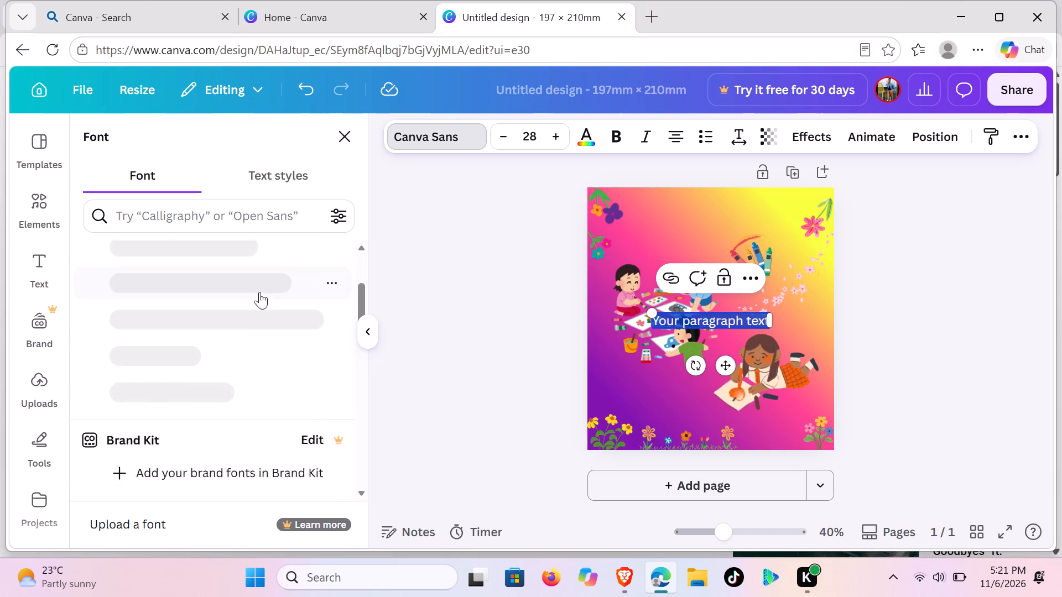
scroll(259, 292, down, 1)
scroll(259, 292, up, 2)
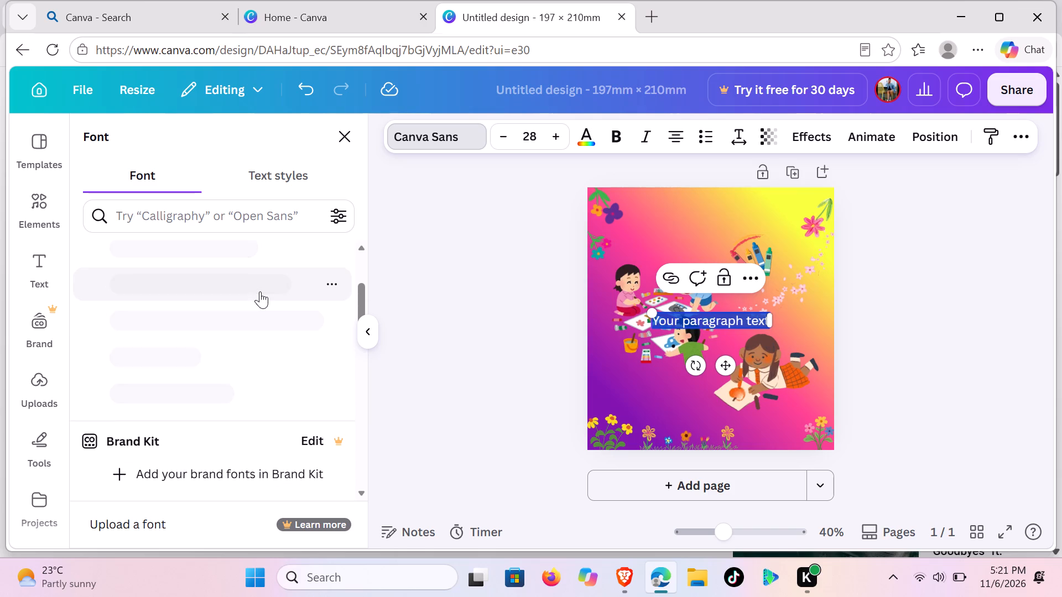
scroll(260, 291, down, 4)
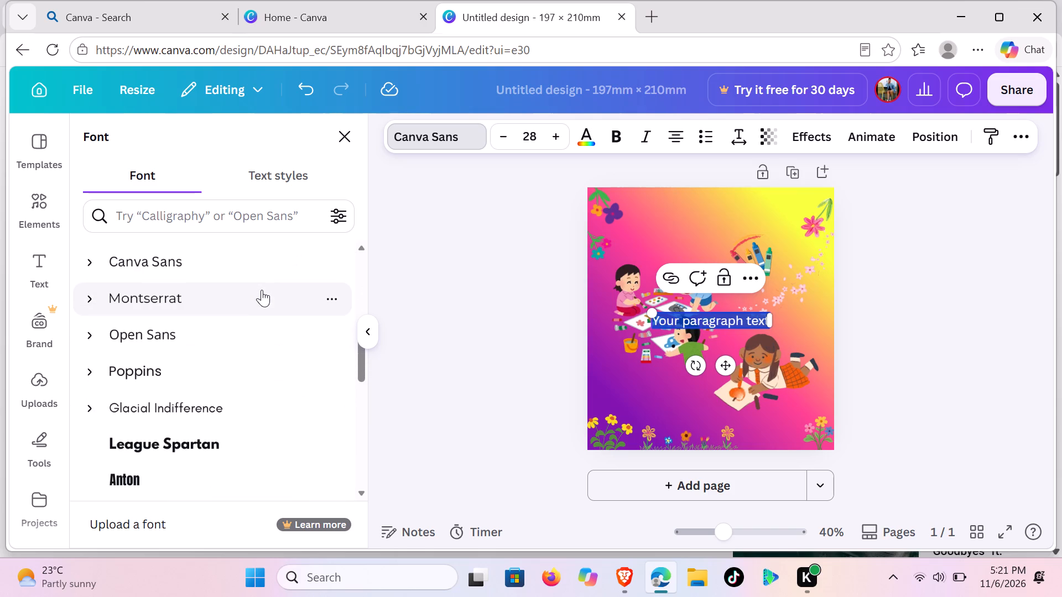
scroll(268, 299, down, 1)
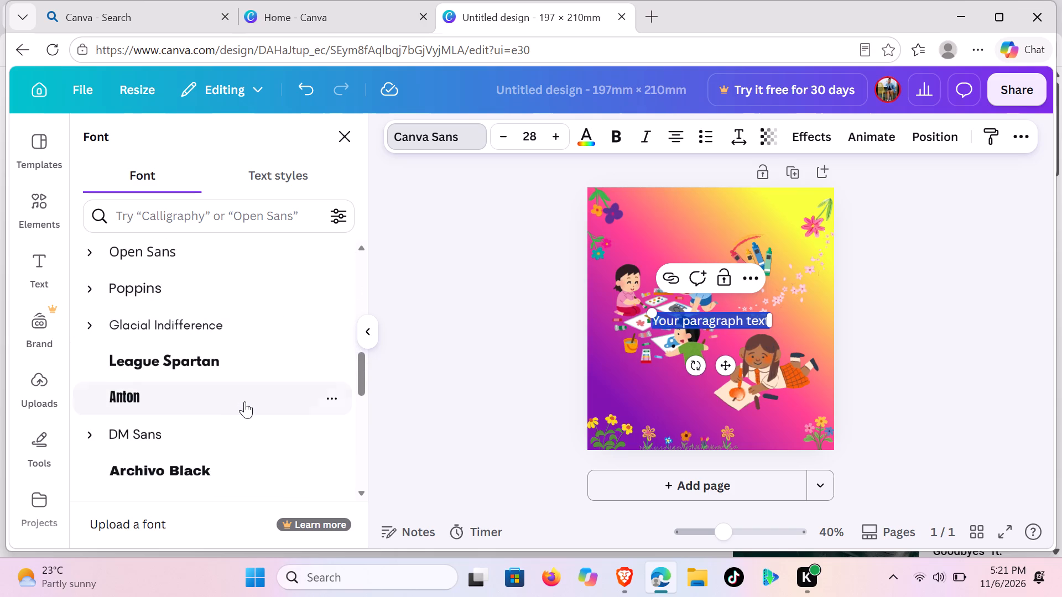
scroll(246, 399, down, 5)
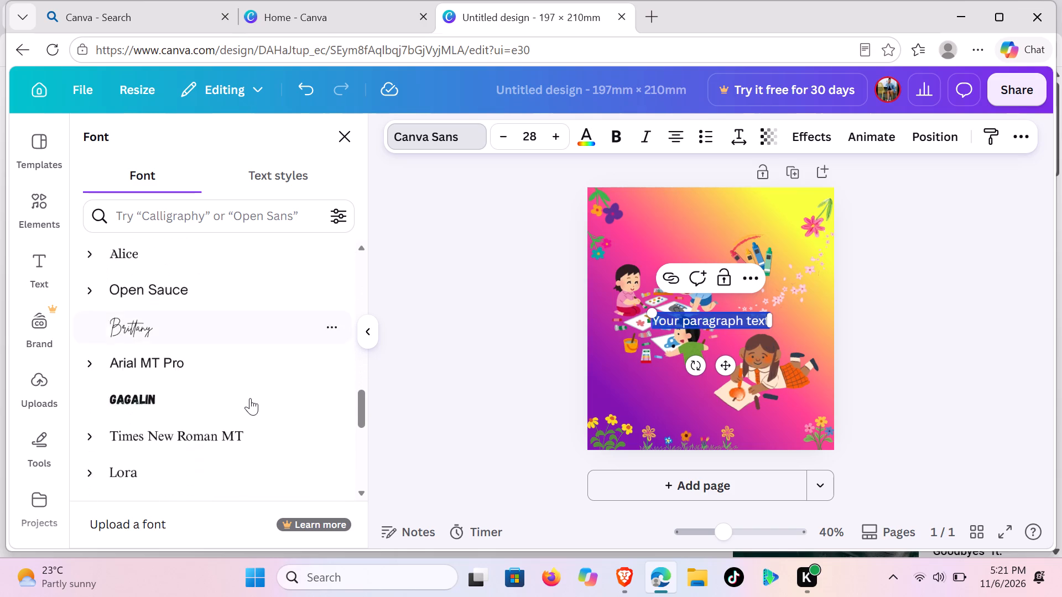
scroll(178, 359, down, 3)
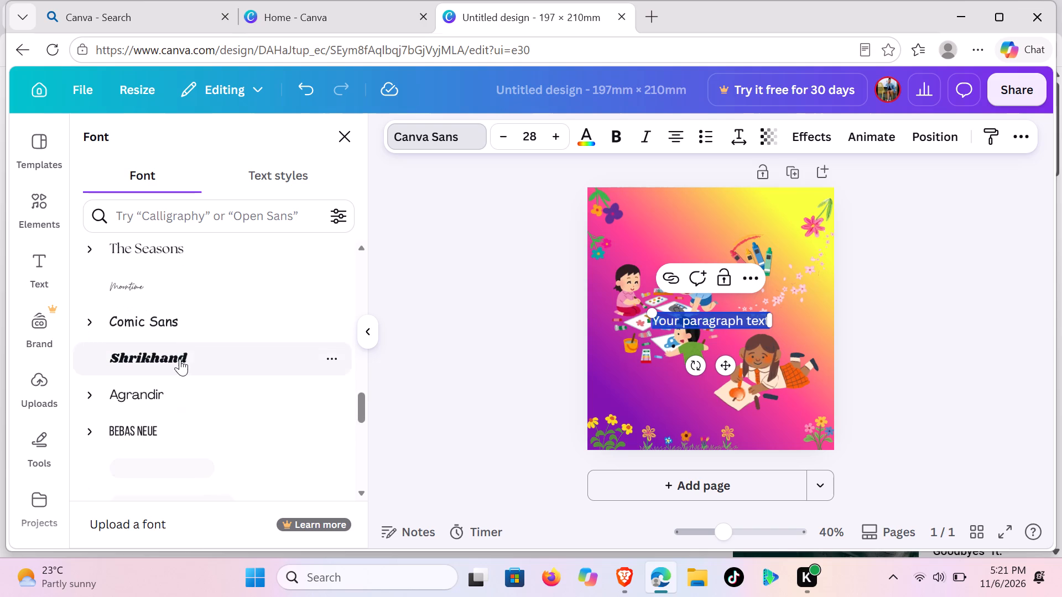
scroll(180, 359, up, 1)
scroll(180, 359, down, 2)
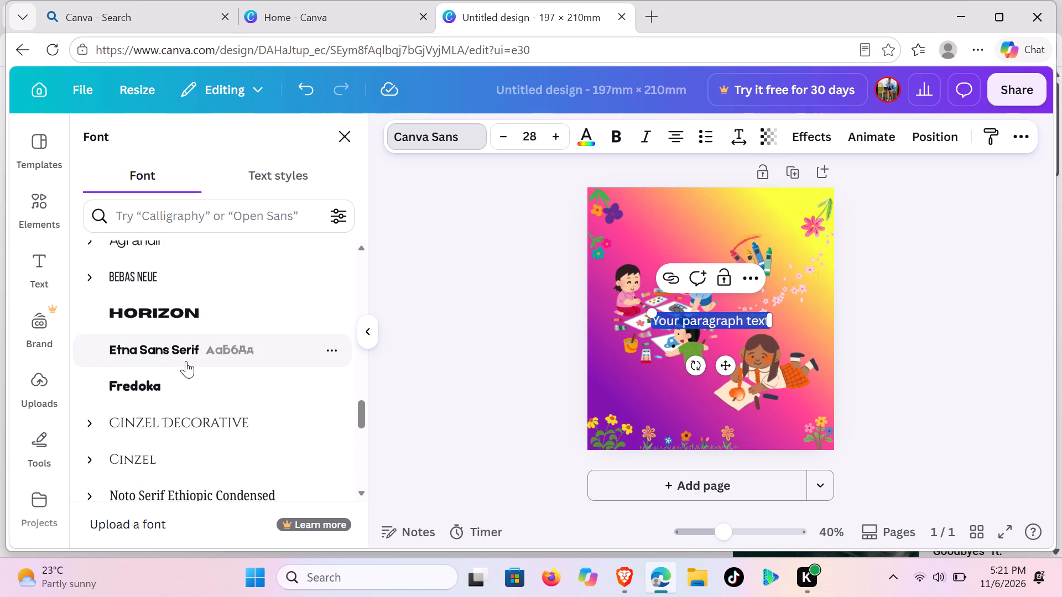
scroll(186, 361, down, 2)
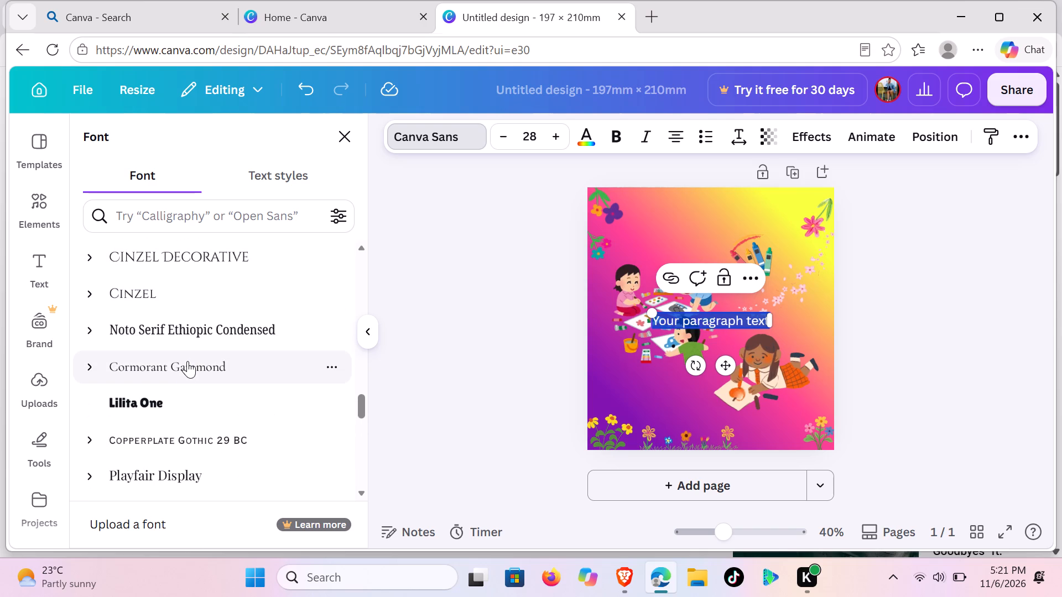
scroll(190, 360, up, 1)
scroll(190, 360, down, 3)
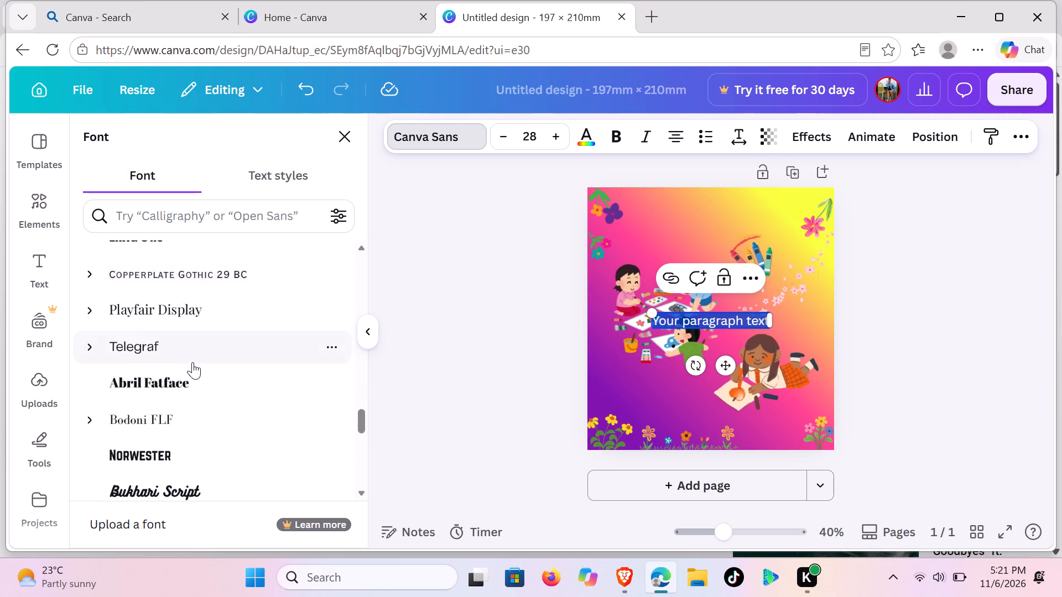
scroll(192, 363, down, 3)
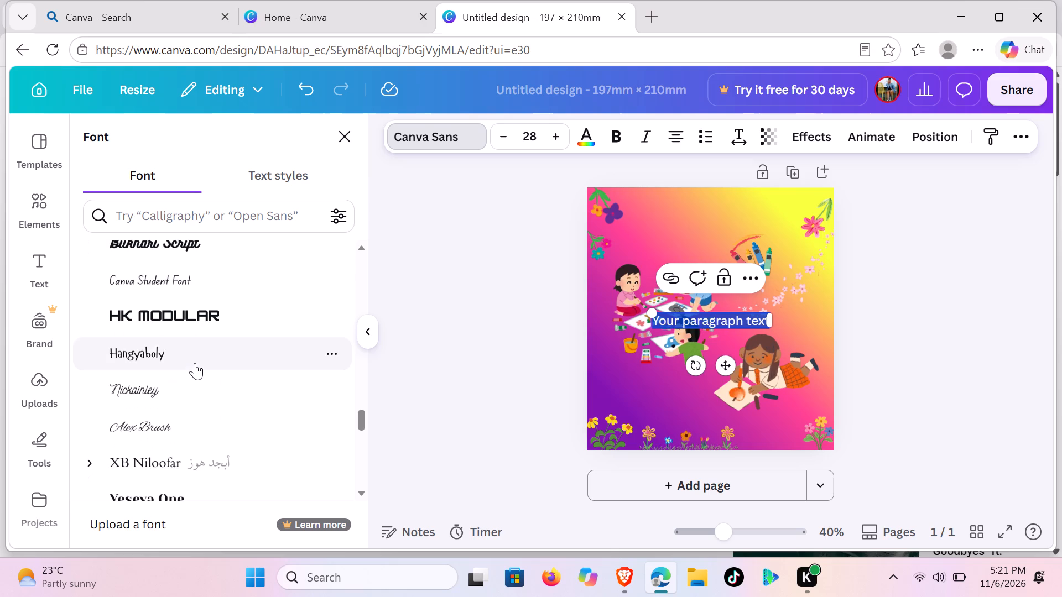
scroll(195, 363, down, 2)
scroll(195, 363, up, 1)
scroll(196, 362, down, 1)
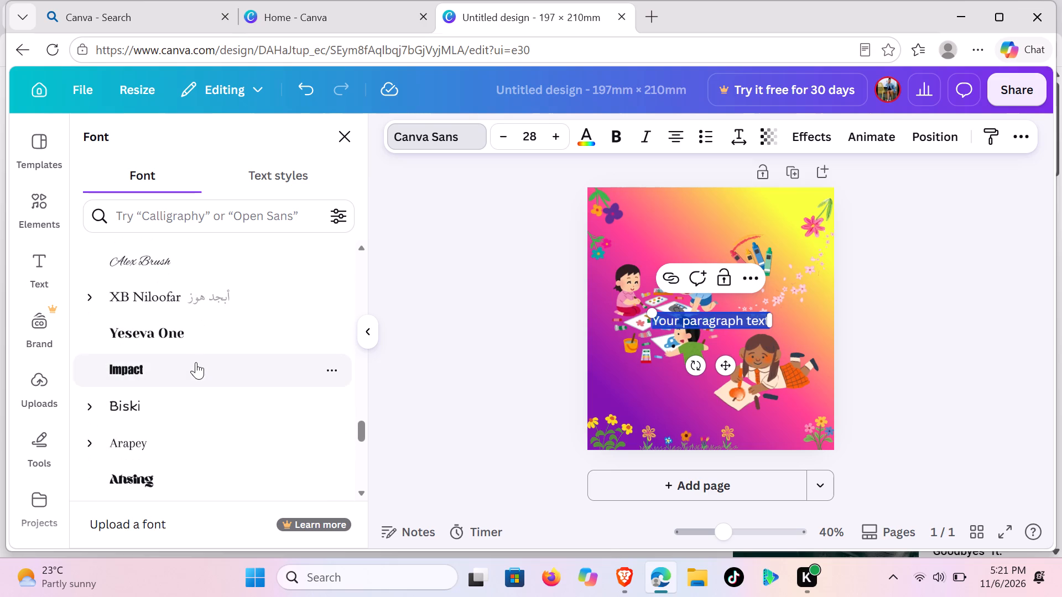
click(197, 361)
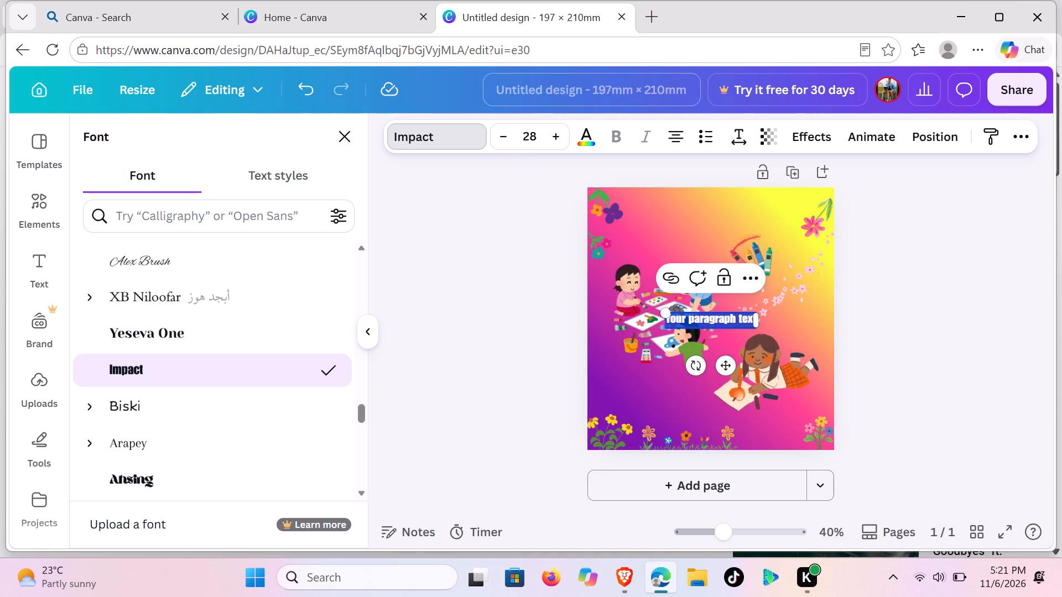
Replace the placeholder text in the text box with "COLOURING BOOK".
key(c)
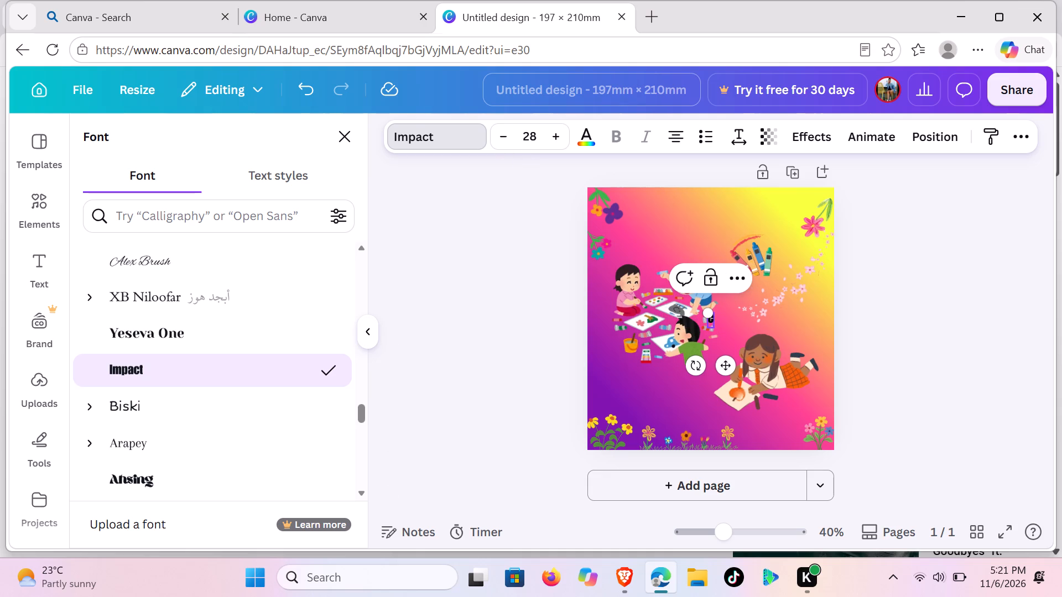
key(o)
key(k)
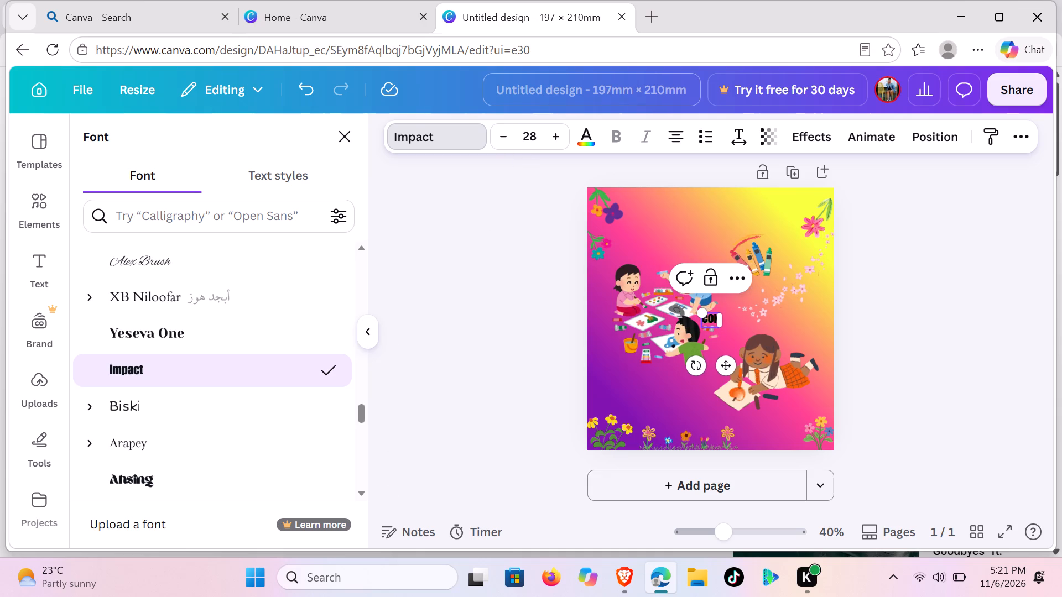
key(BackSpace)
key(l)
key(o)
key(r)
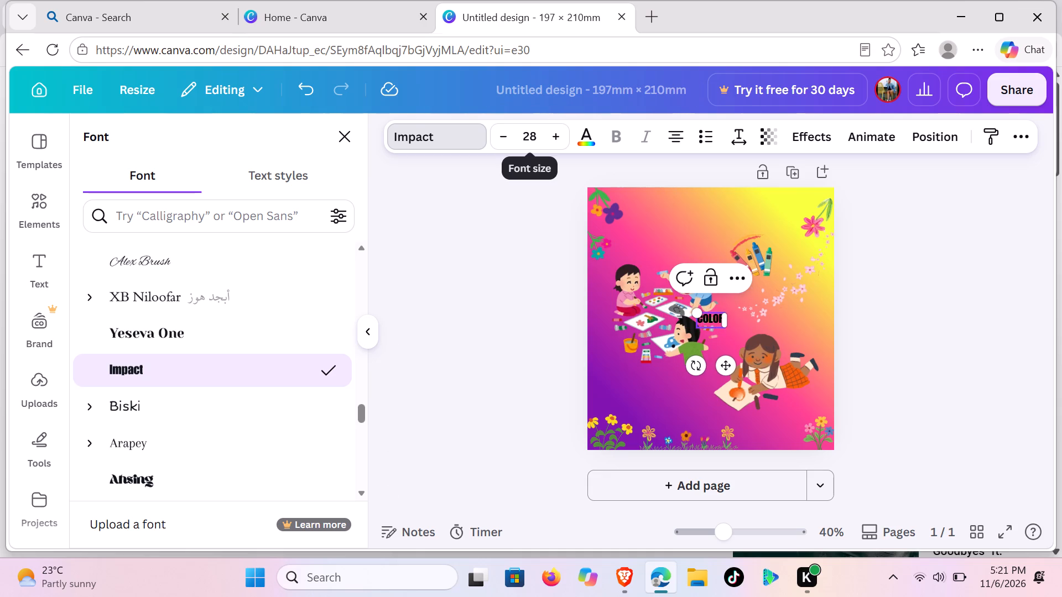
key(i)
key(n)
key(g)
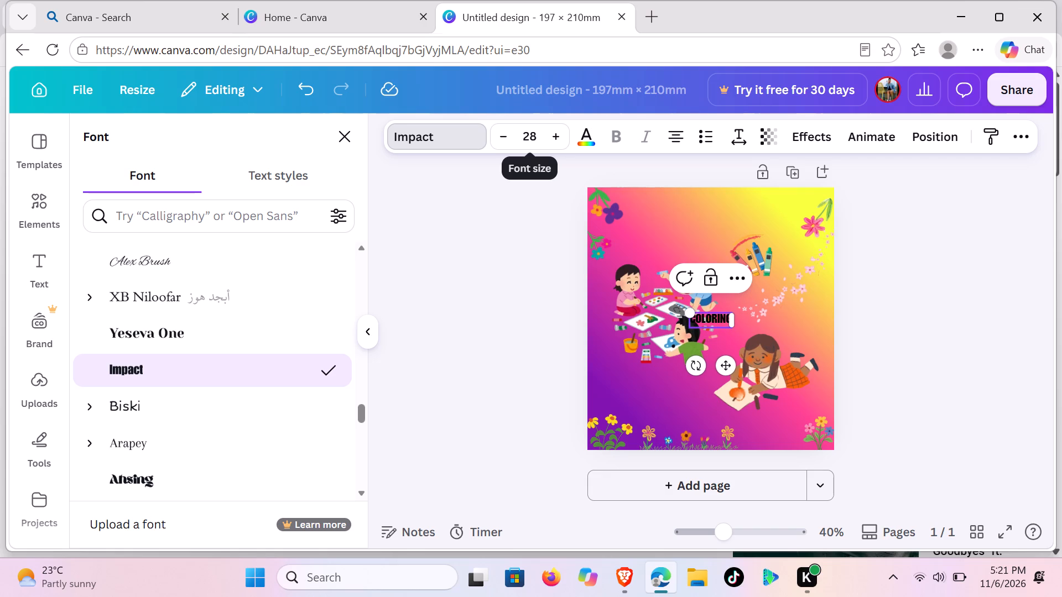
key(BackSpace)
key(BackSpace)
key(BackSpace)
key(BackSpace)
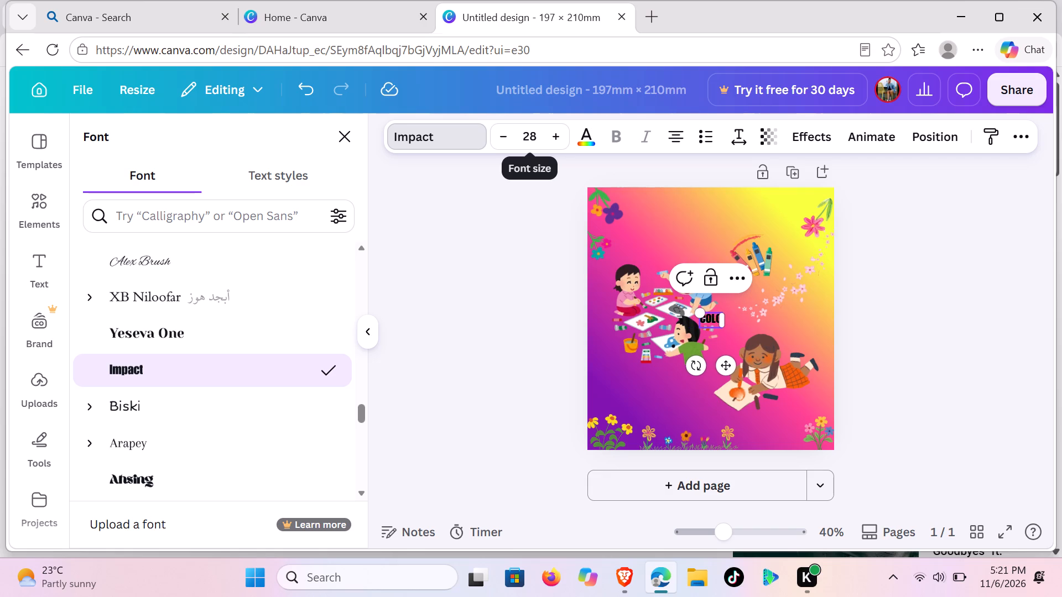
key(u)
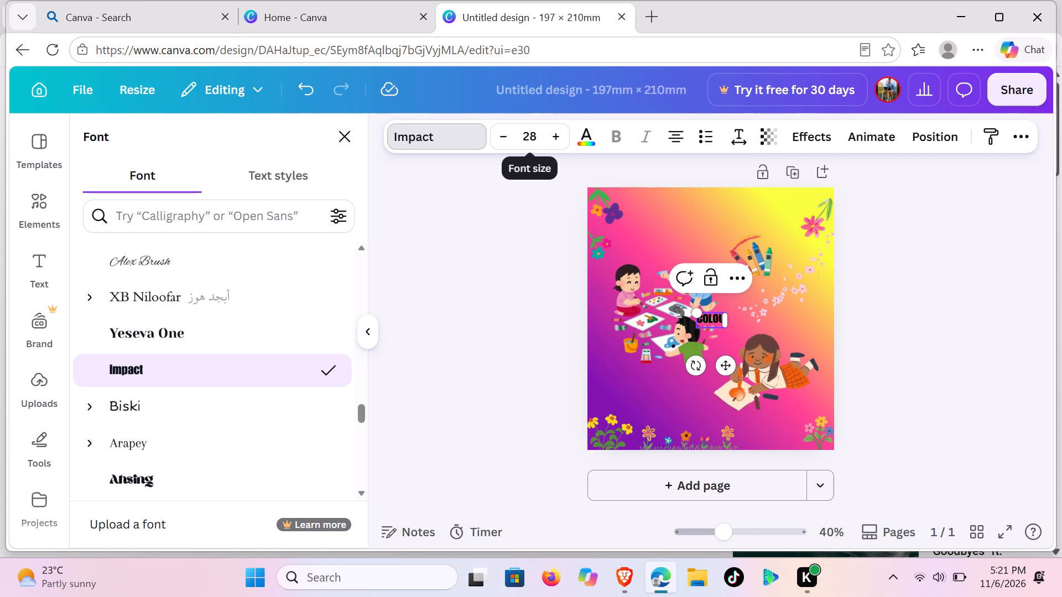
key(r)
key(i)
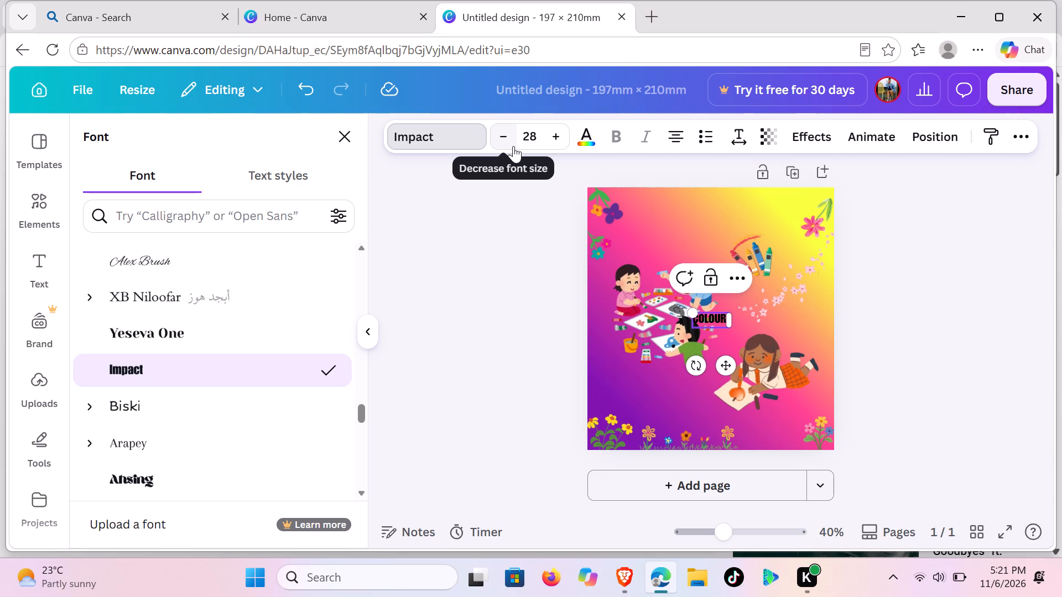
key(n)
text(G BOOK)
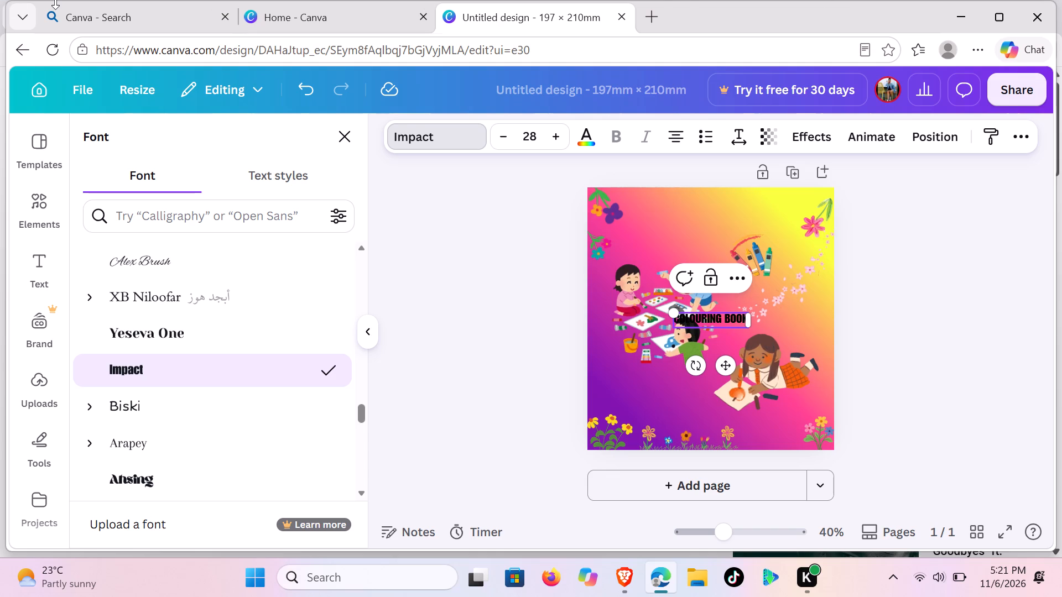
Change the colour of the COLOURING BOOK lettering to the light pink already used in the design.
click(584, 138)
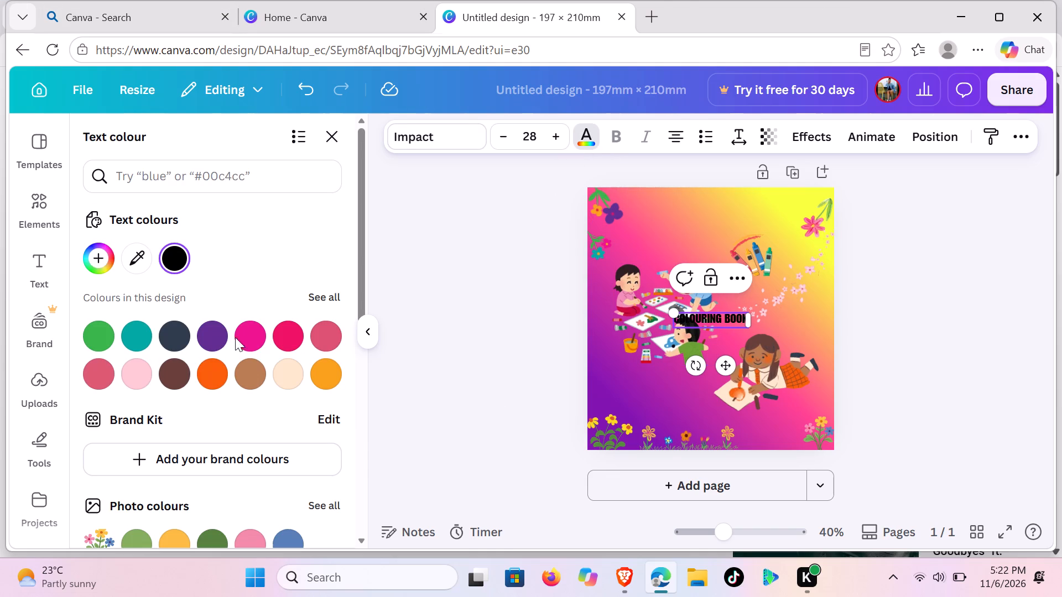
click(324, 380)
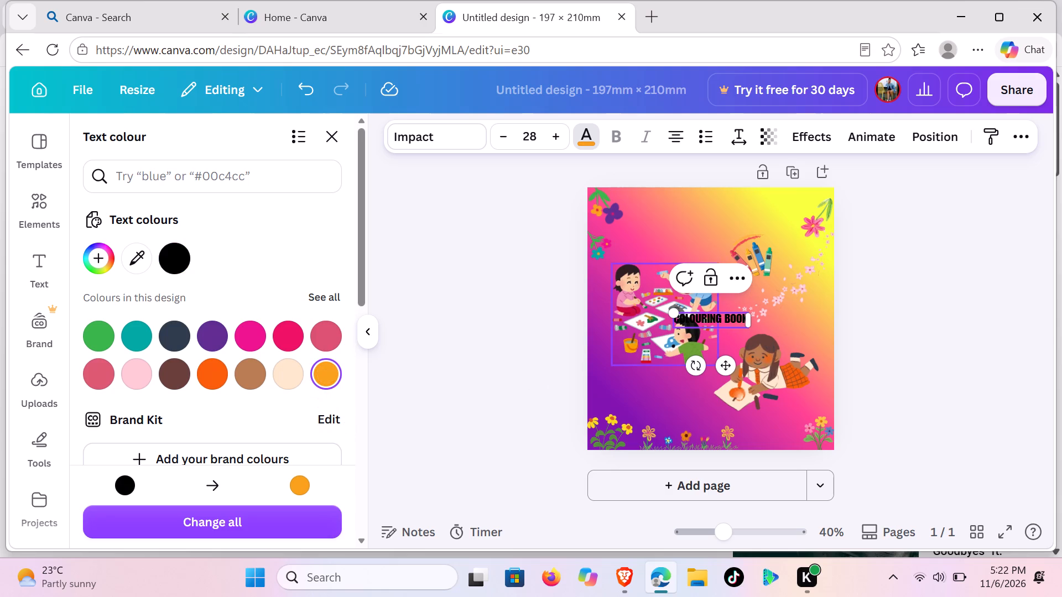
click(686, 321)
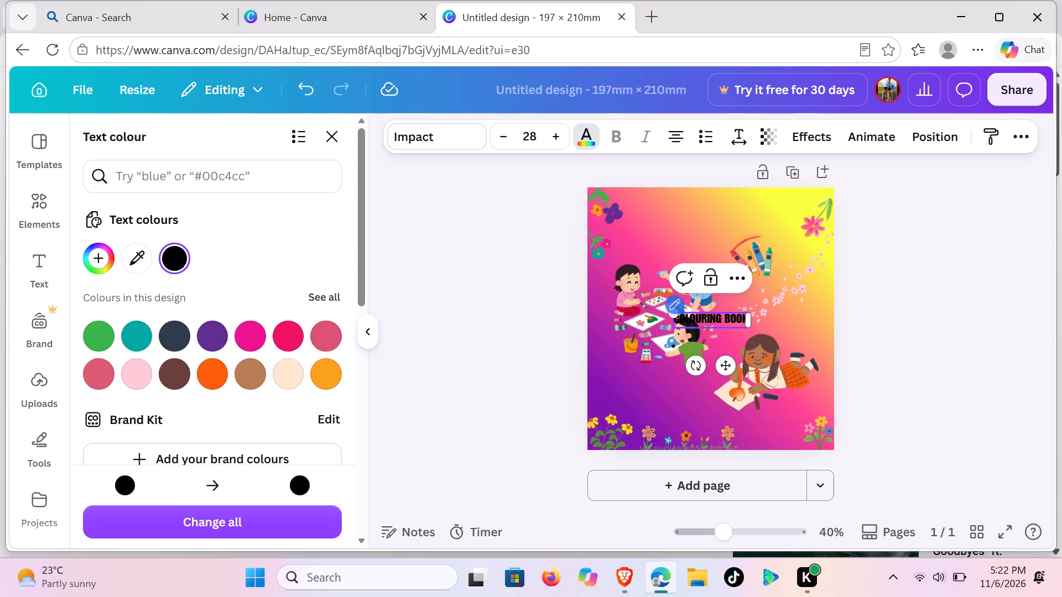
drag(679, 320, 741, 318)
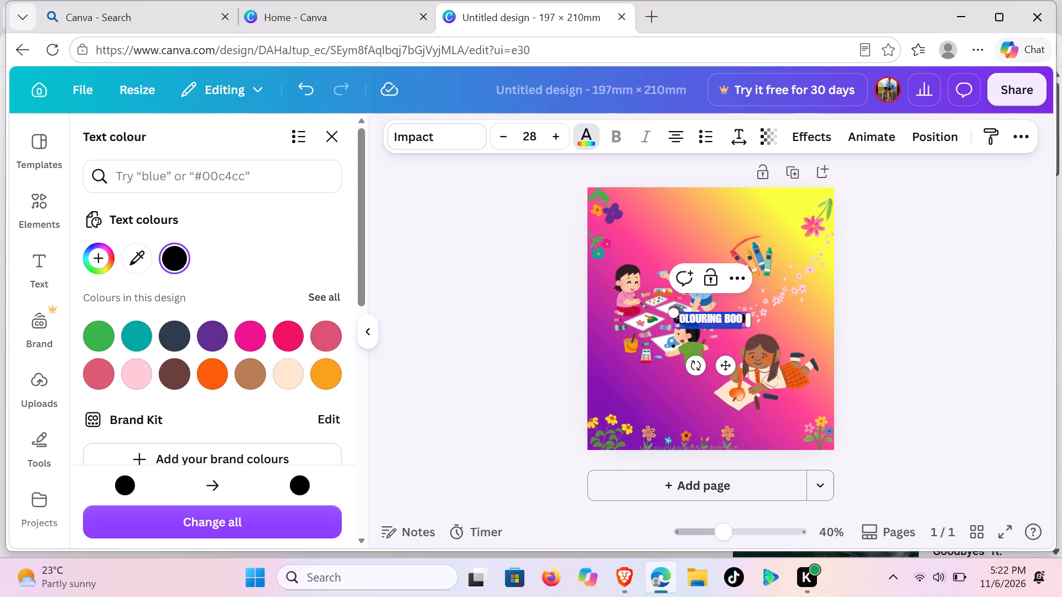
drag(741, 318, 747, 318)
click(748, 280)
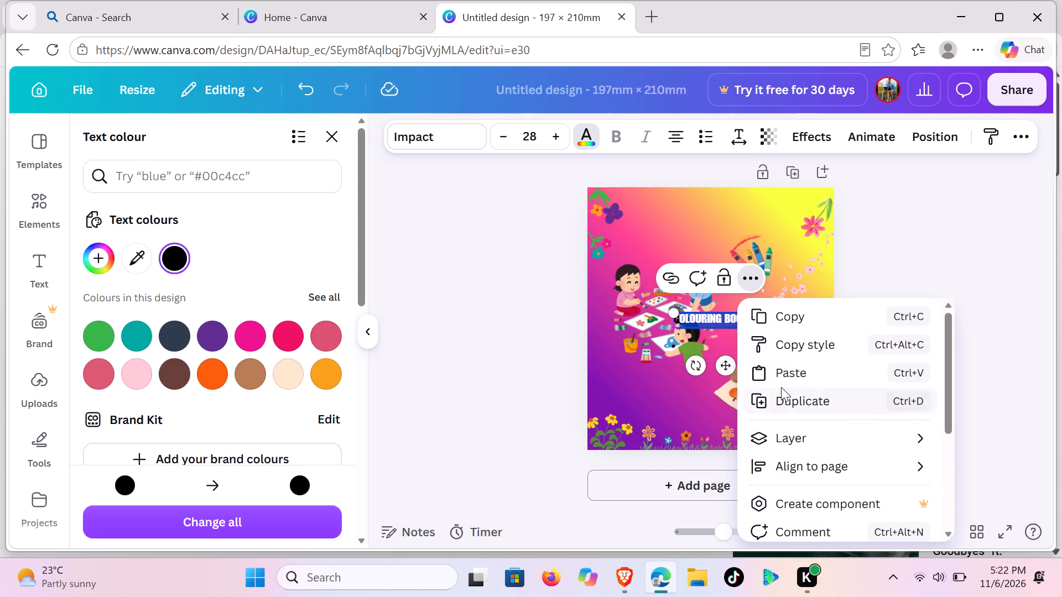
scroll(782, 387, down, 7)
scroll(782, 379, up, 4)
click(100, 332)
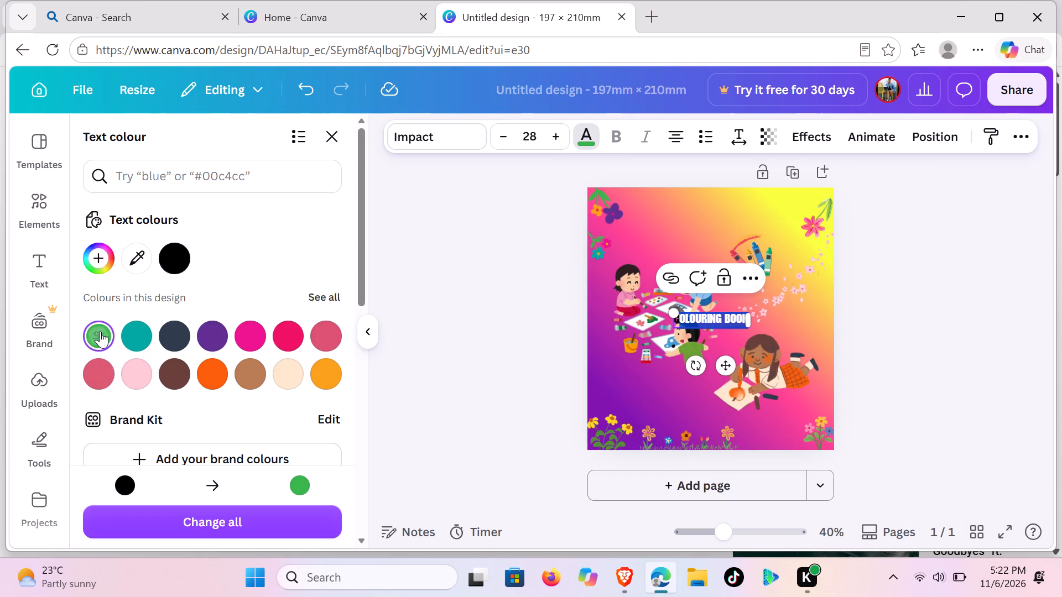
click(139, 377)
scroll(138, 375, up, 1)
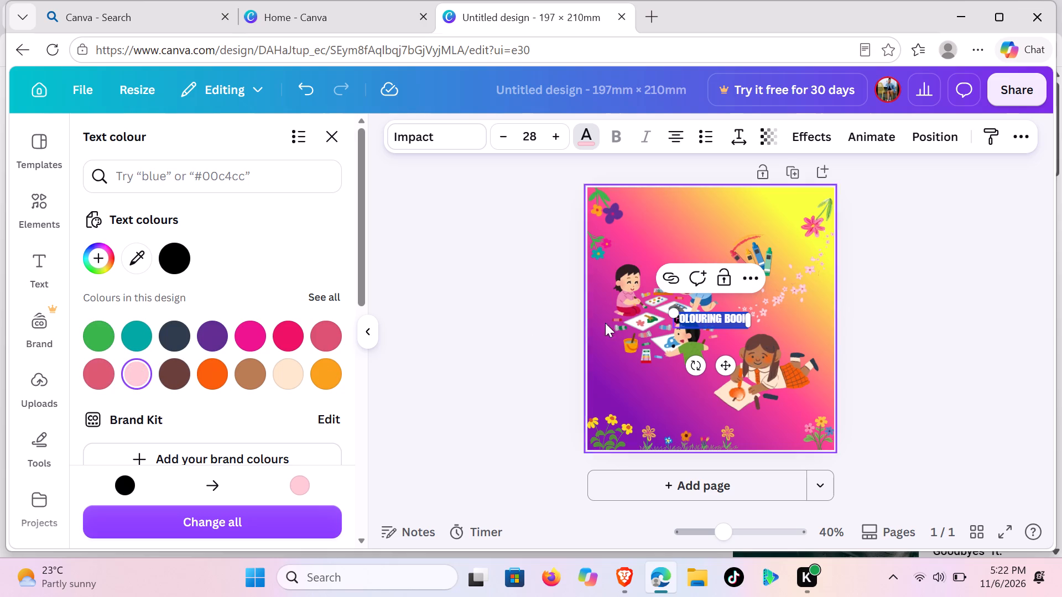
click(795, 336)
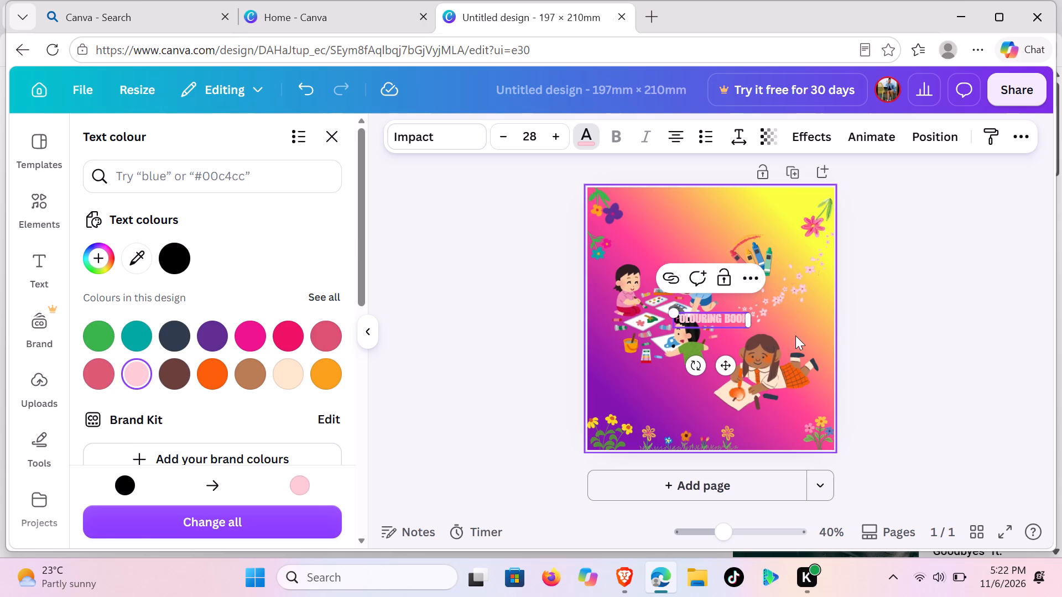
Move the COLOURING BOOK title to the upper part of the page, above the group of drawing children.
drag(703, 321, 704, 315)
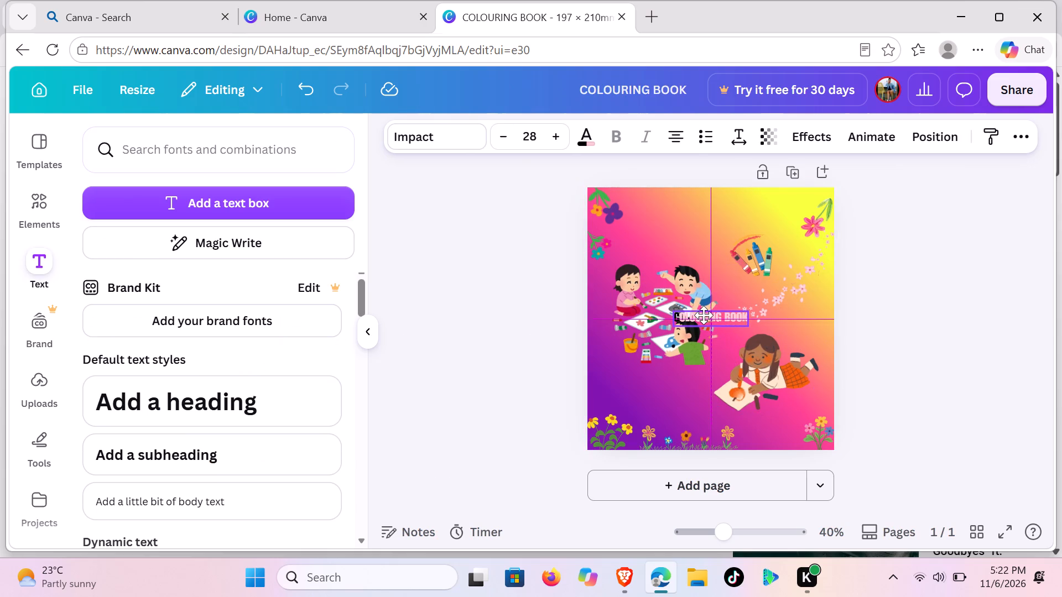
drag(704, 315, 683, 227)
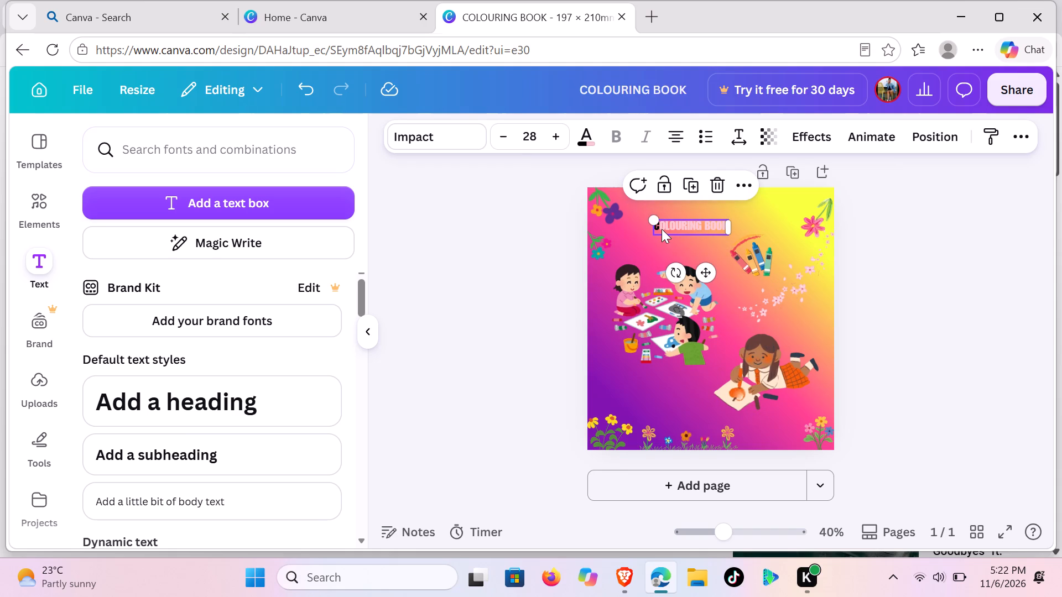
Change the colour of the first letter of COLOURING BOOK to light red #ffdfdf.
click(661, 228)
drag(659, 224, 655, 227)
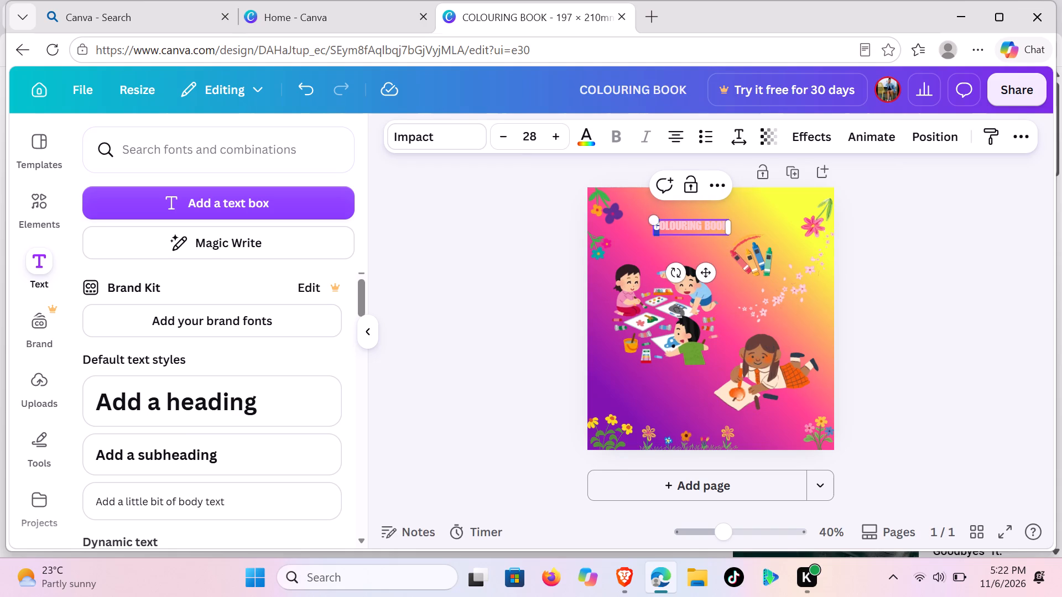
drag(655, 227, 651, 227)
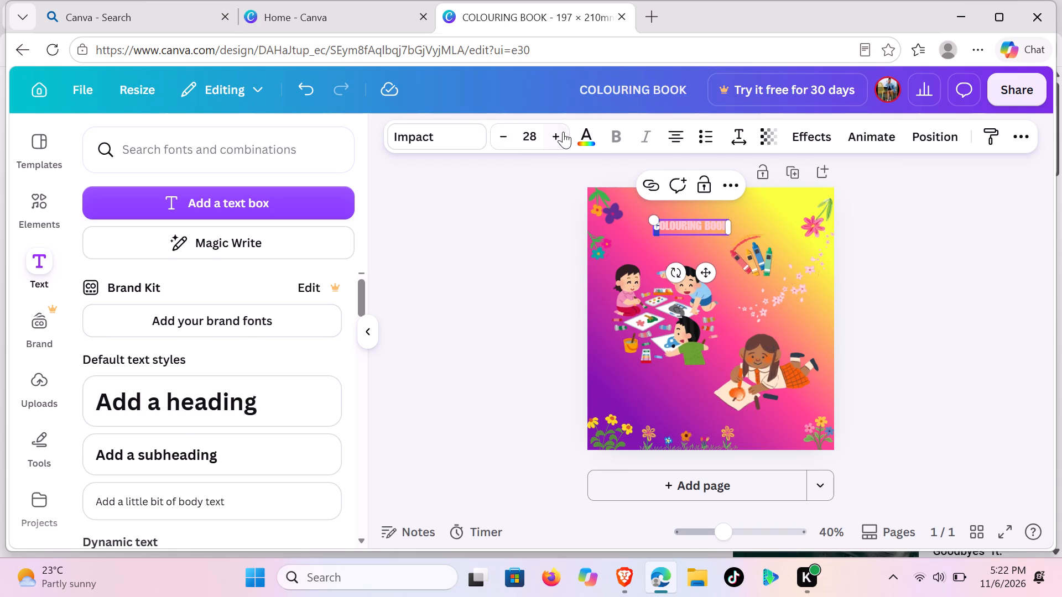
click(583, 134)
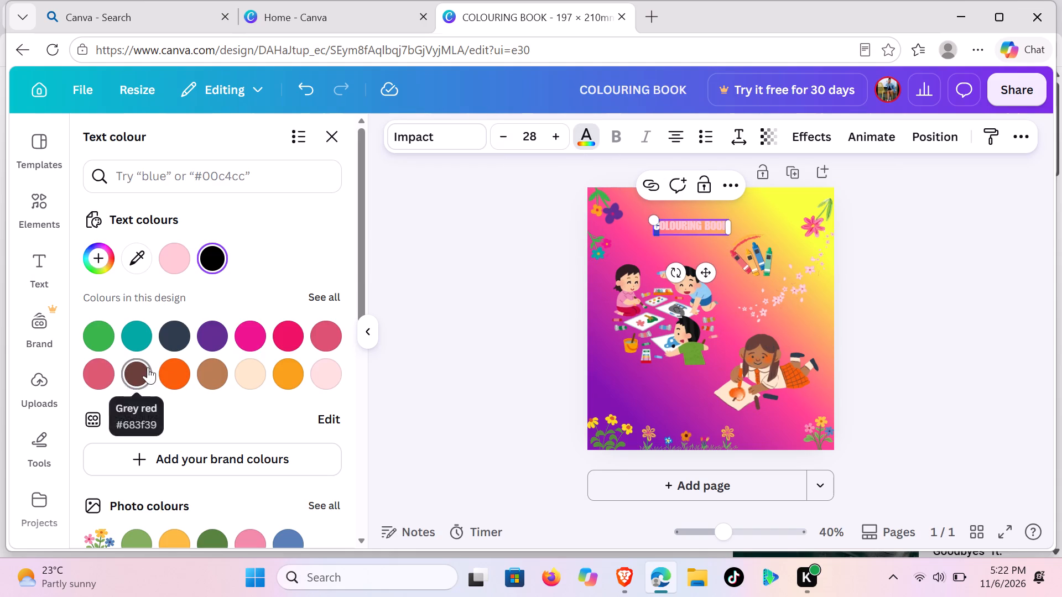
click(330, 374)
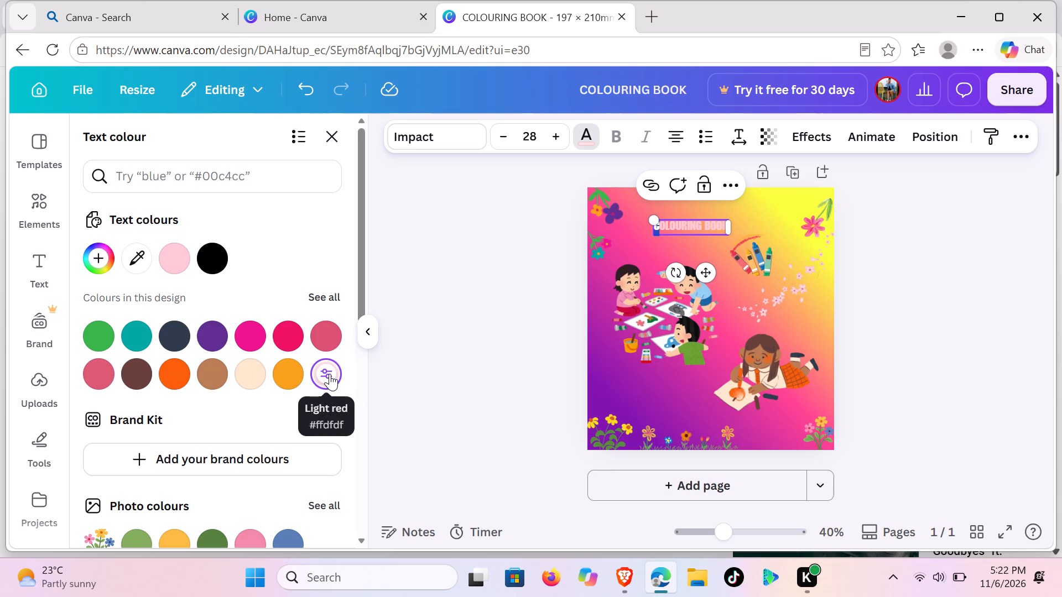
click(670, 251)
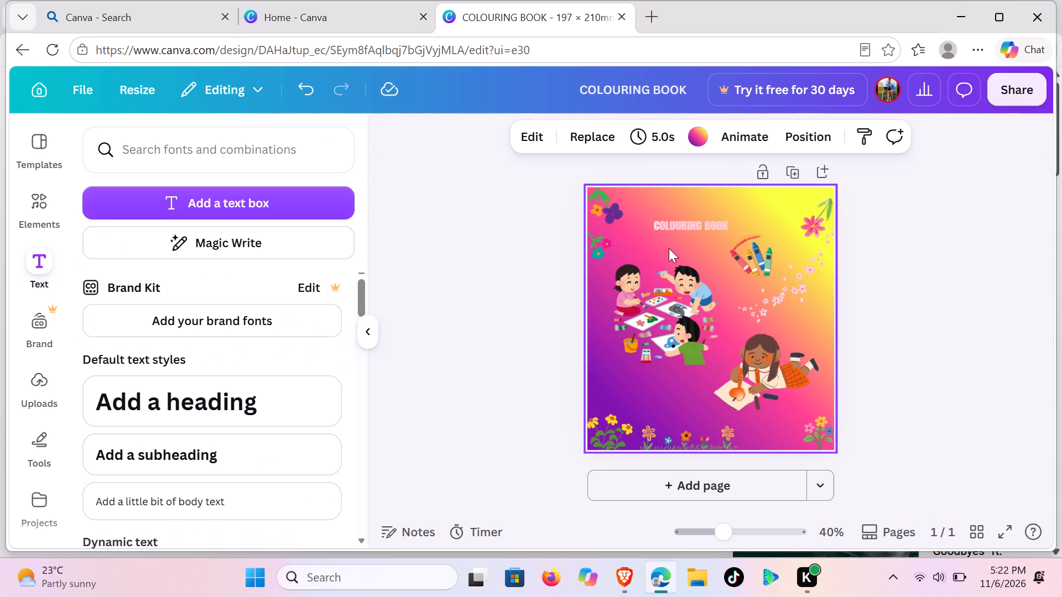
Enlarge the COLOURING BOOK title to font size 53.2 and position it just above the group of drawing children.
click(725, 232)
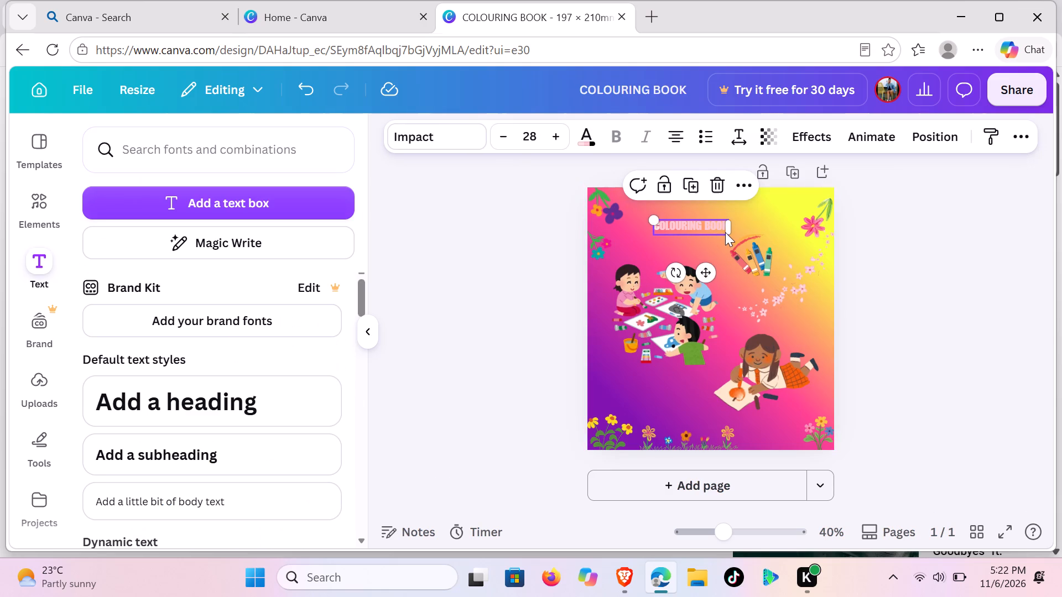
drag(725, 226, 745, 237)
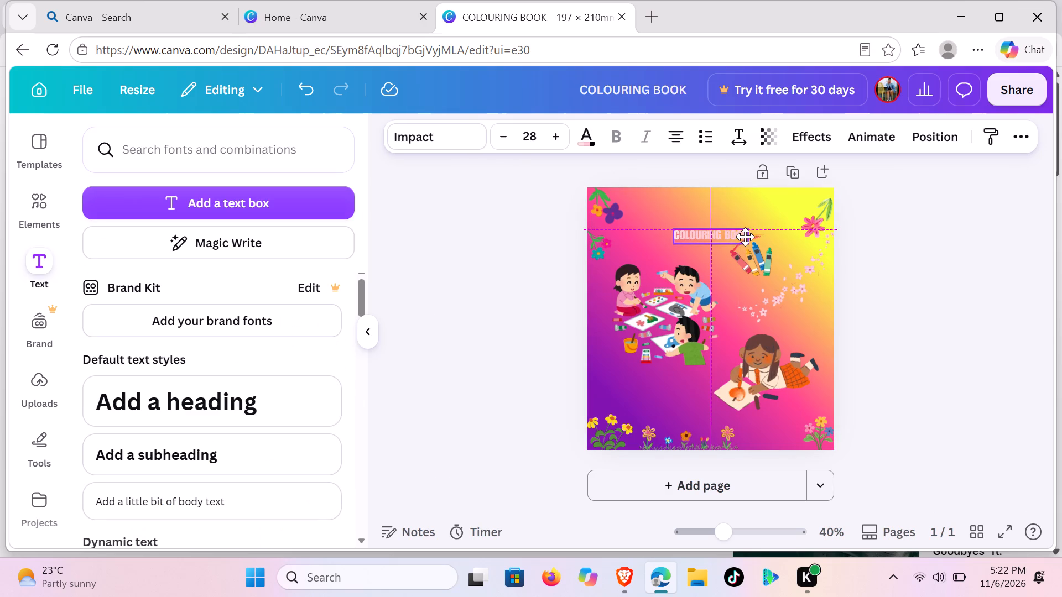
drag(745, 237, 734, 238)
drag(664, 232, 664, 232)
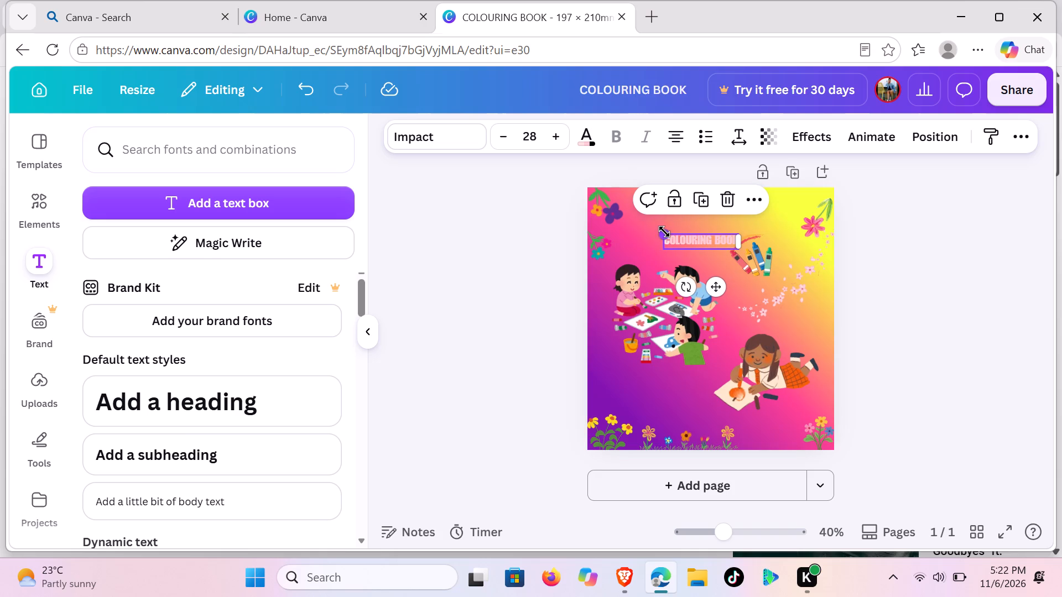
drag(664, 232, 609, 211)
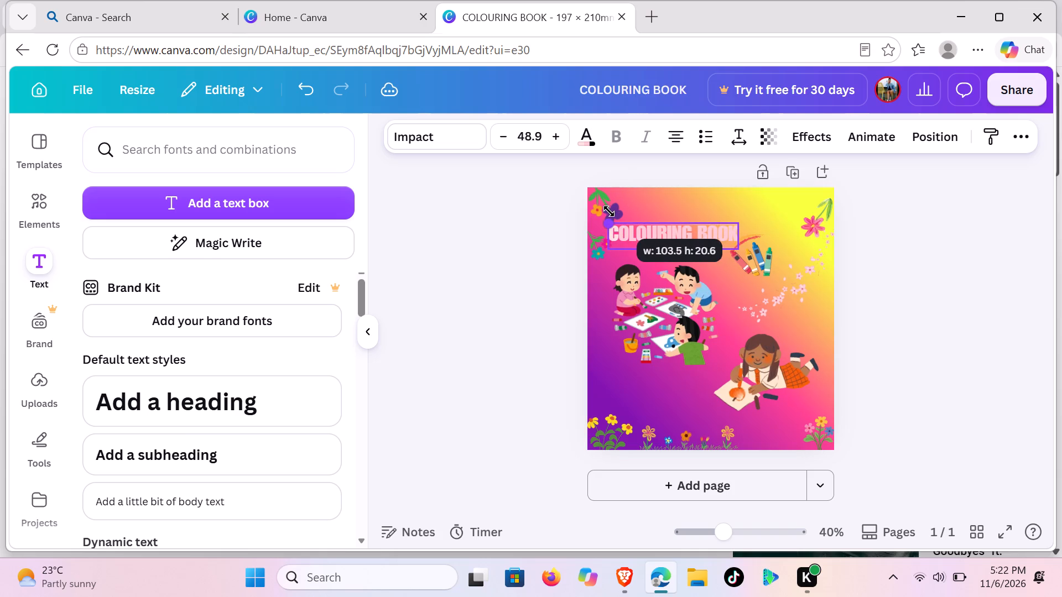
drag(609, 211, 595, 226)
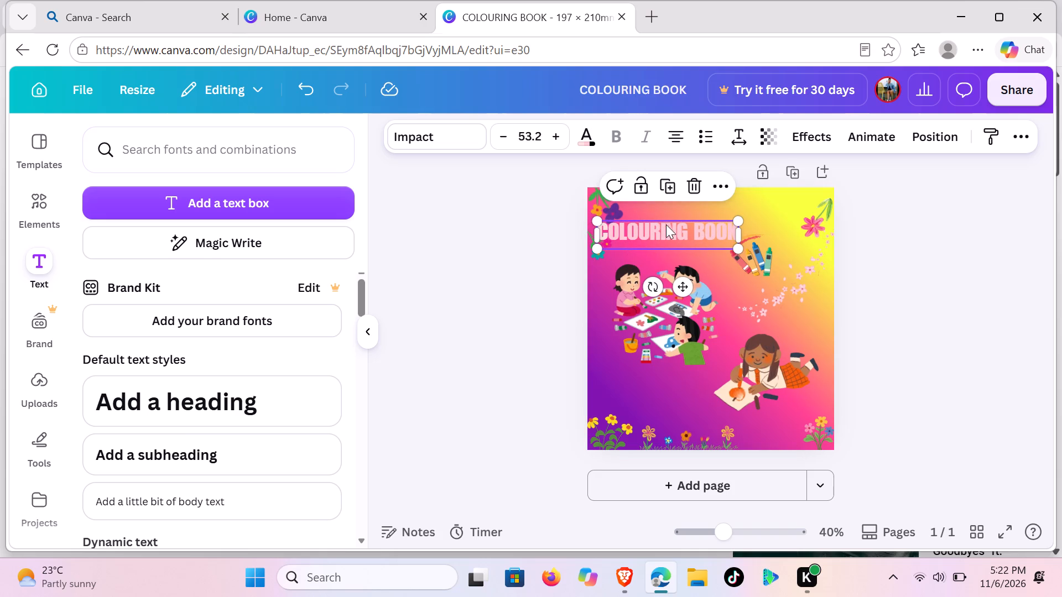
drag(666, 224, 679, 217)
drag(679, 221, 679, 233)
Tilt the crayons image anticlockwise and move it away from the title to the space below the group of three children.
drag(760, 261, 761, 265)
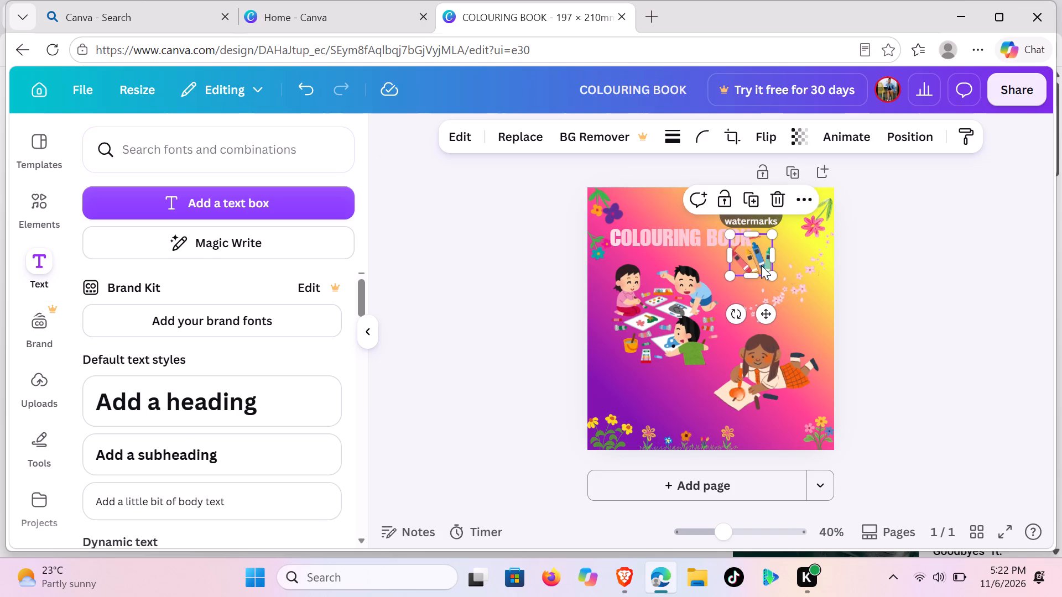
drag(761, 265, 764, 272)
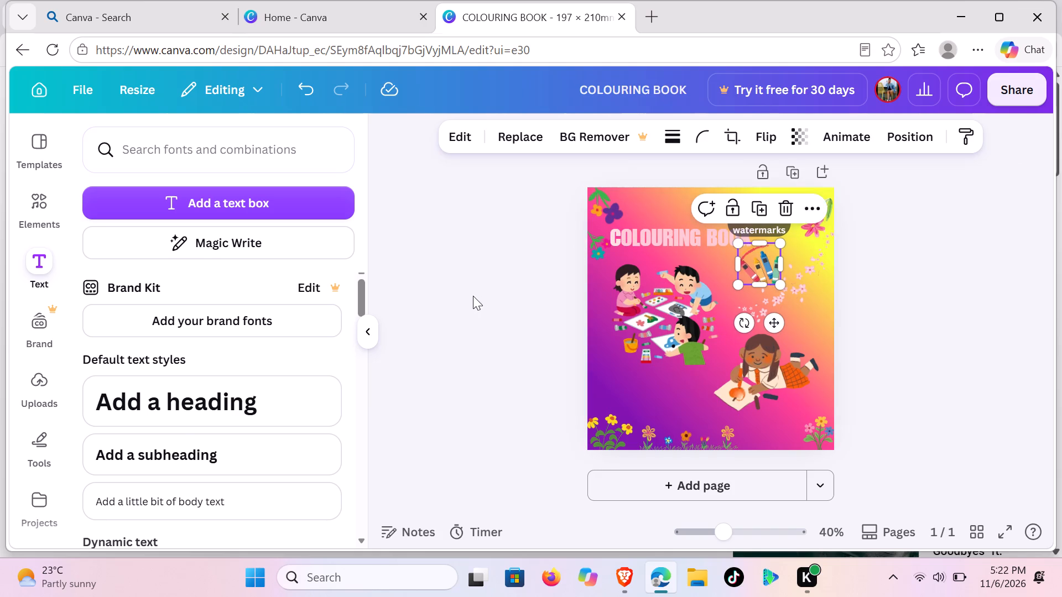
click(472, 296)
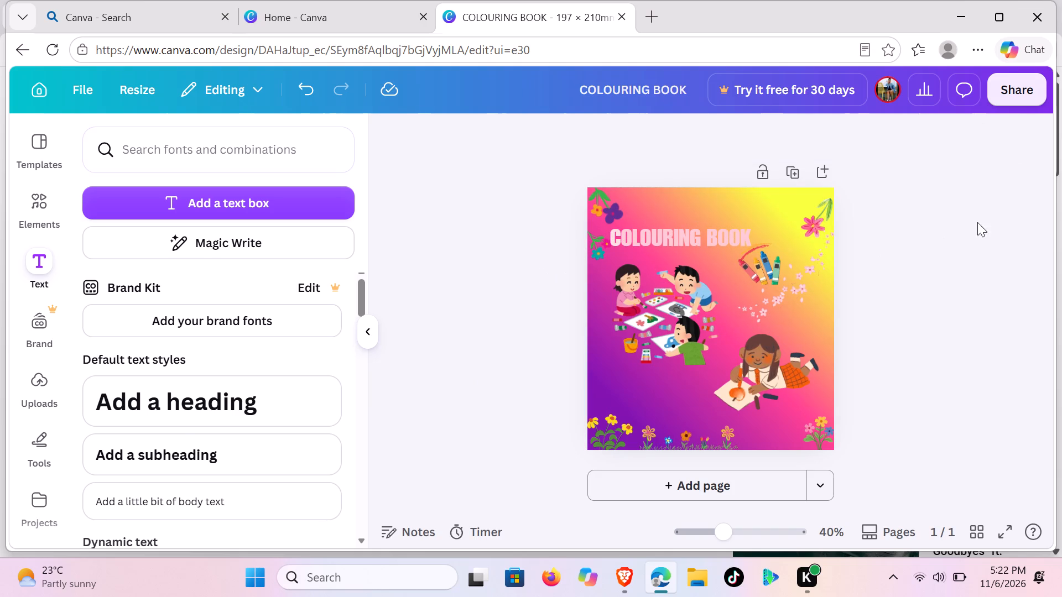
drag(761, 270, 780, 265)
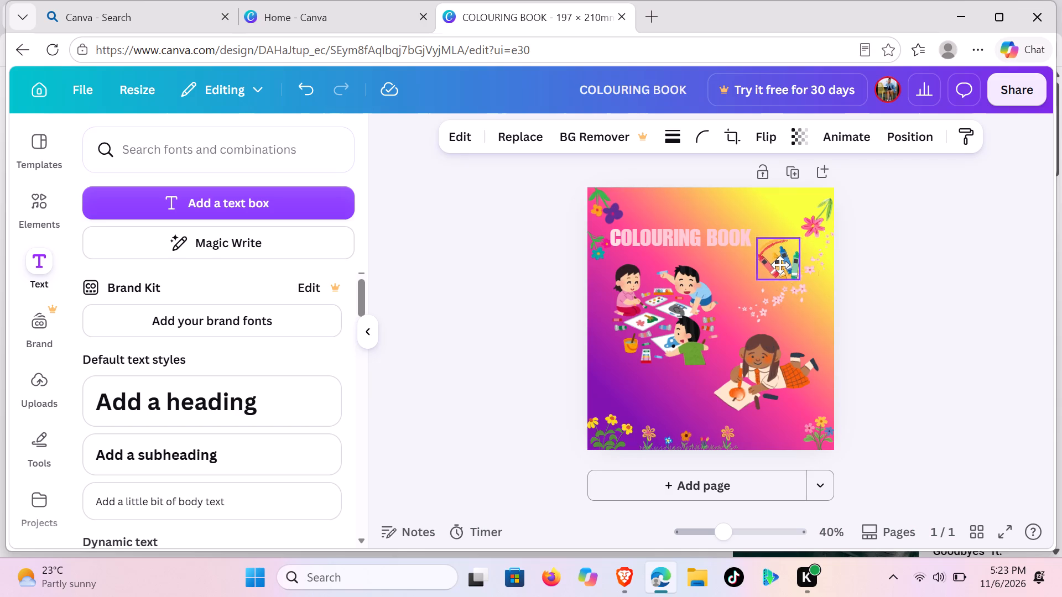
drag(780, 265, 775, 244)
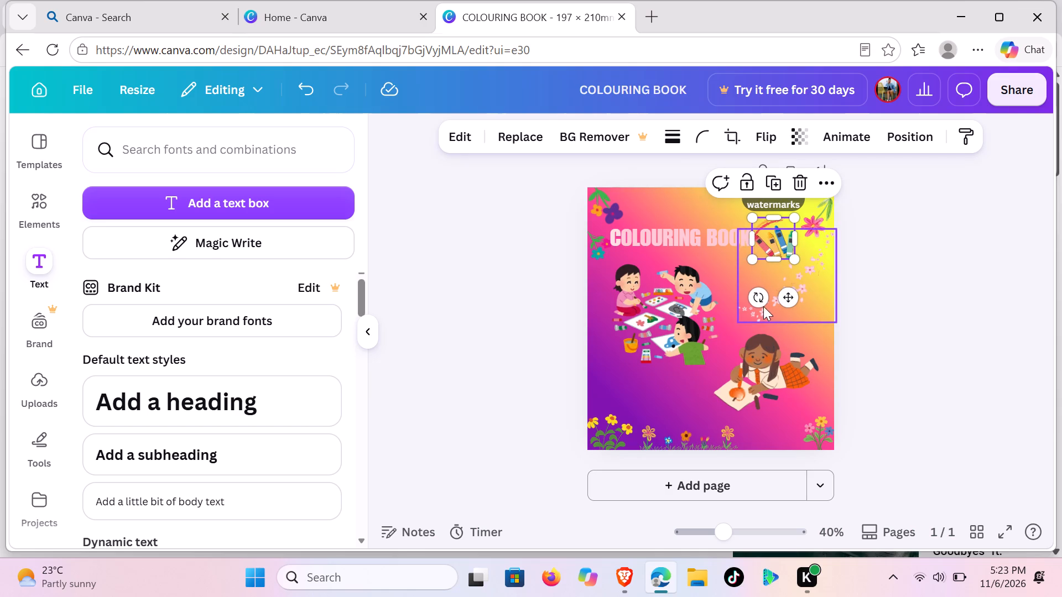
drag(754, 297, 775, 300)
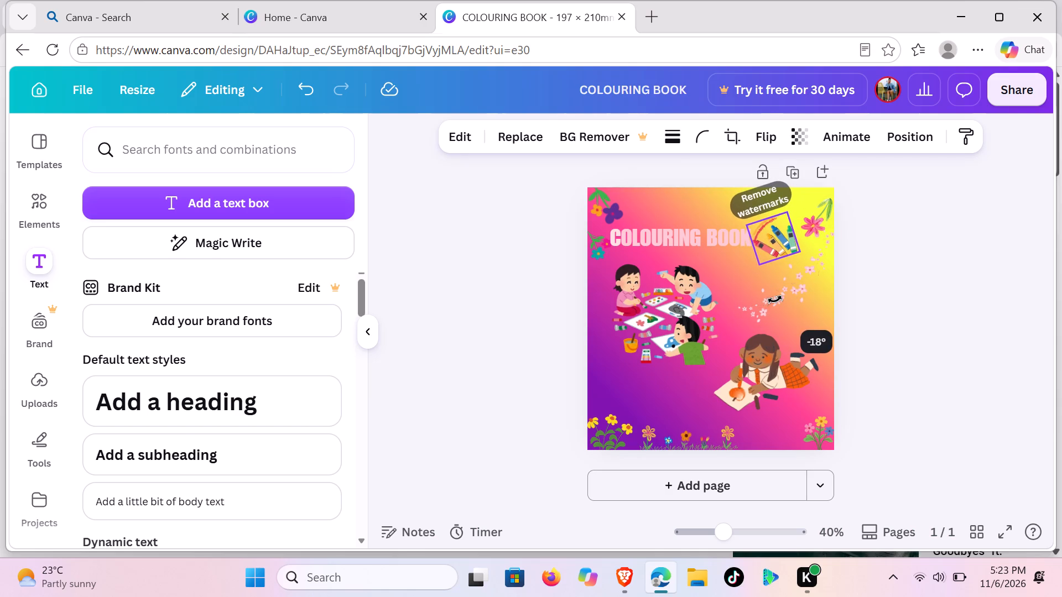
drag(775, 300, 778, 290)
drag(768, 247, 773, 242)
drag(771, 237, 773, 246)
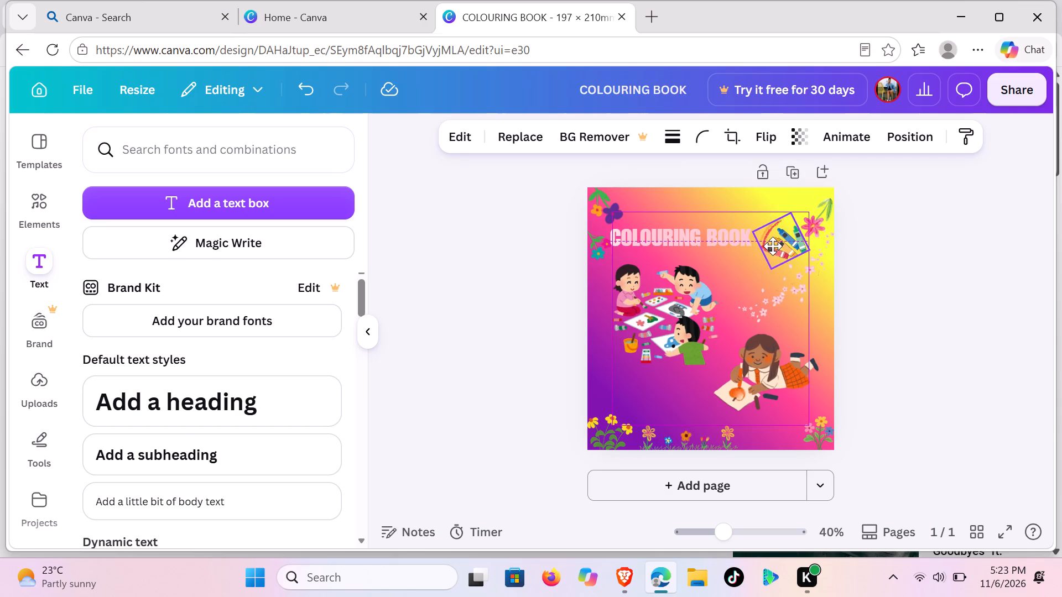
drag(773, 246, 748, 282)
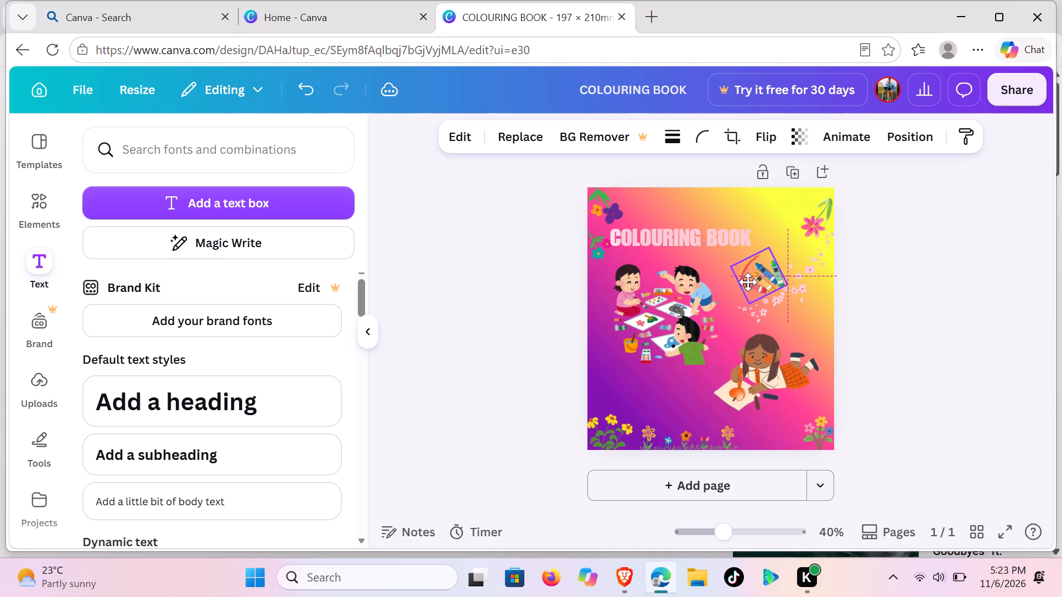
drag(748, 282, 674, 399)
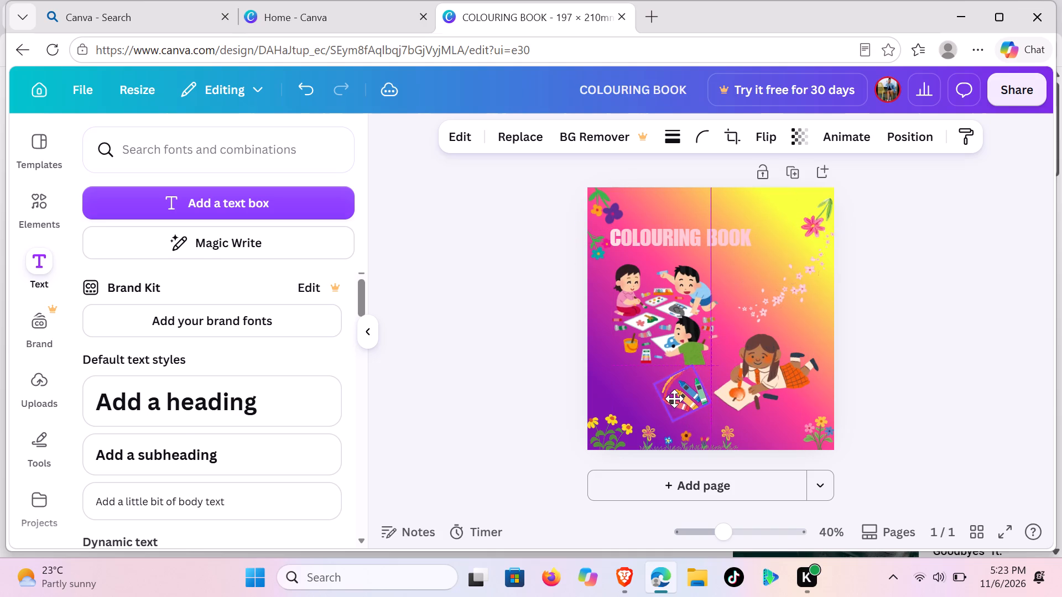
drag(674, 399, 667, 399)
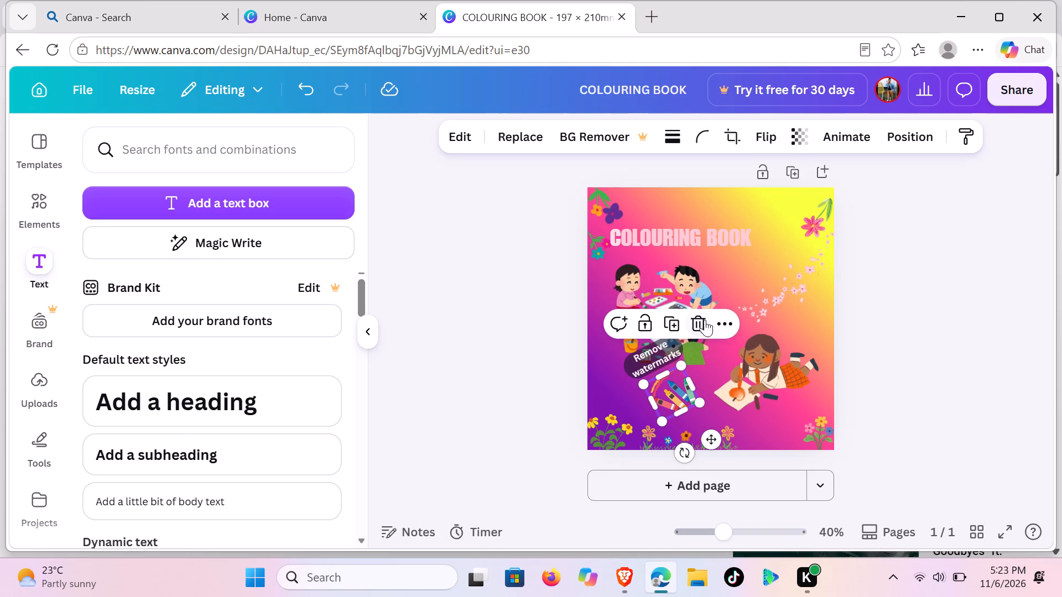
click(882, 273)
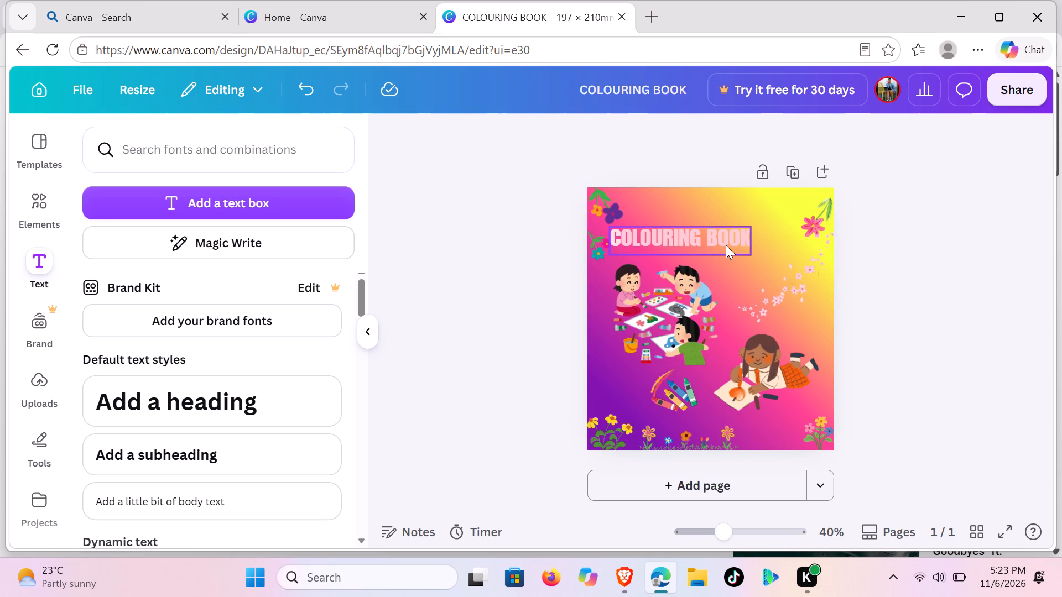
Browse the fonts, try Lazydog, set the COLOURING BOOK title to Chewy, and nudge the title slightly.
click(661, 230)
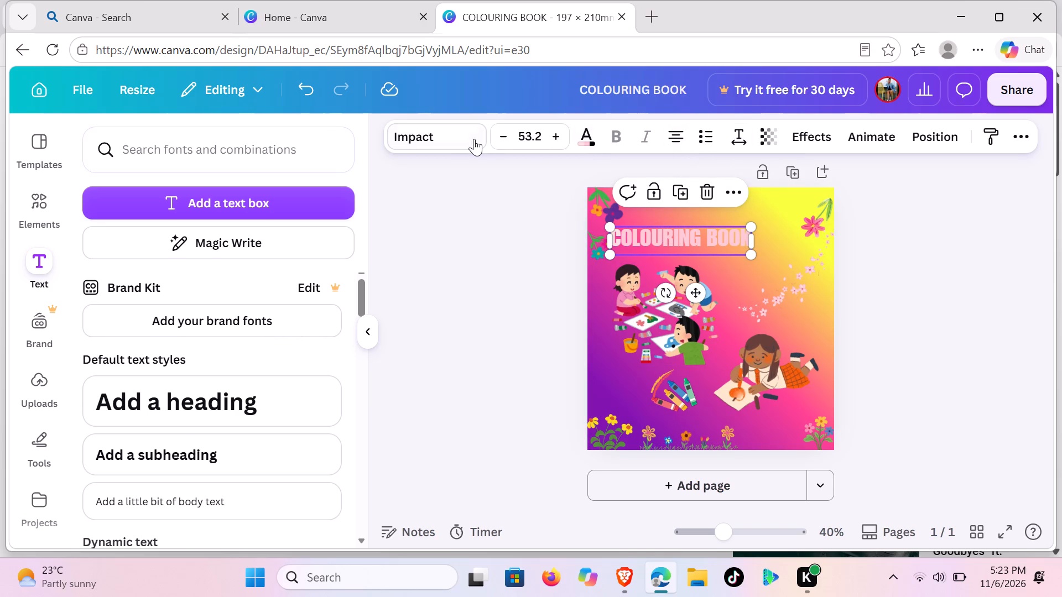
click(455, 135)
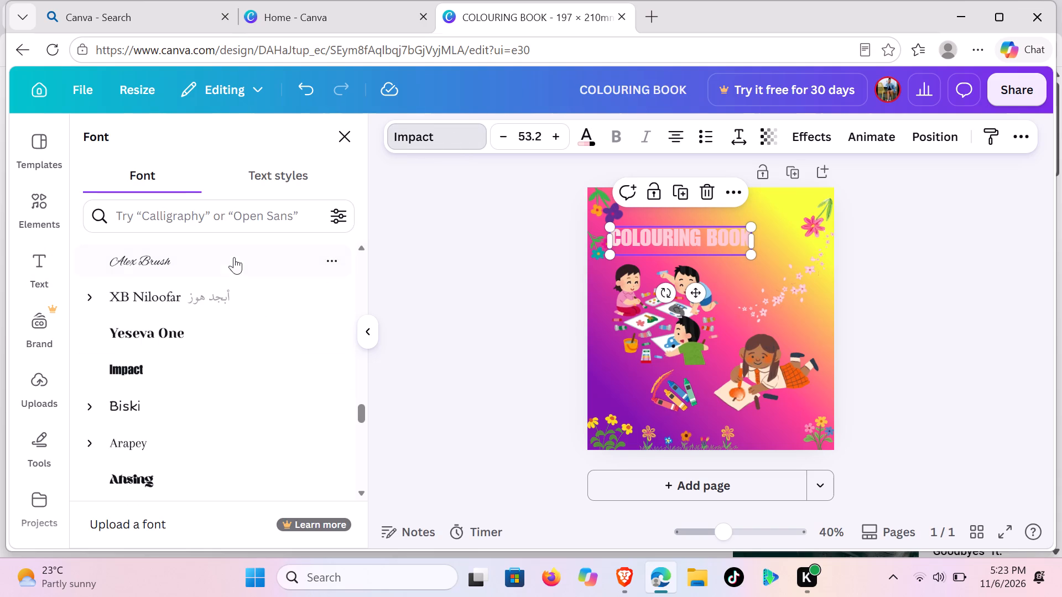
scroll(192, 328, down, 3)
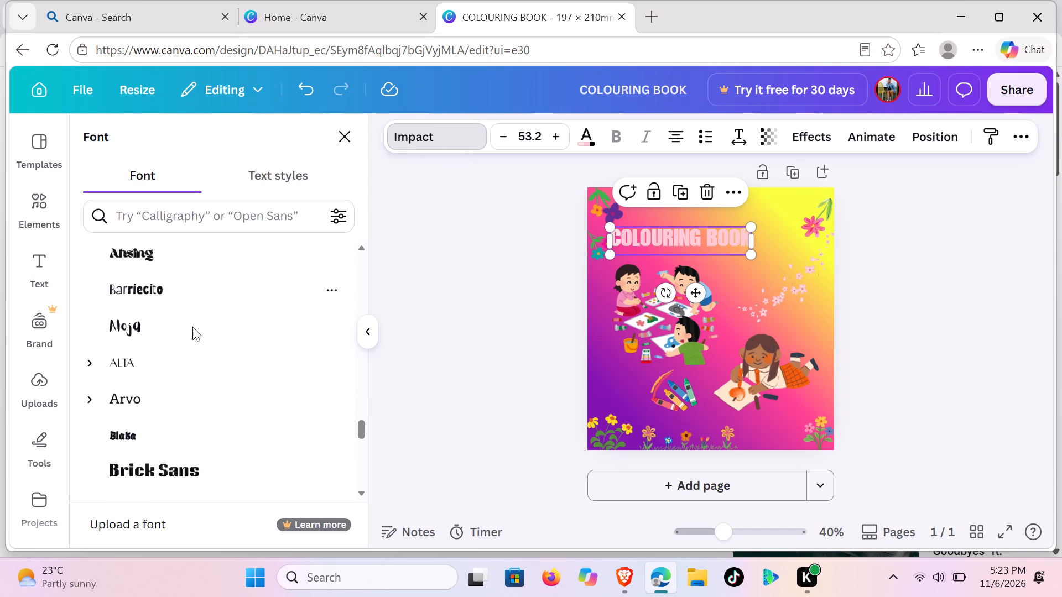
scroll(192, 322, down, 4)
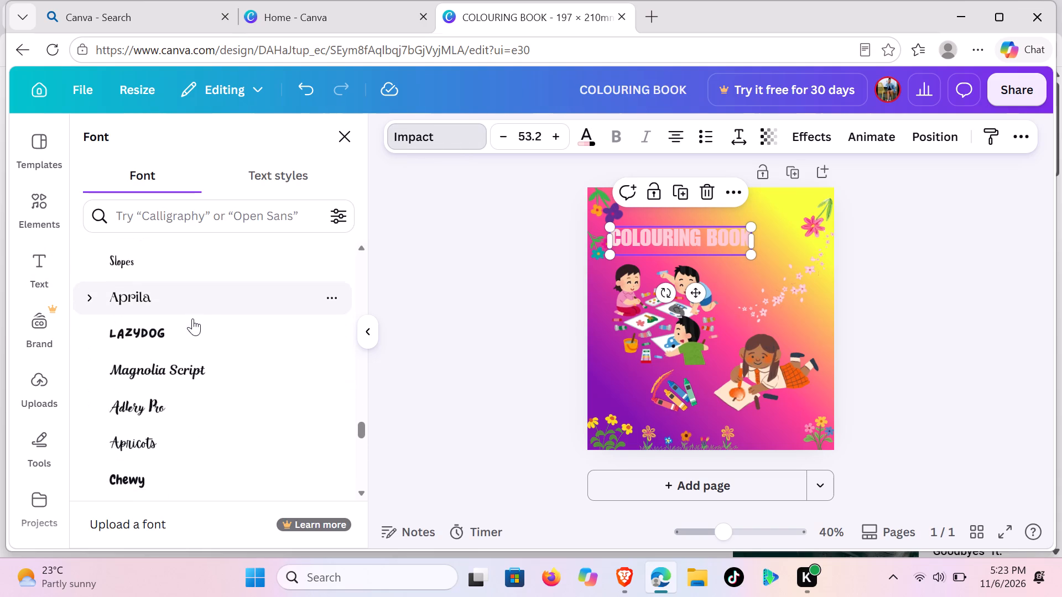
click(205, 270)
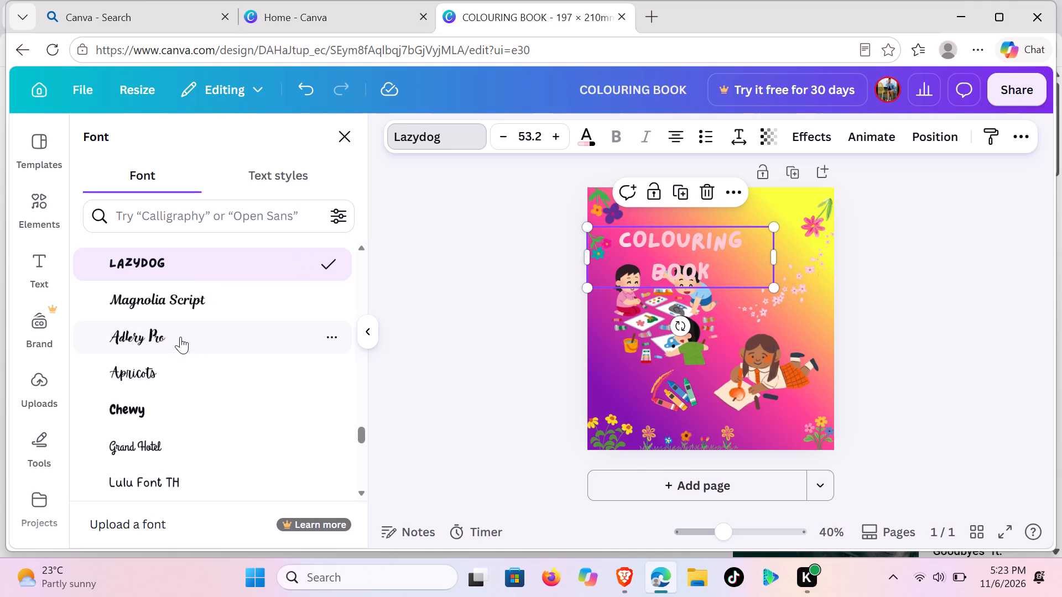
click(139, 409)
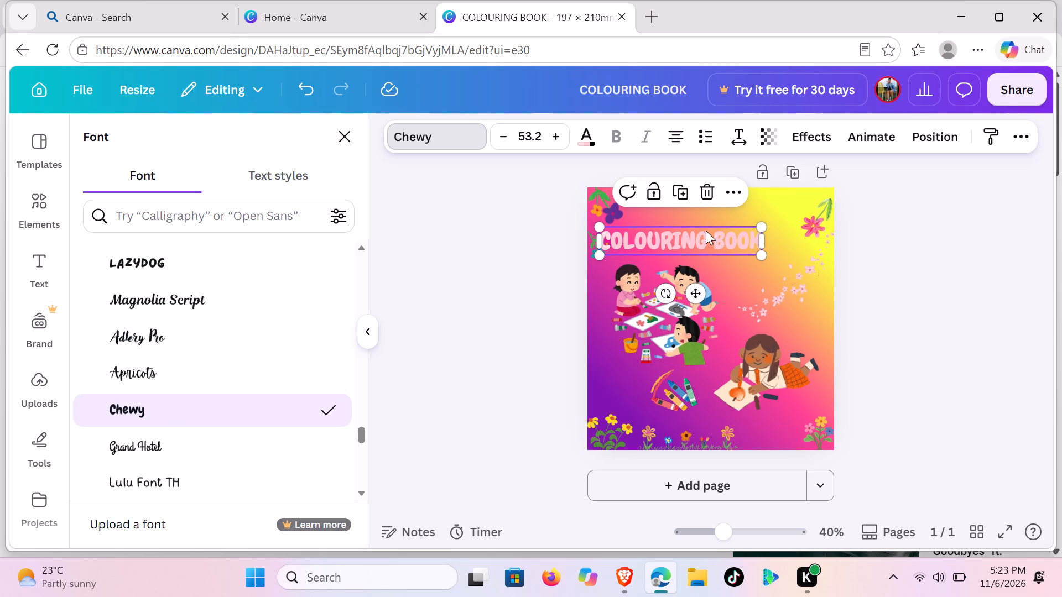
drag(706, 231, 711, 234)
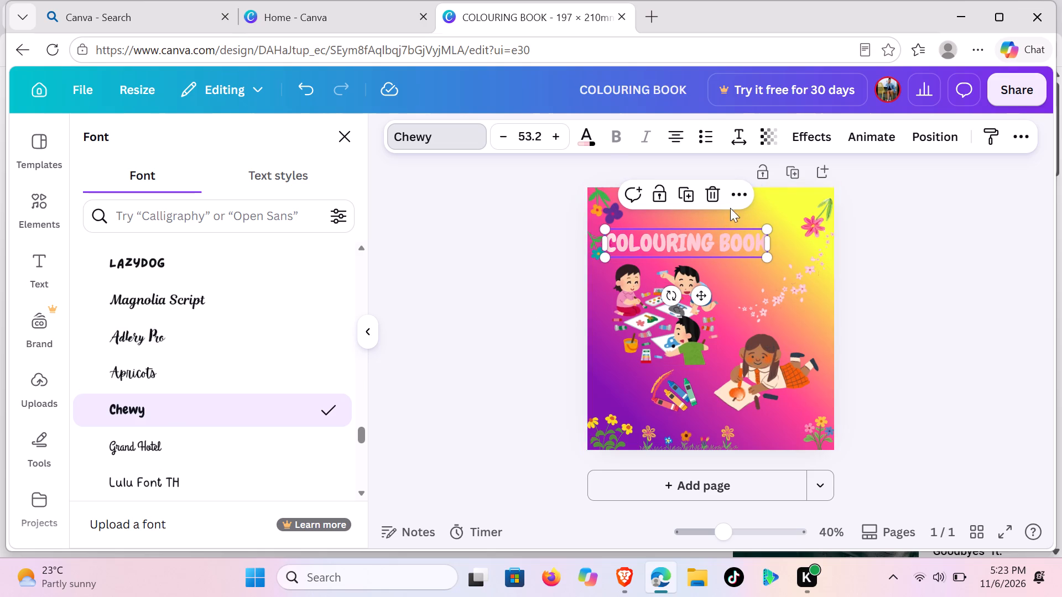
Try vivid magenta #ec148e on the COLOURING BOOK title, settling on purple #602d91 for its lettering.
click(581, 139)
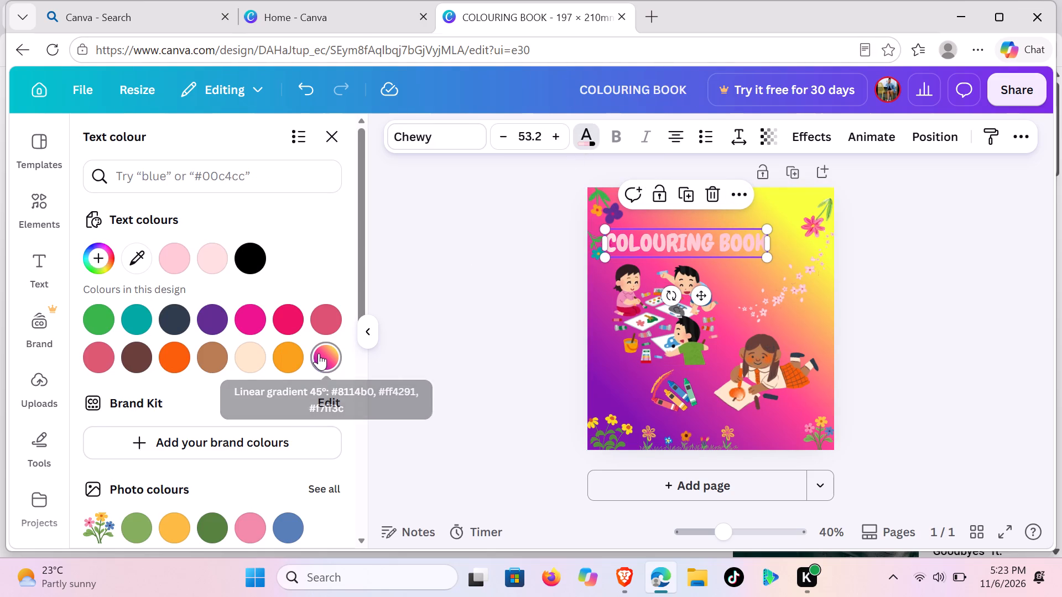
click(251, 318)
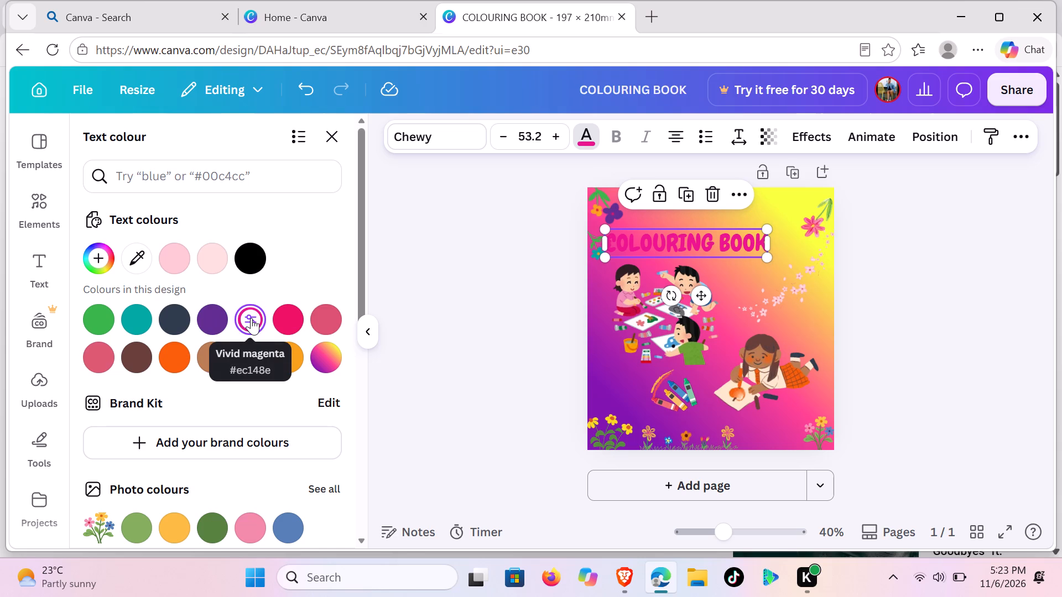
click(213, 318)
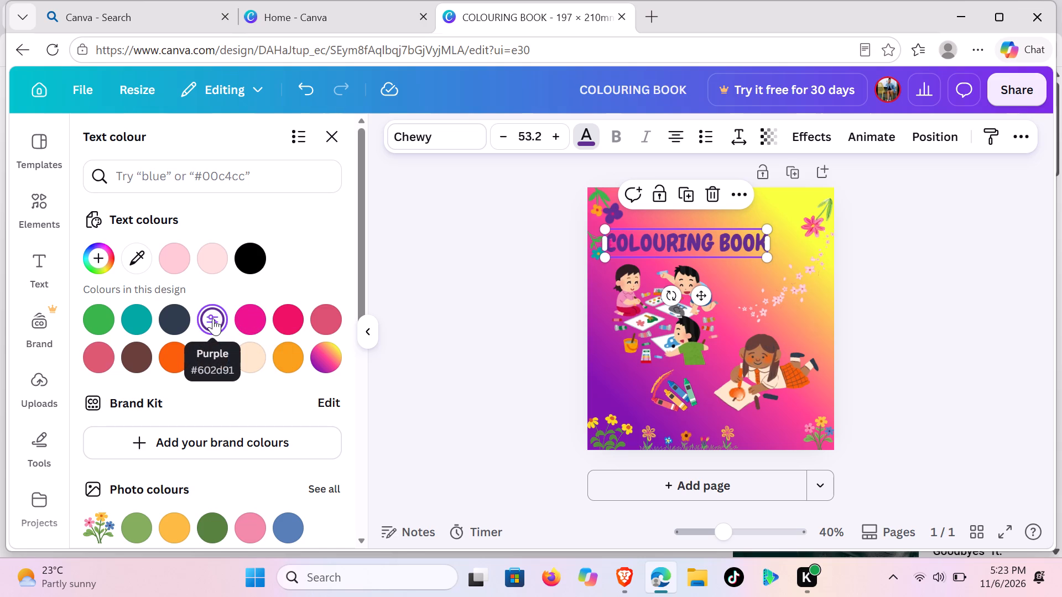
click(452, 390)
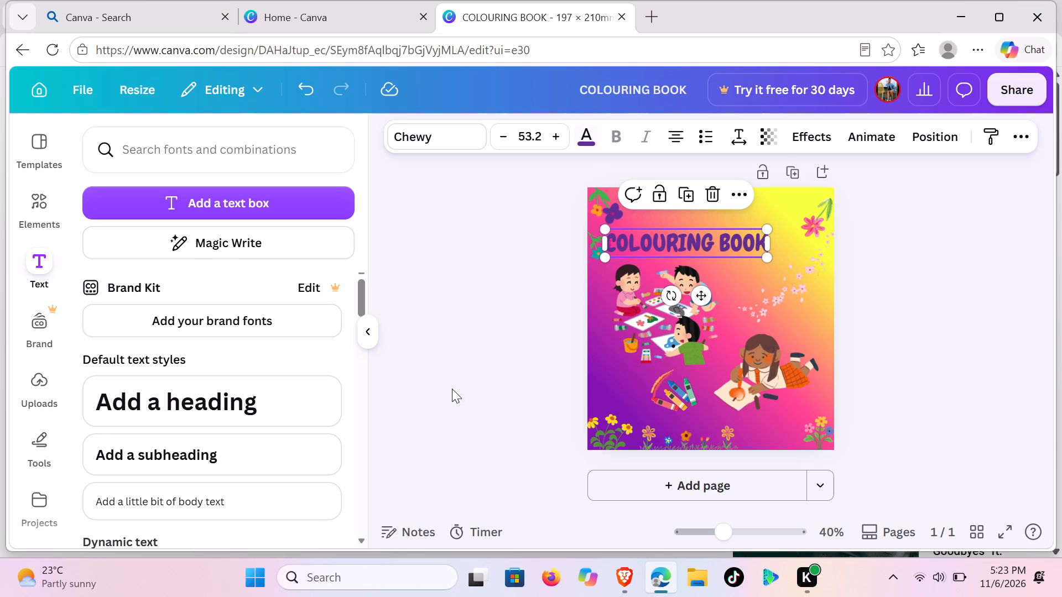
click(948, 381)
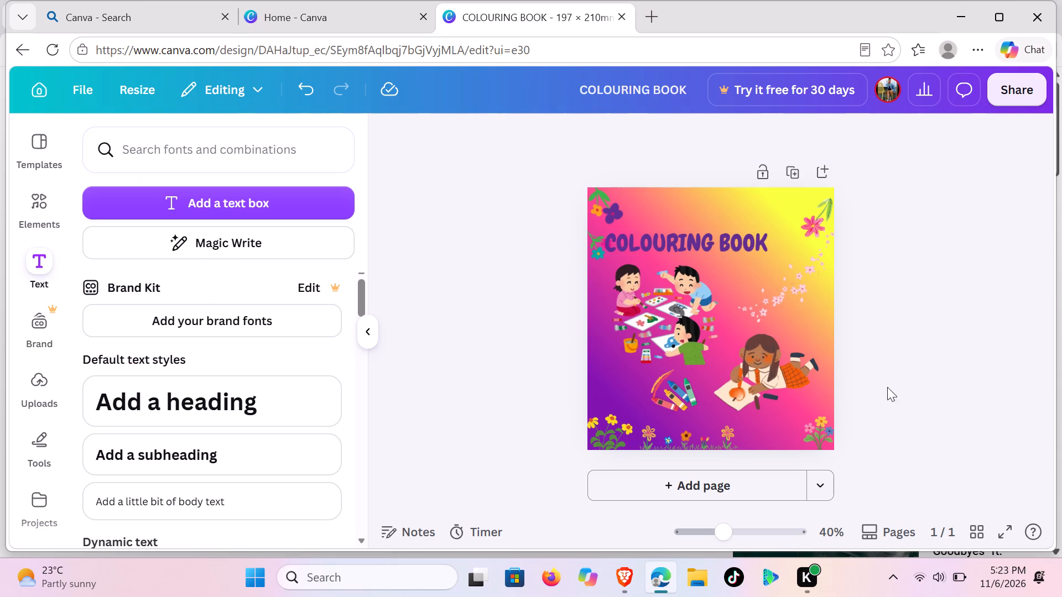
Nudge the pink flower in the cover's top-right corner slightly upwards, closer to the page edge.
scroll(896, 366, down, 4)
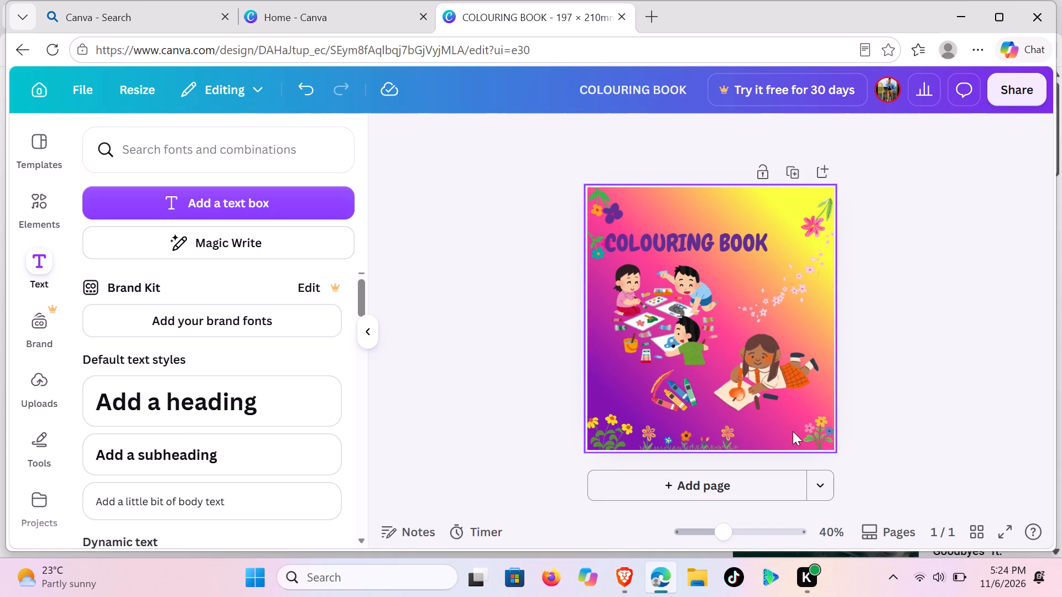
drag(808, 219, 809, 212)
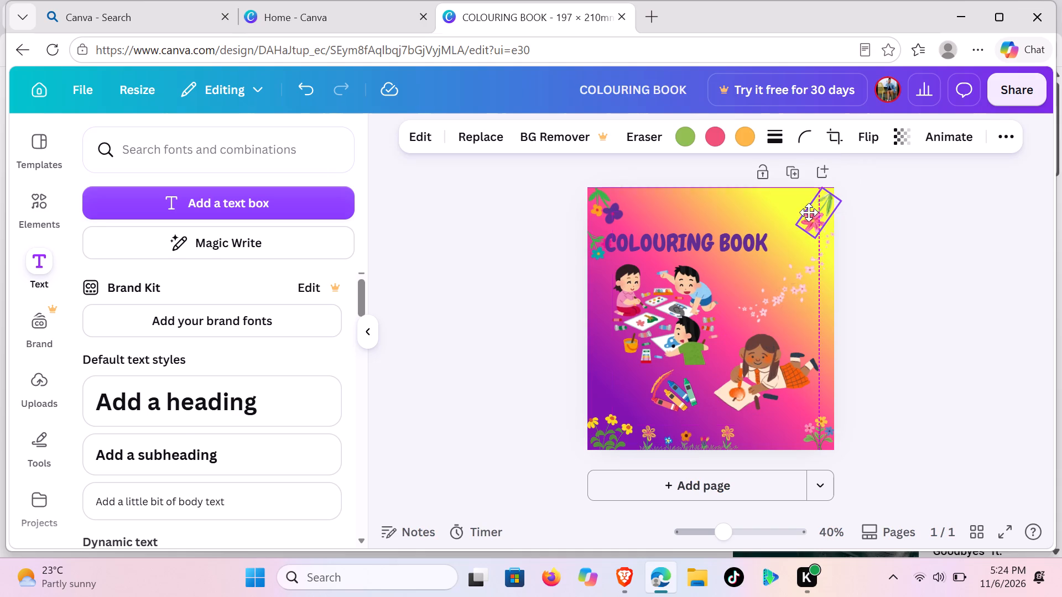
drag(809, 212, 809, 209)
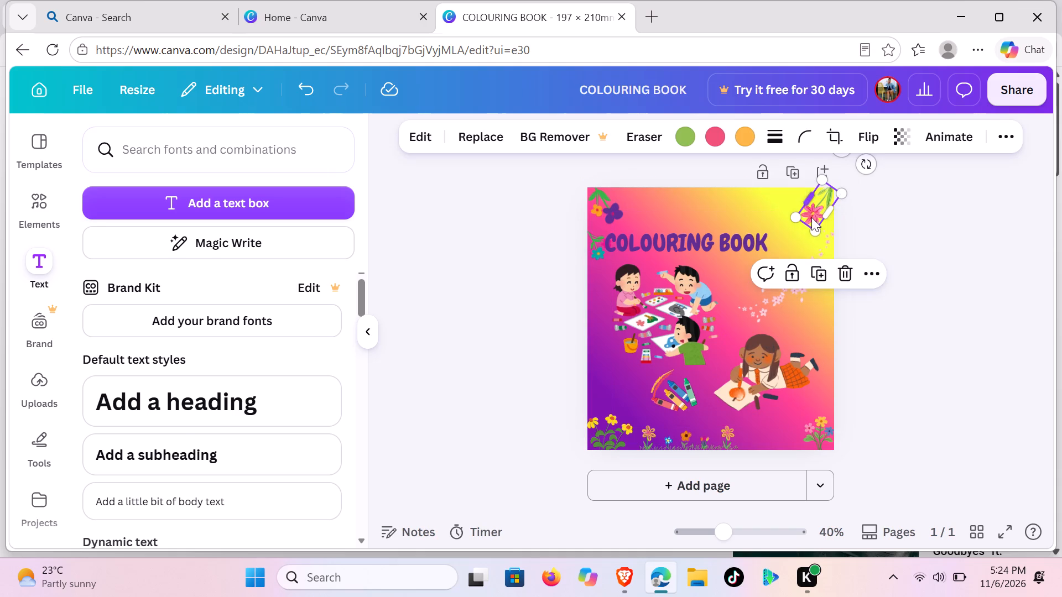
click(896, 256)
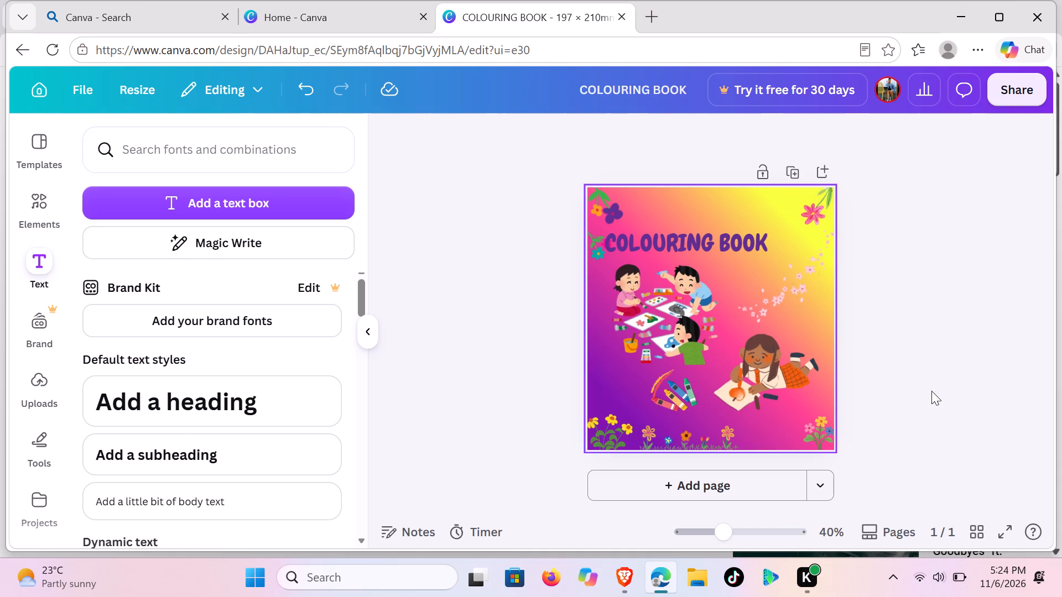
Add a second page of the same format after the colouring book cover.
scroll(830, 483, down, 1)
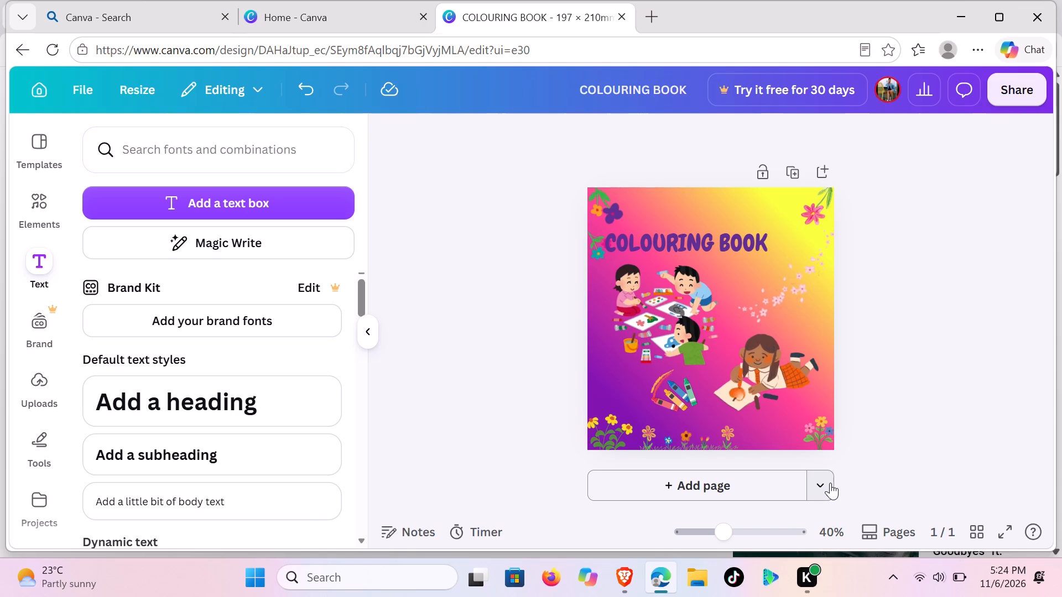
scroll(830, 483, down, 2)
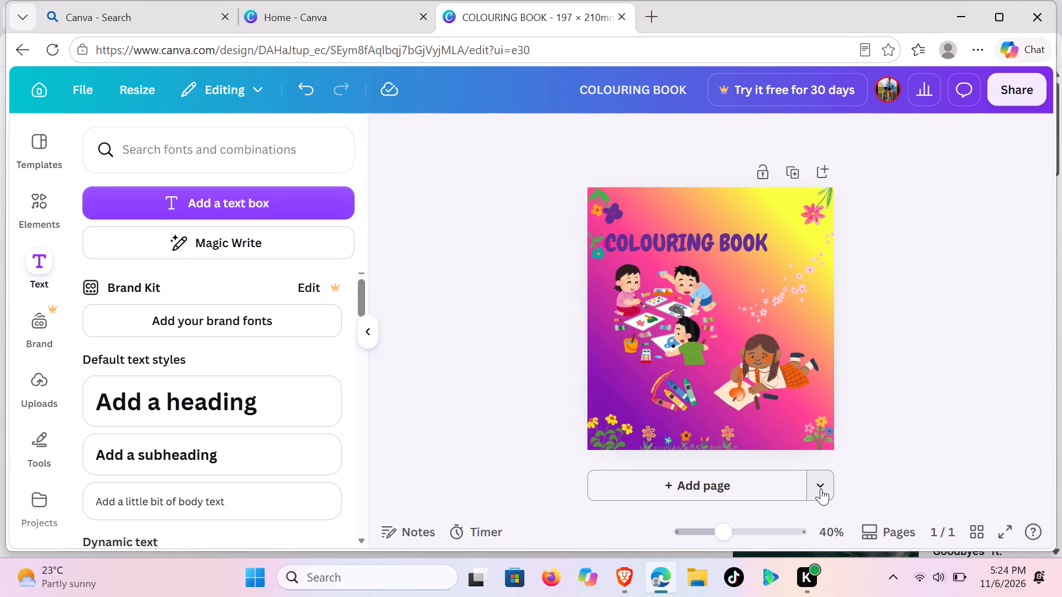
click(821, 488)
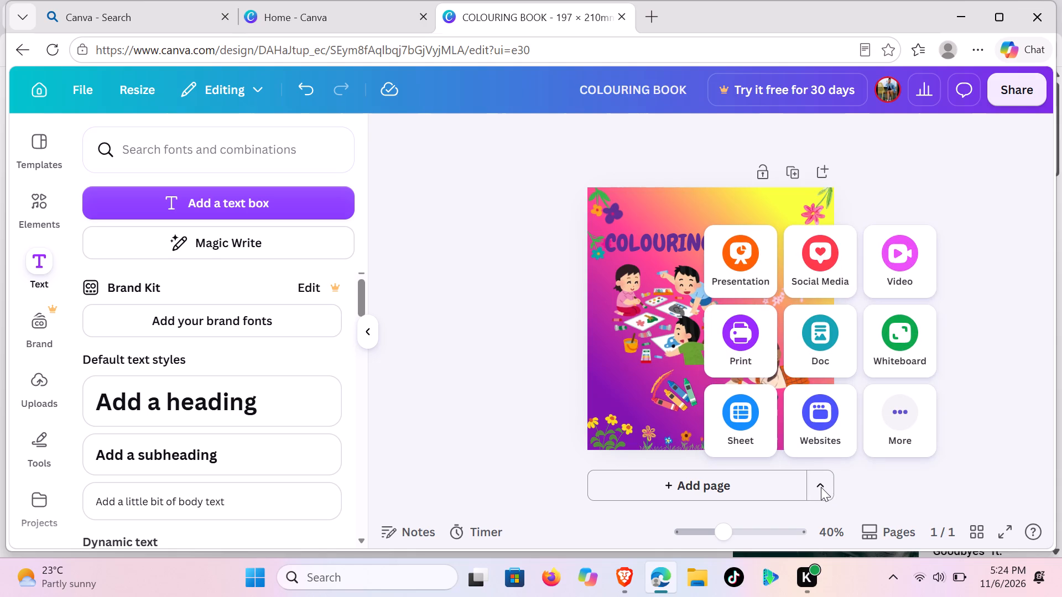
click(921, 475)
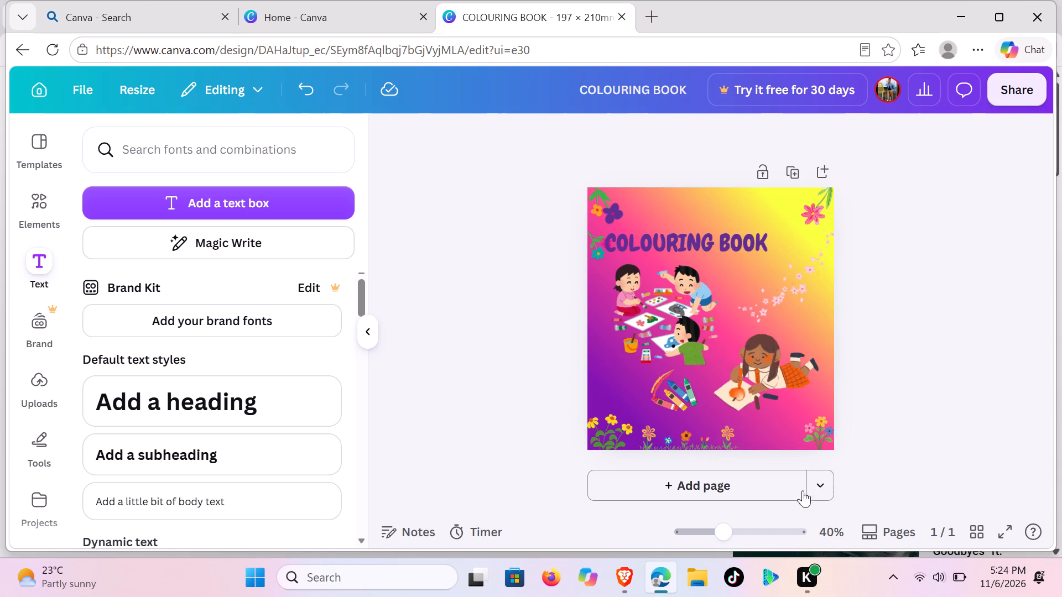
click(741, 486)
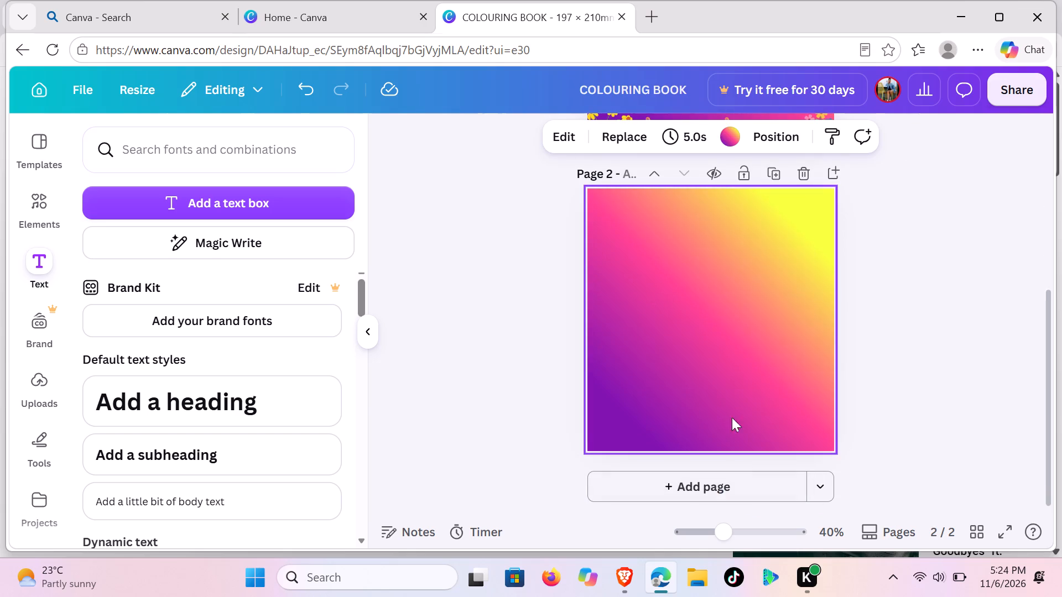
Try solid purple #602D91 as page 2's background, settling on plain white #FFFFFF in place of the gradient.
click(732, 400)
right_click(731, 404)
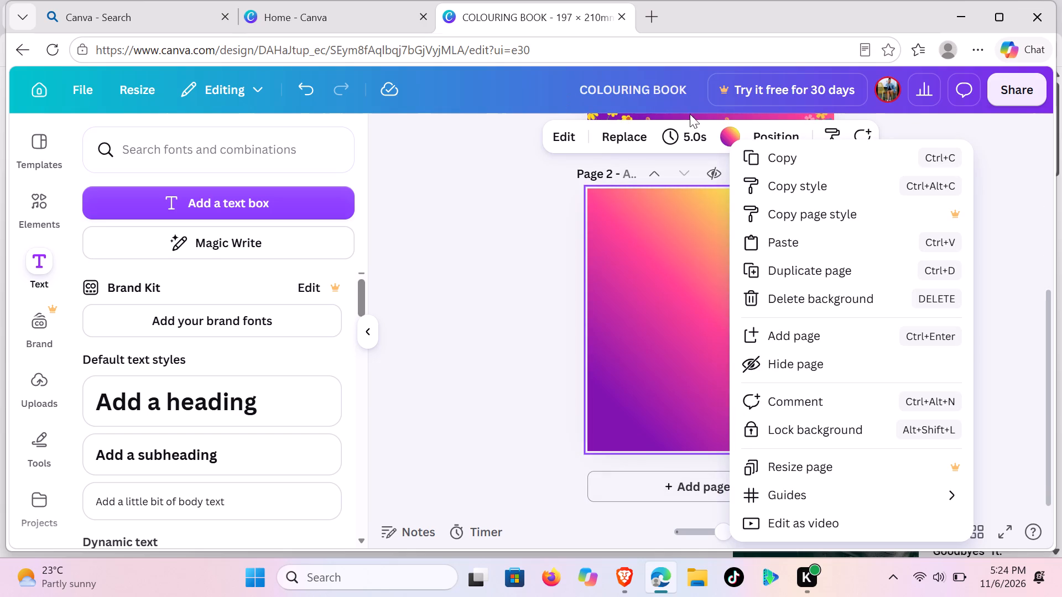
click(722, 133)
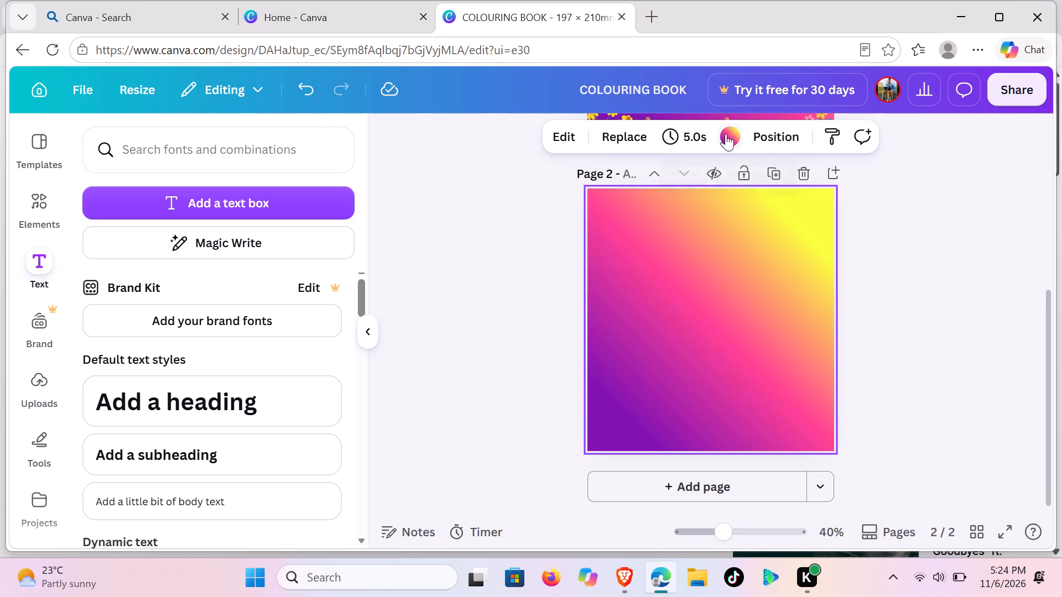
click(726, 134)
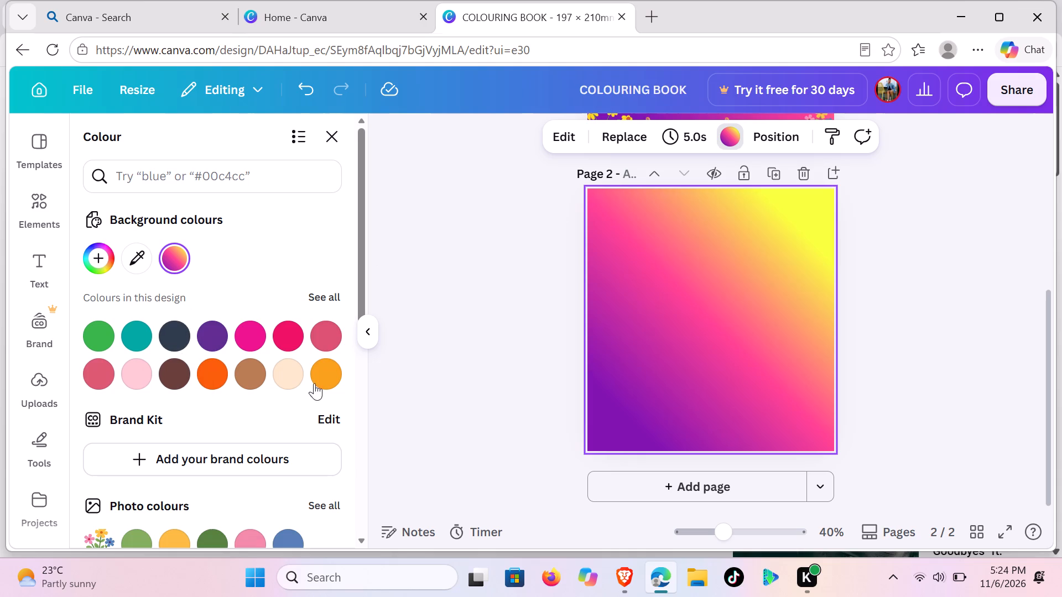
click(133, 260)
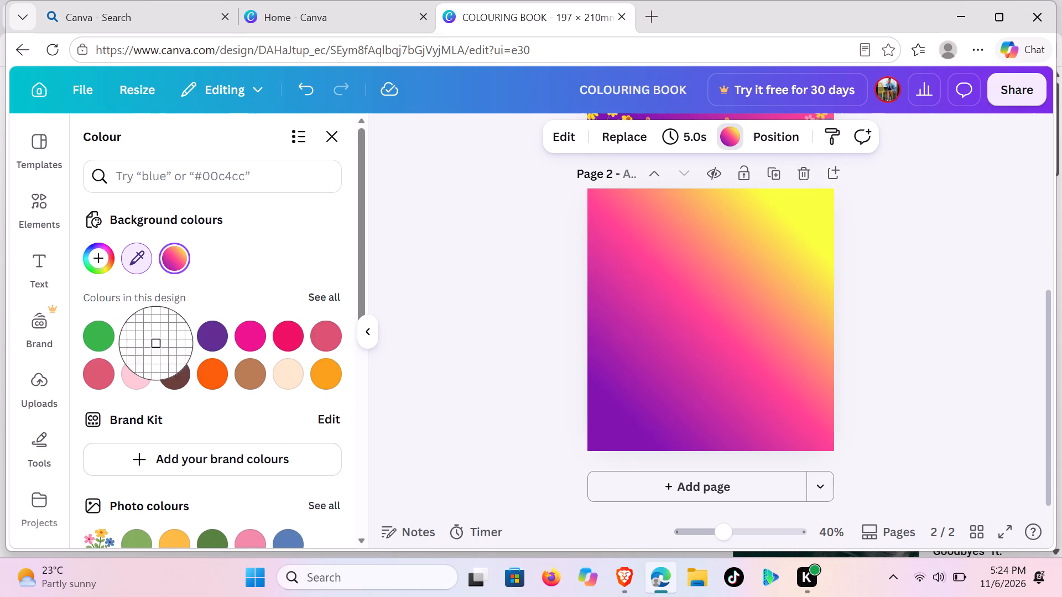
click(223, 343)
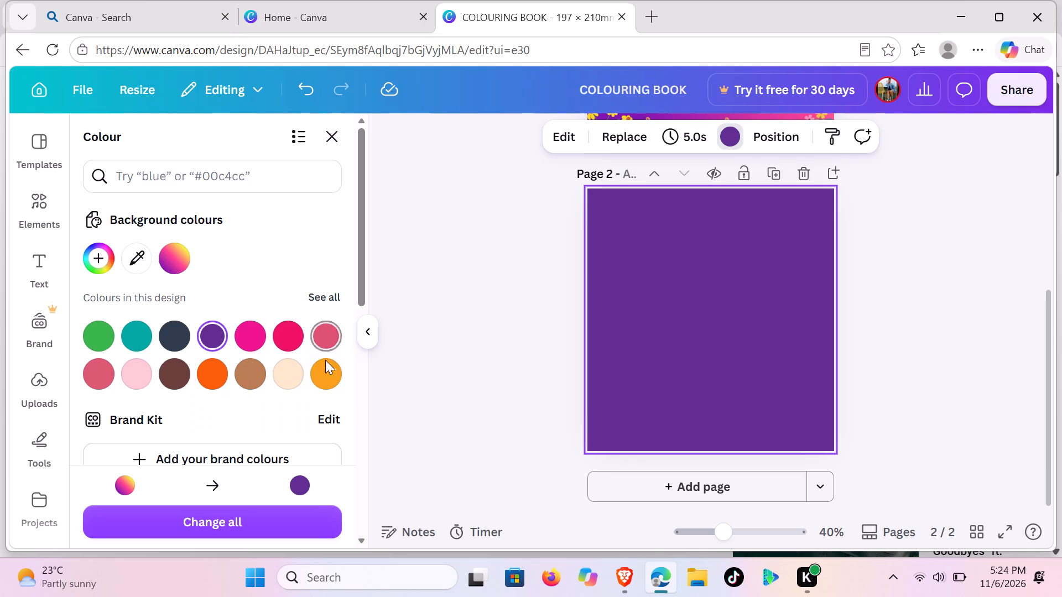
scroll(299, 372, down, 2)
scroll(299, 371, up, 2)
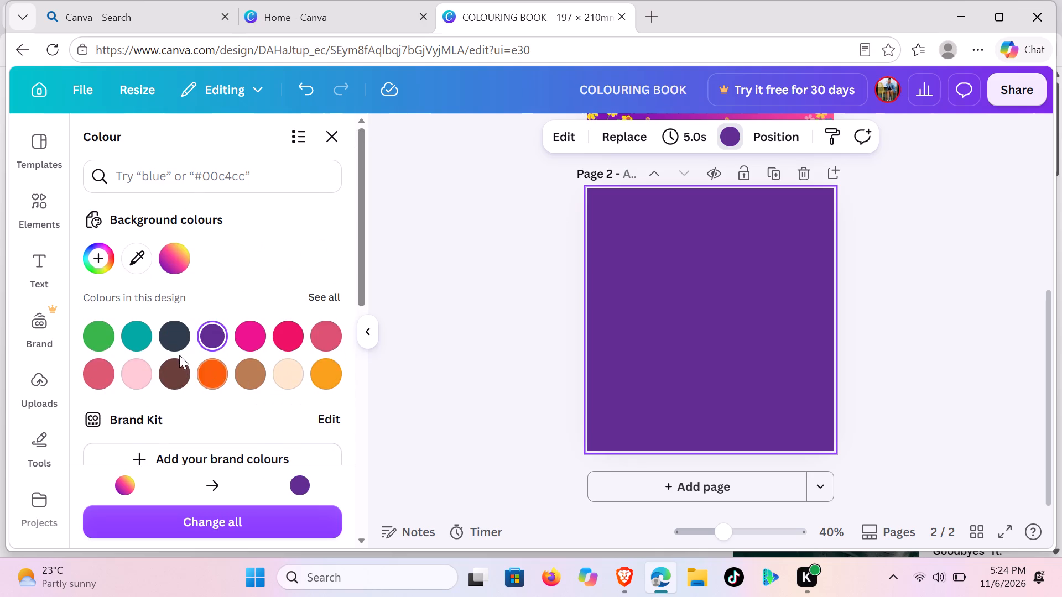
click(96, 259)
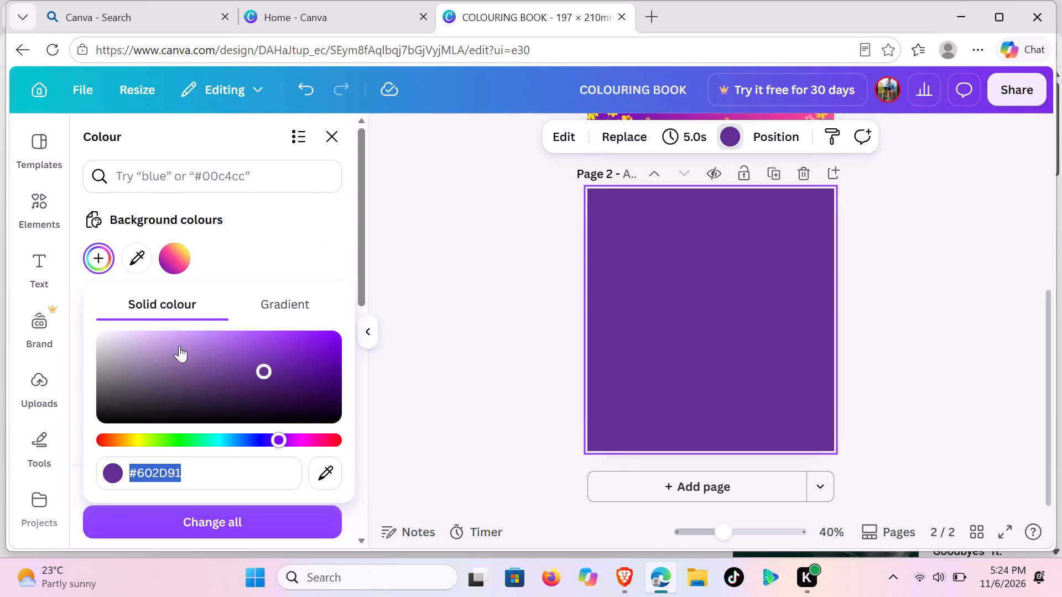
drag(265, 366, 96, 322)
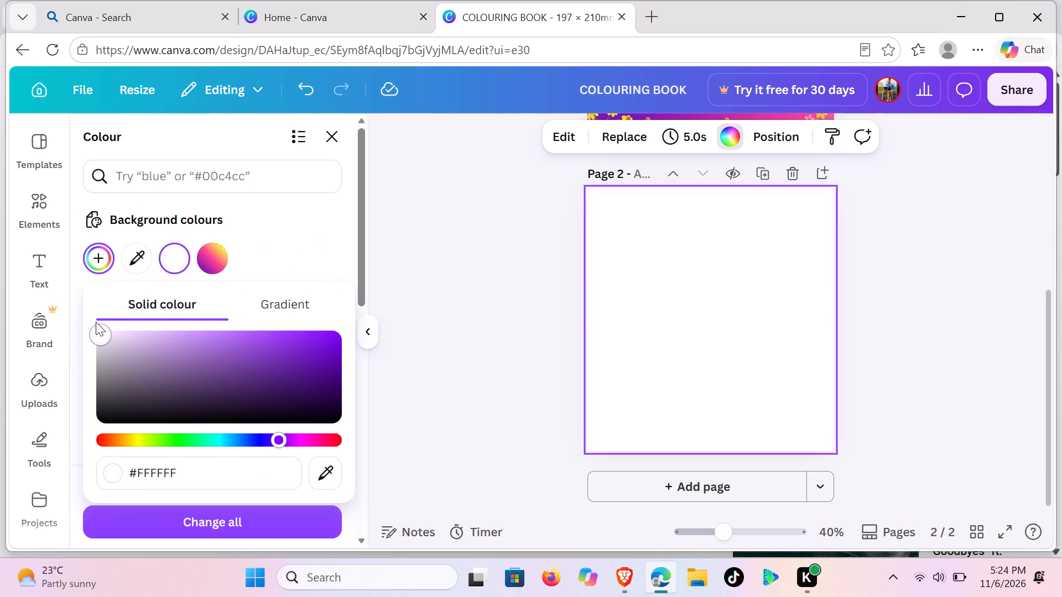
drag(96, 322, 88, 325)
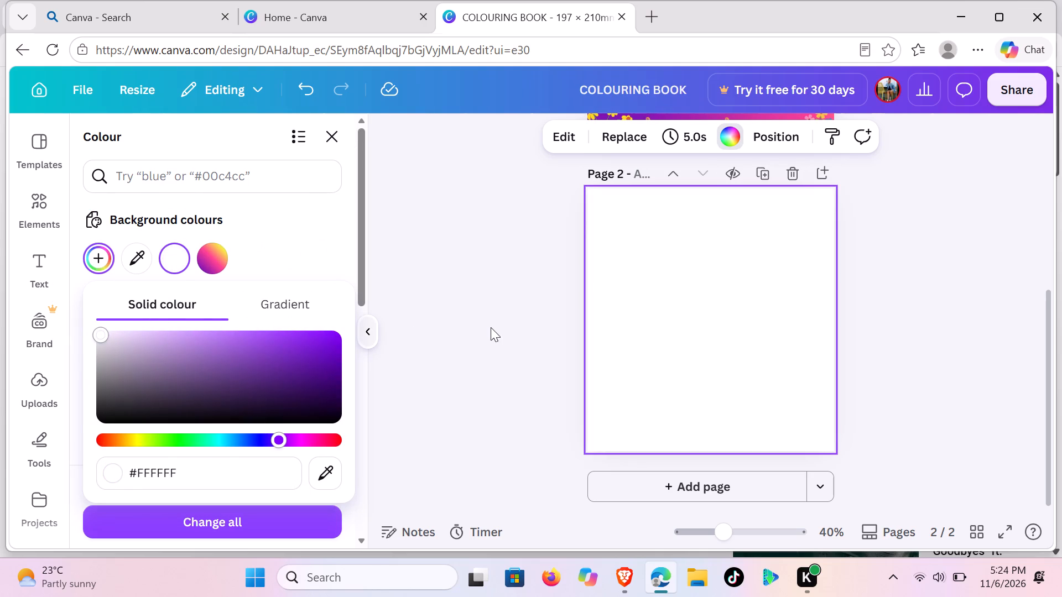
click(491, 327)
Add six more blank white pages after page 2, extending the colouring book to page 8.
click(790, 481)
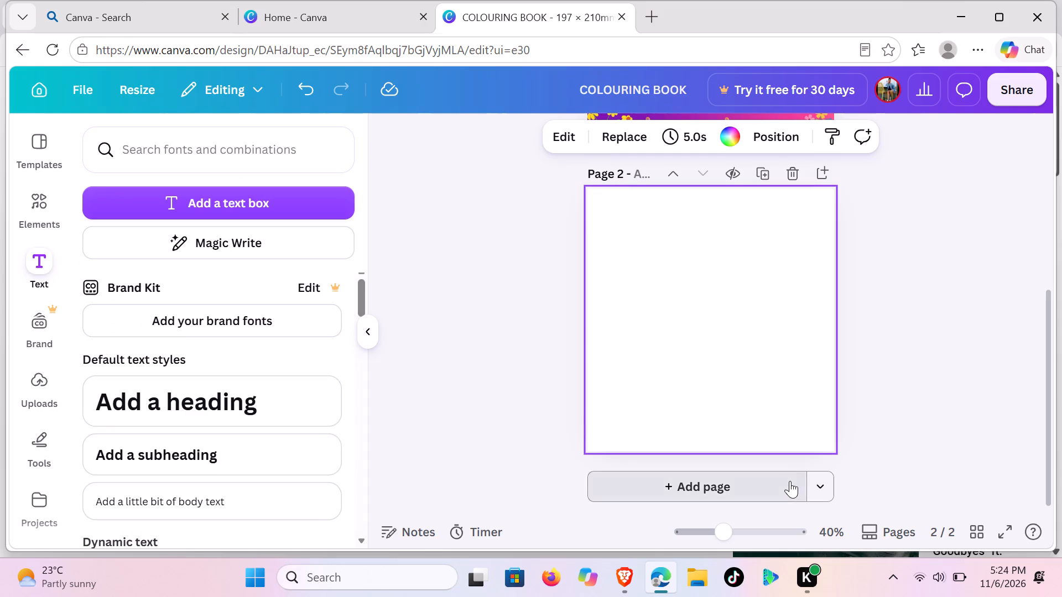
click(761, 477)
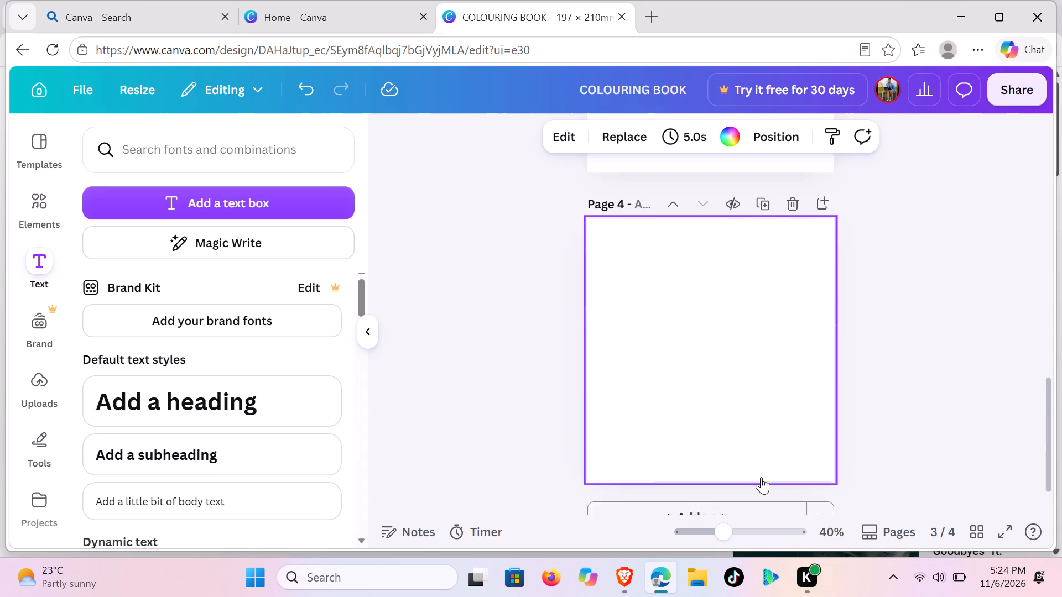
click(761, 478)
click(761, 478)
click(761, 478)
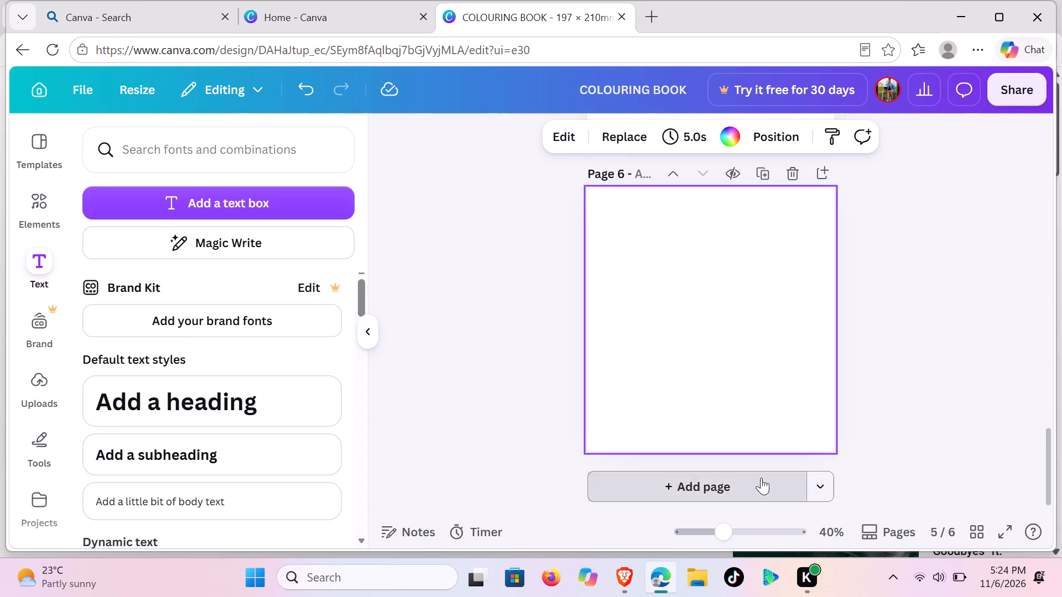
triple_click(761, 478)
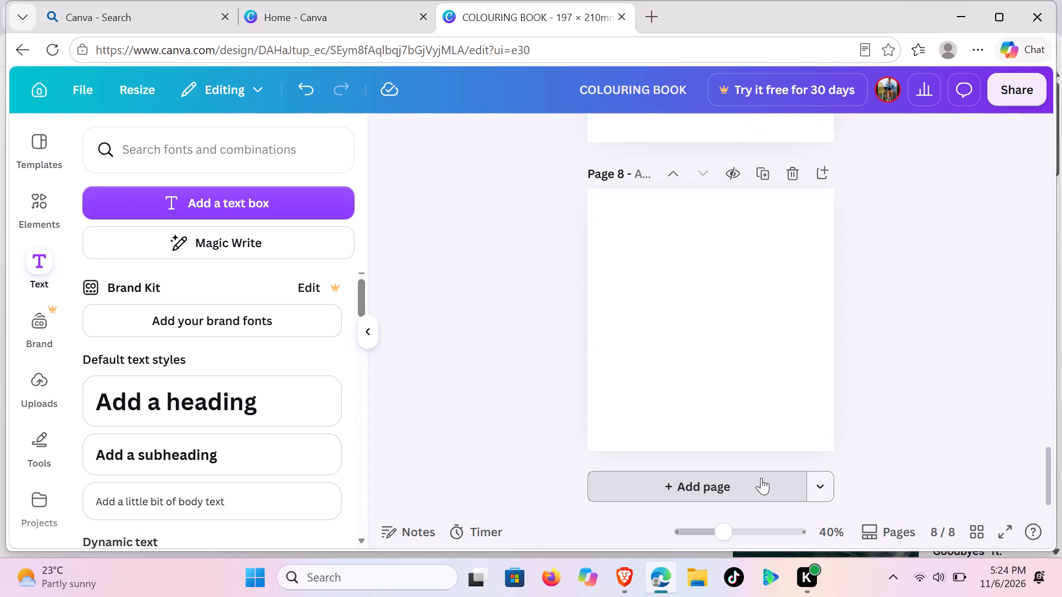
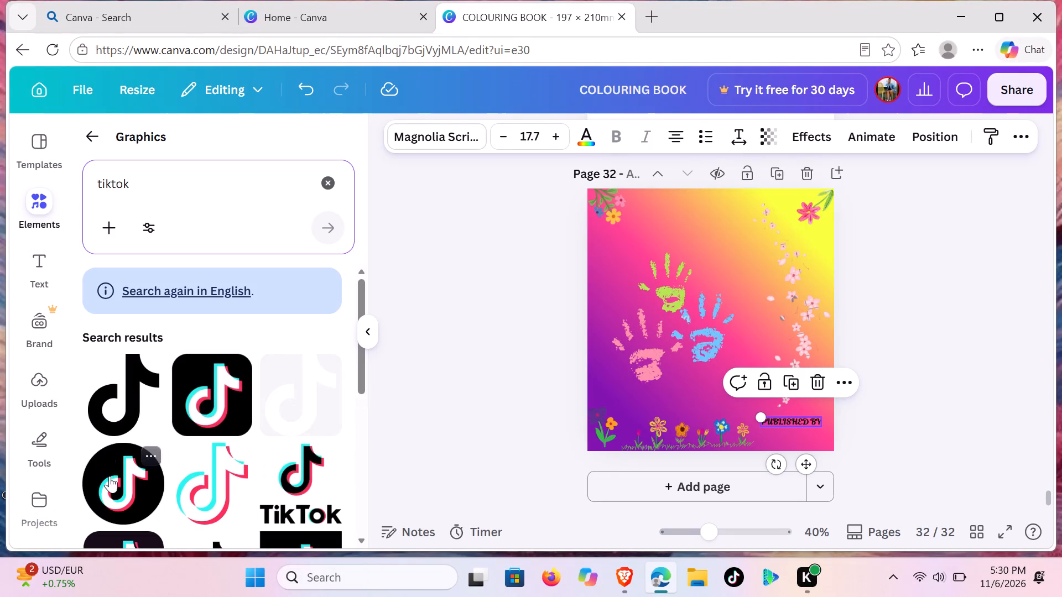
Add the round black TikTok logo to page 32, shrink it to about 11 mm, and place it below "PUBLISHED BY".
click(111, 478)
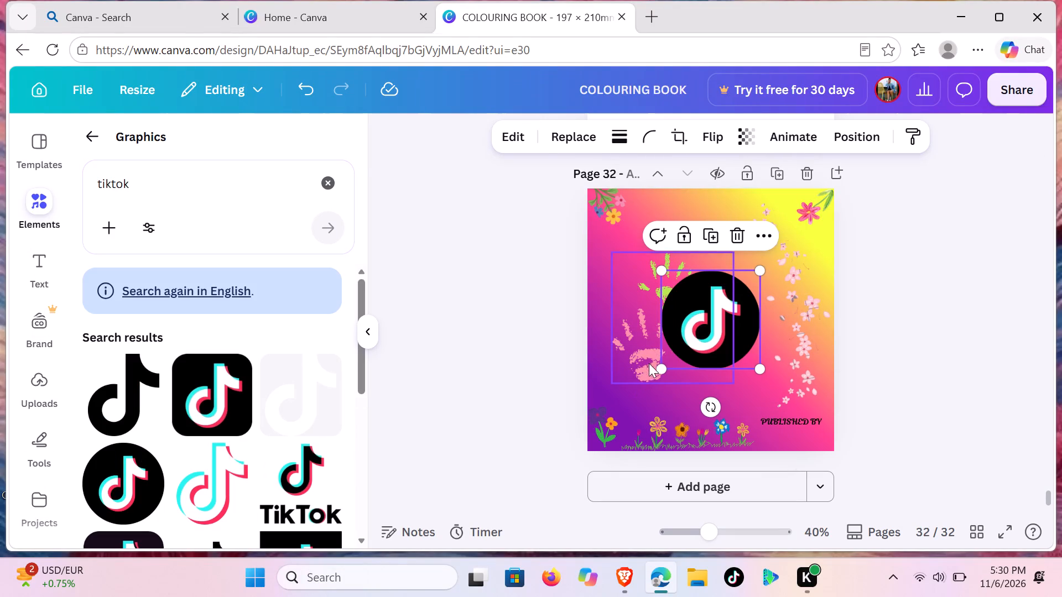
drag(660, 373, 665, 365)
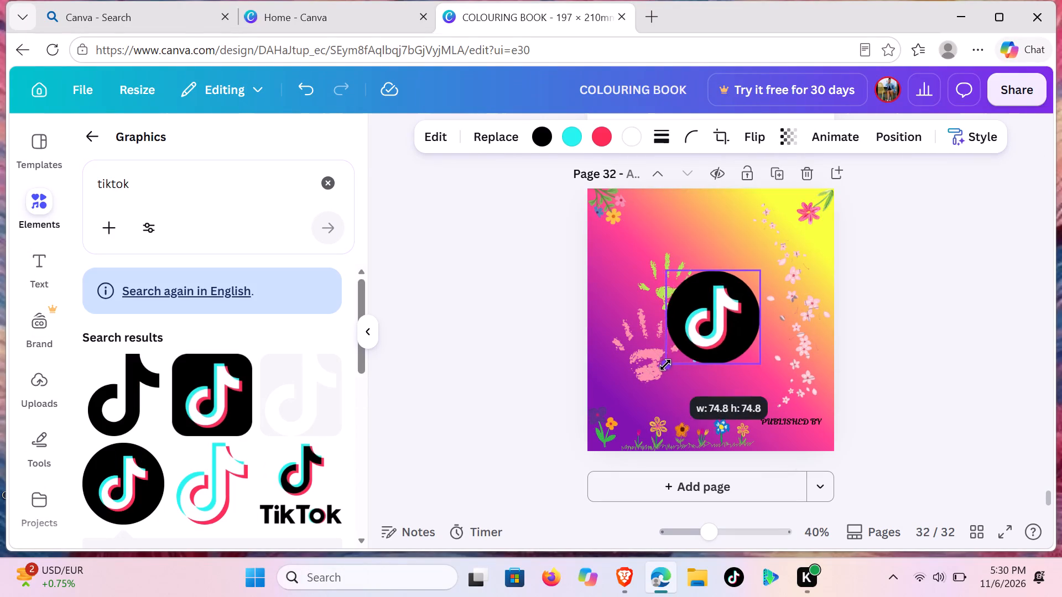
drag(665, 365, 735, 279)
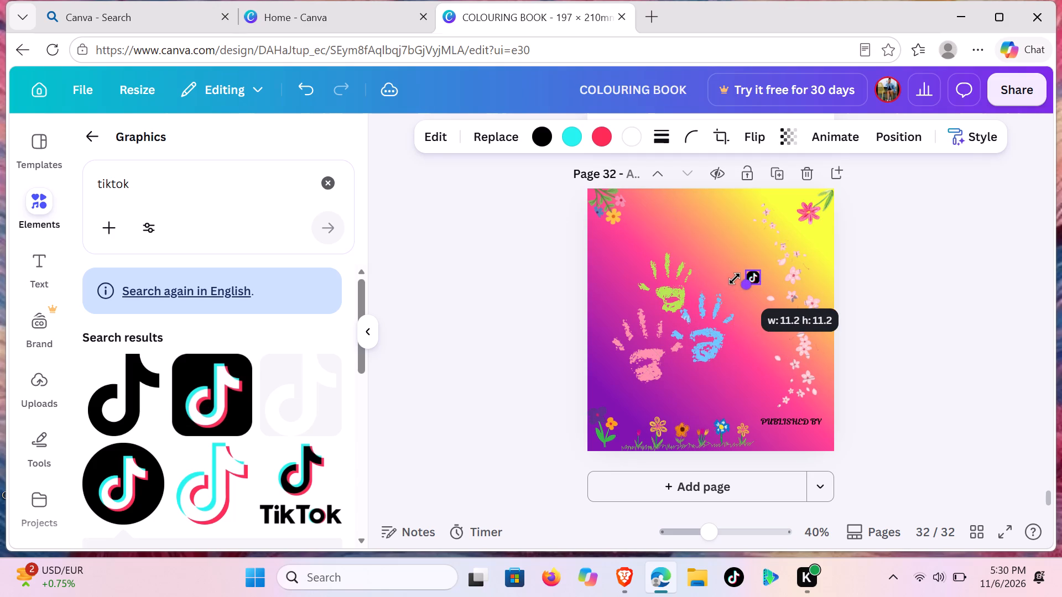
drag(735, 279, 733, 280)
drag(752, 277, 775, 434)
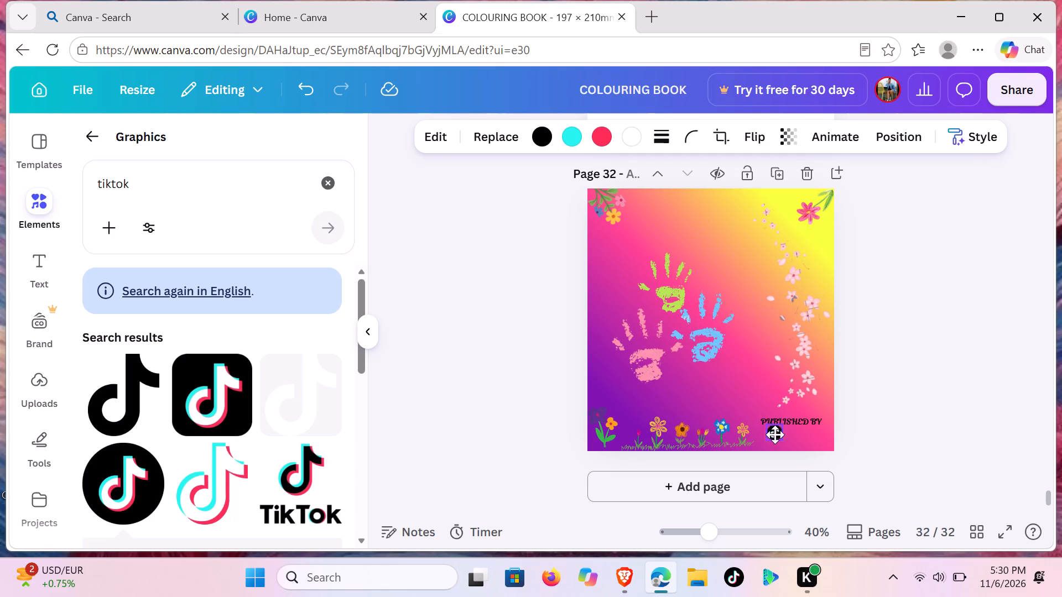
drag(775, 434, 774, 437)
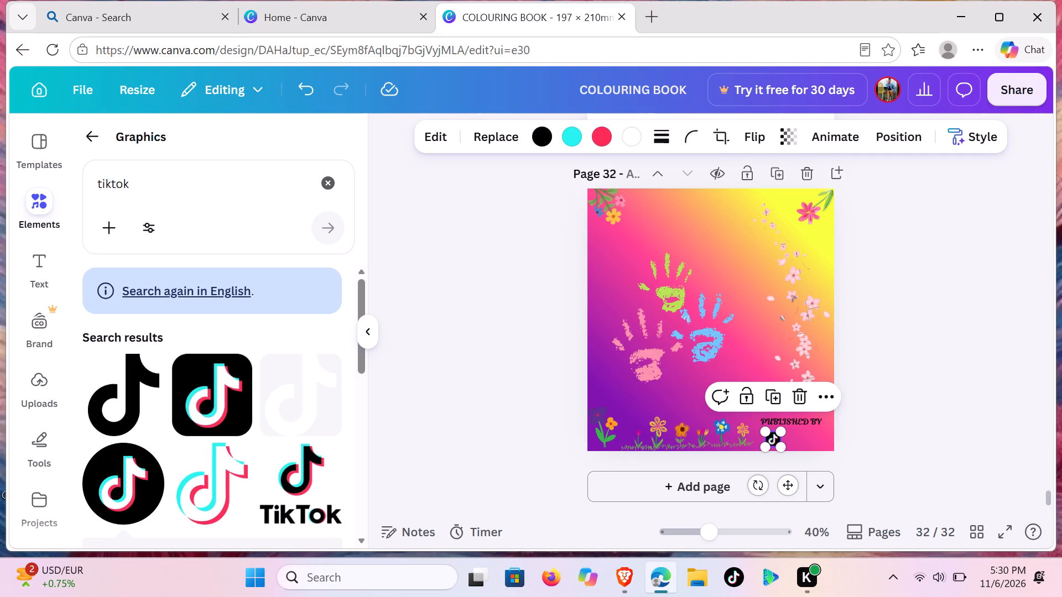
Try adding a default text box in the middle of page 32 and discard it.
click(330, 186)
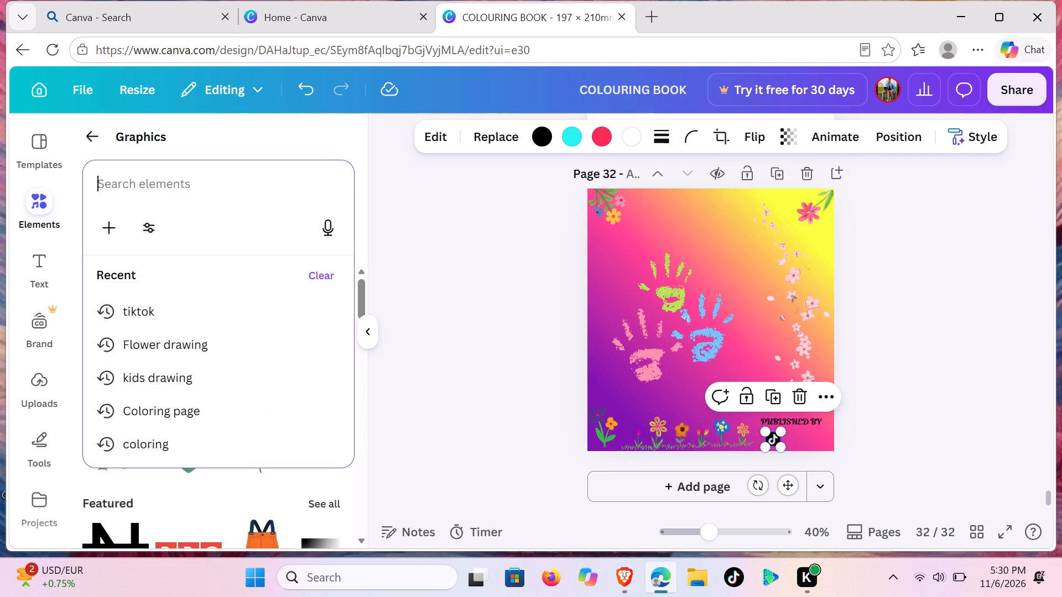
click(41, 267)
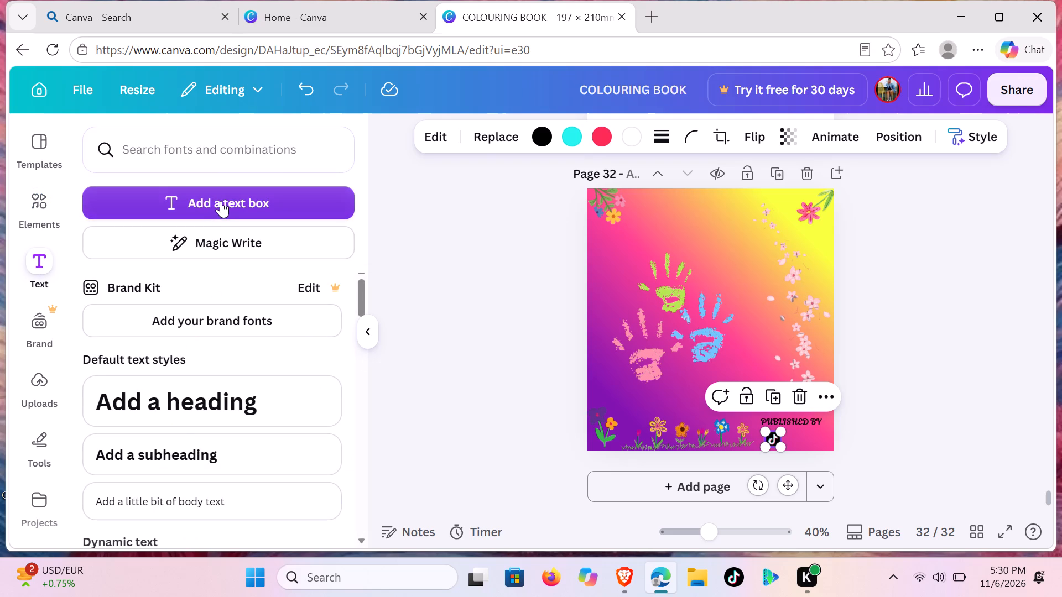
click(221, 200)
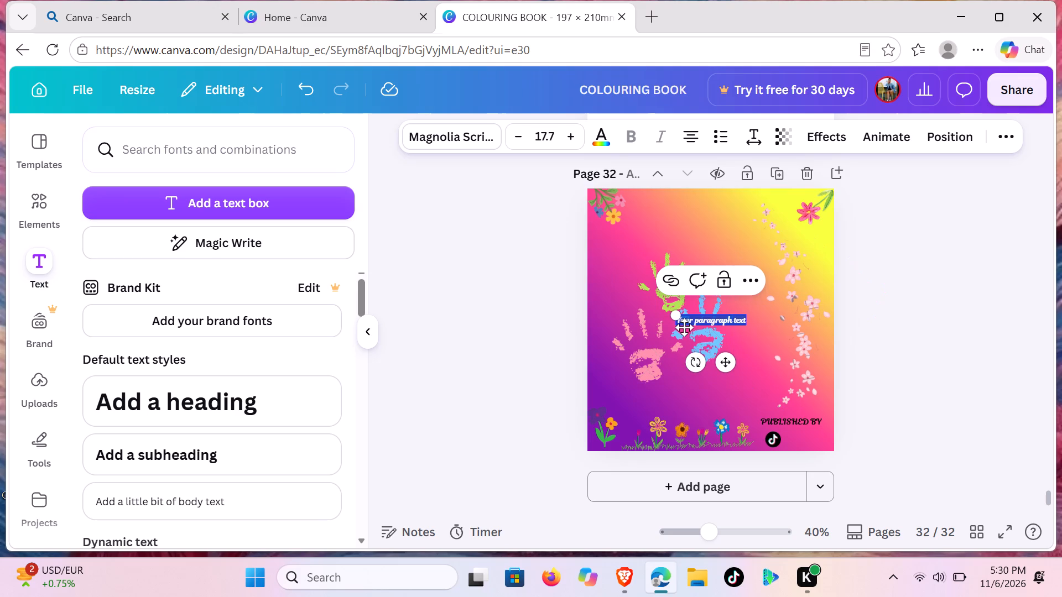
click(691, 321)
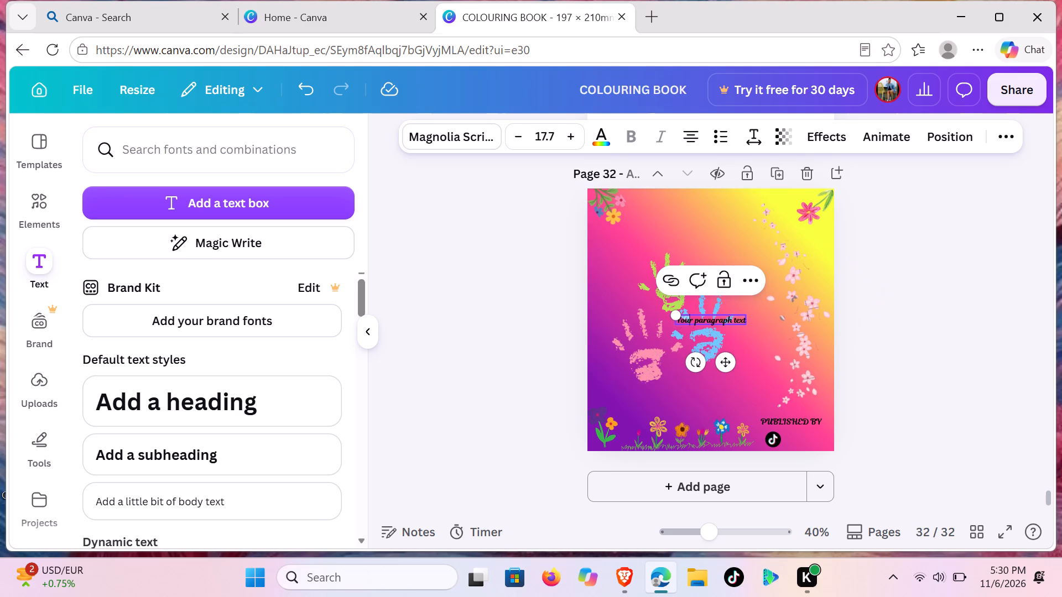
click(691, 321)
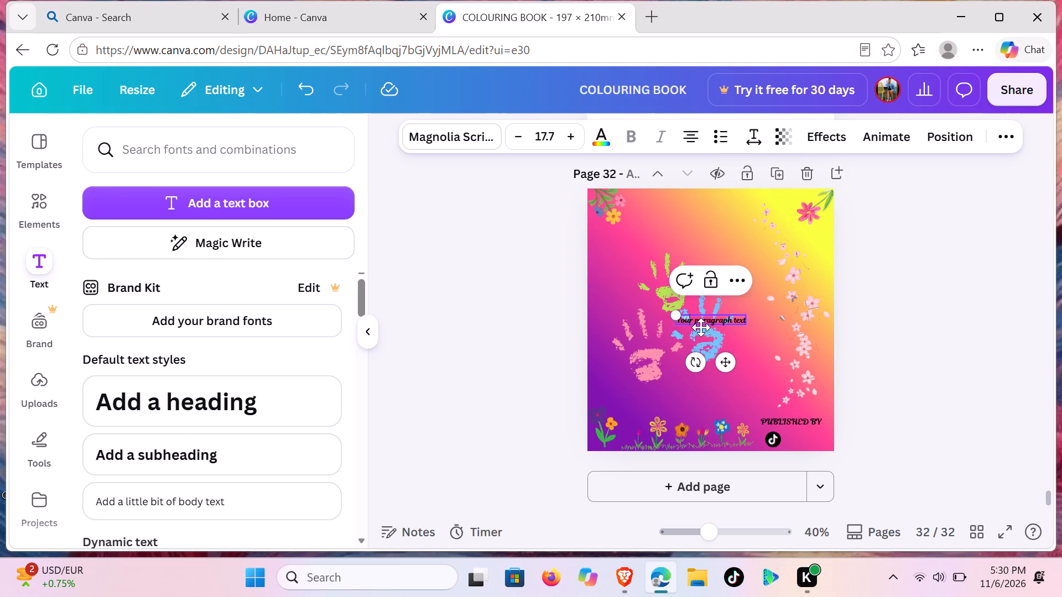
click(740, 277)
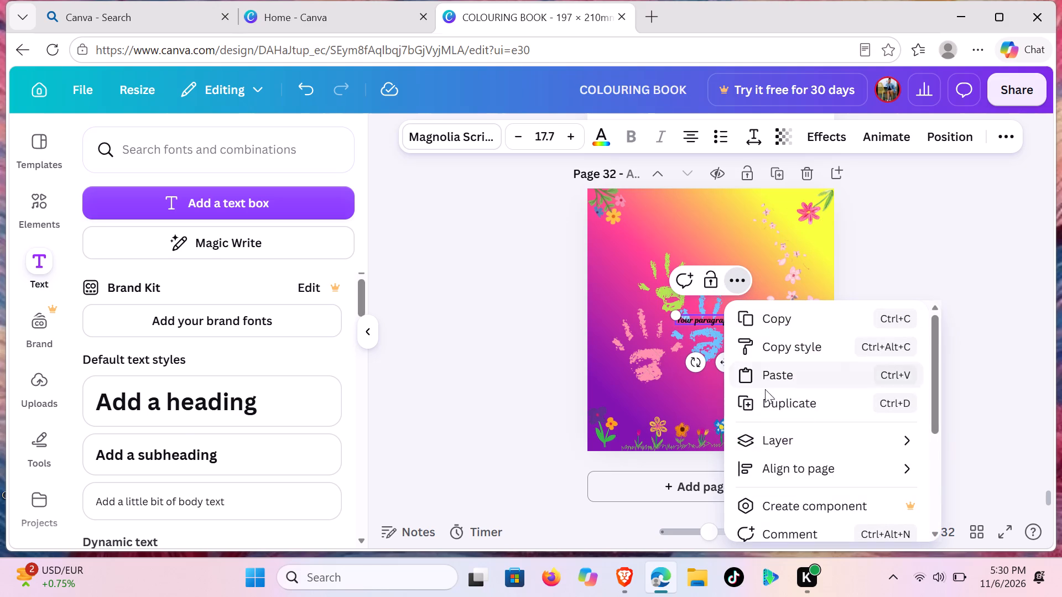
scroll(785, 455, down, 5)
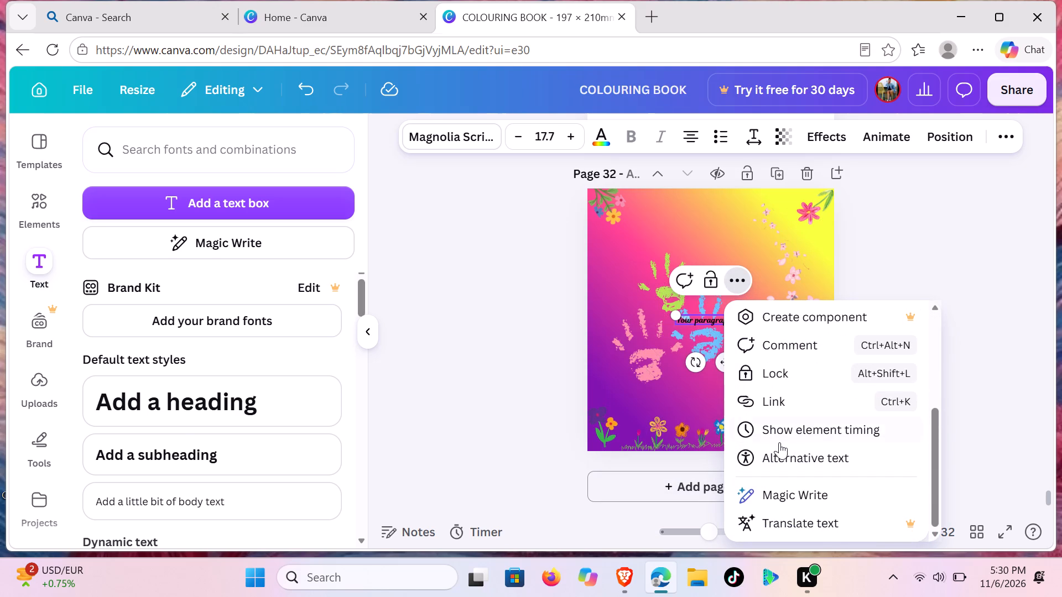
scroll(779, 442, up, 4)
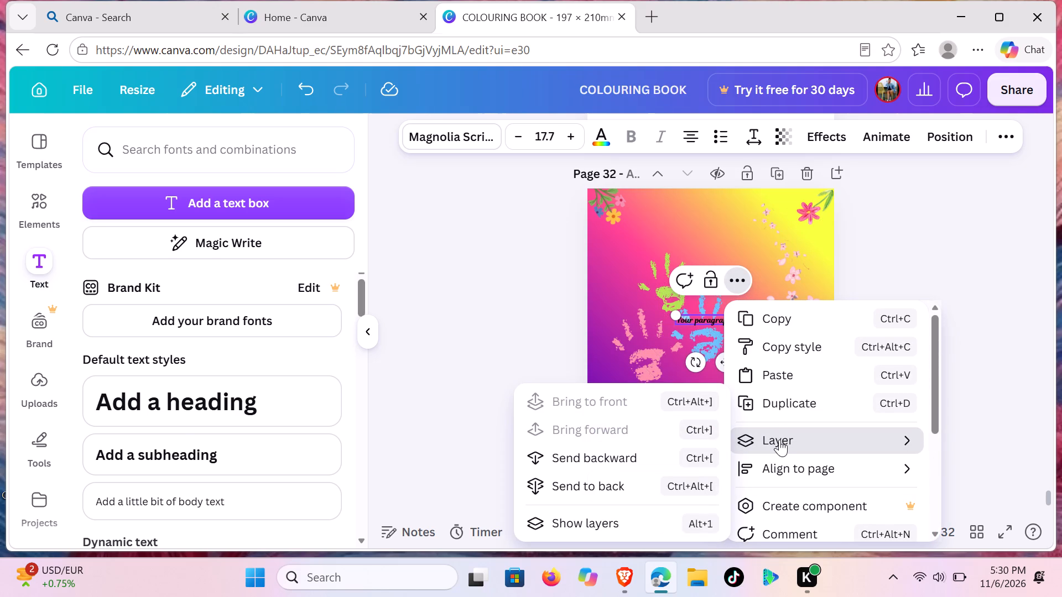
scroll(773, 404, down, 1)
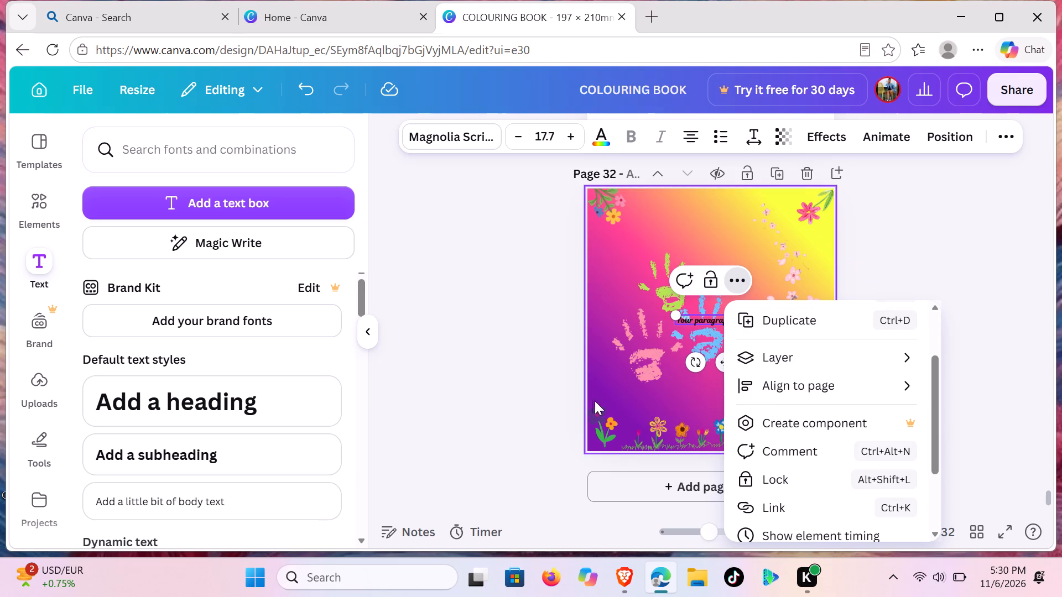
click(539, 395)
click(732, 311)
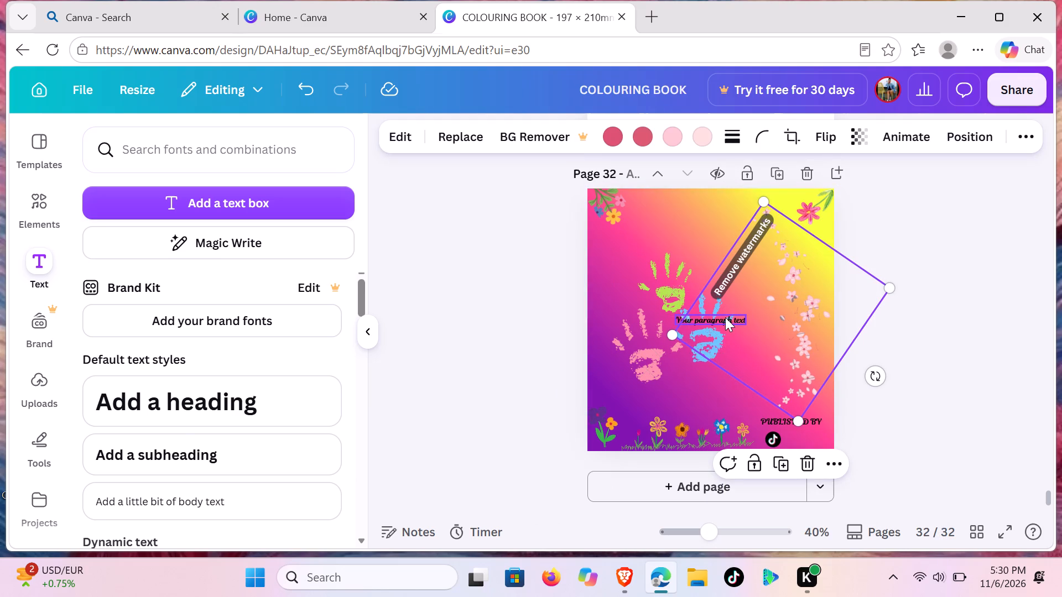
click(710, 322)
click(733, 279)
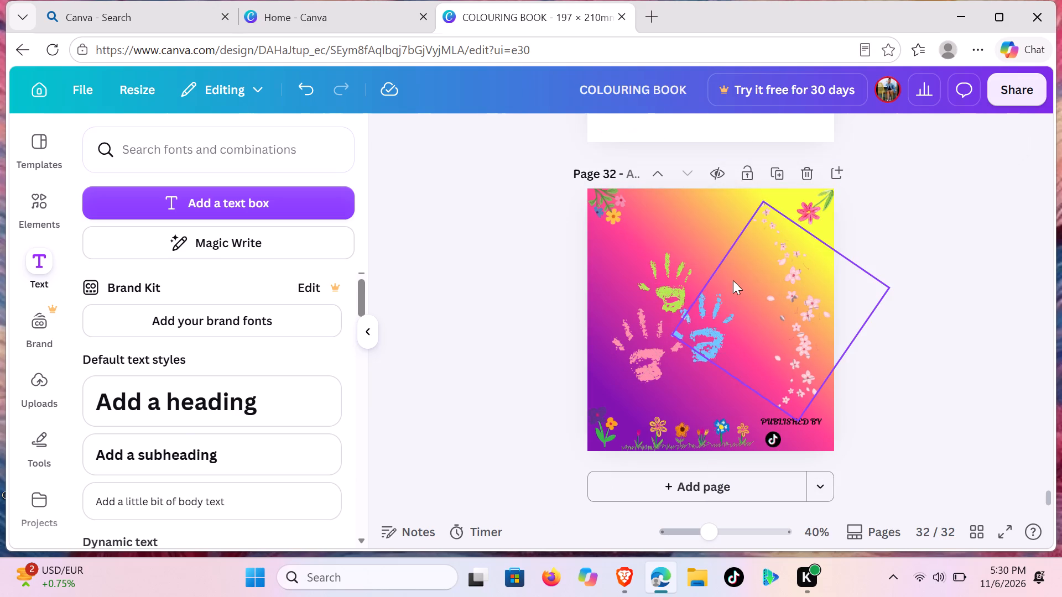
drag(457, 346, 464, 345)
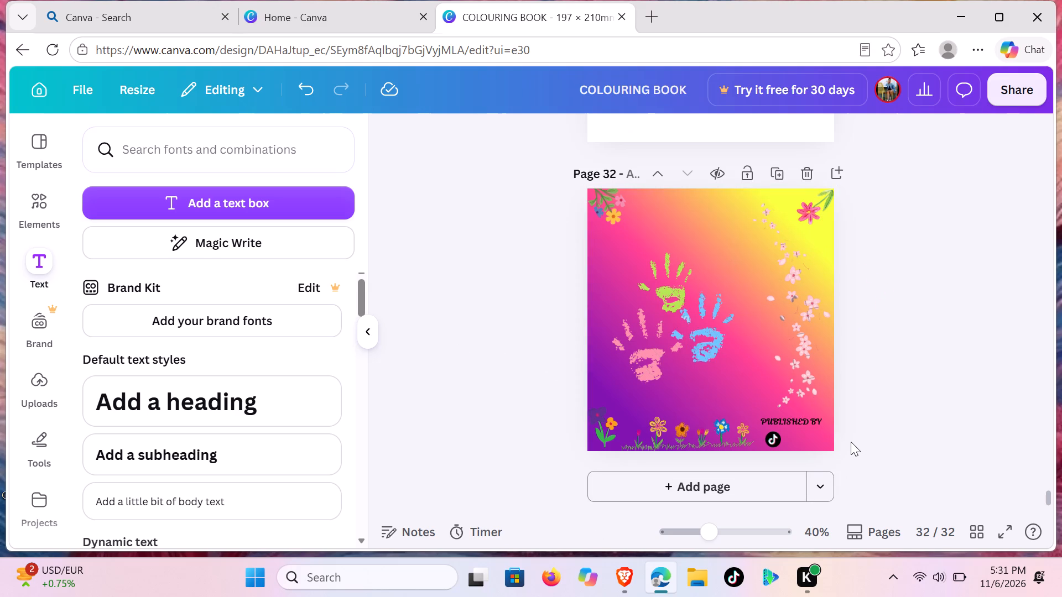
Search the graphics for "Coloring page" and insert the sitting kitten line drawing on blank page 31.
scroll(749, 344, down, 2)
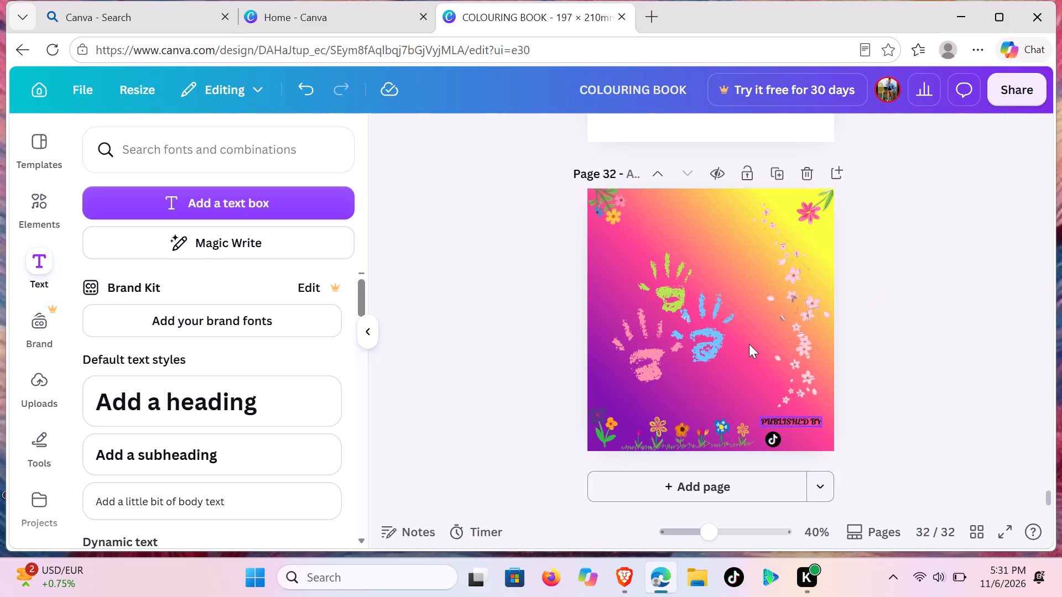
scroll(907, 368, down, 3)
scroll(907, 368, up, 6)
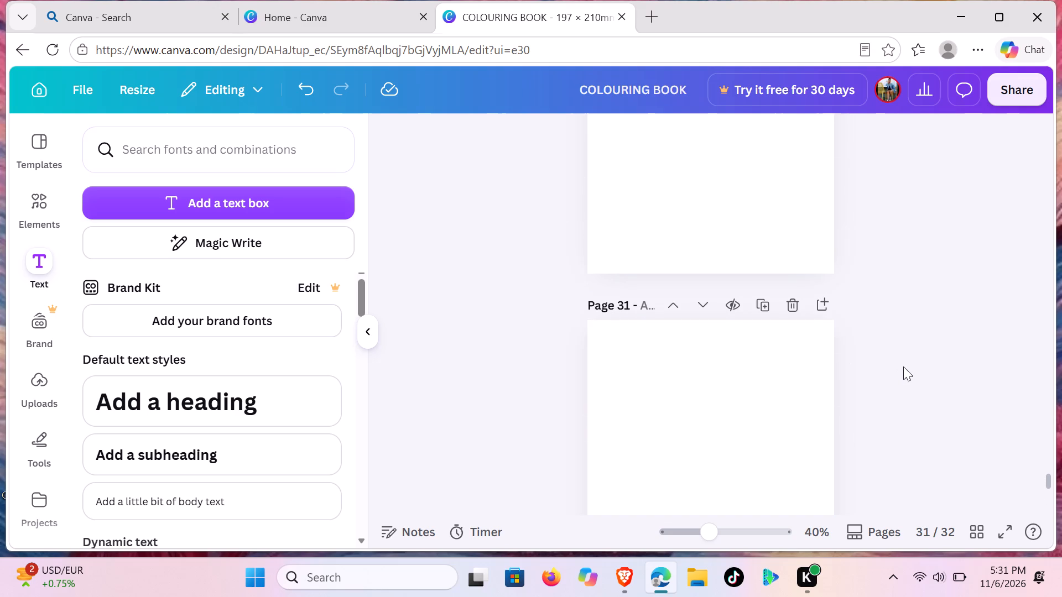
scroll(903, 366, down, 3)
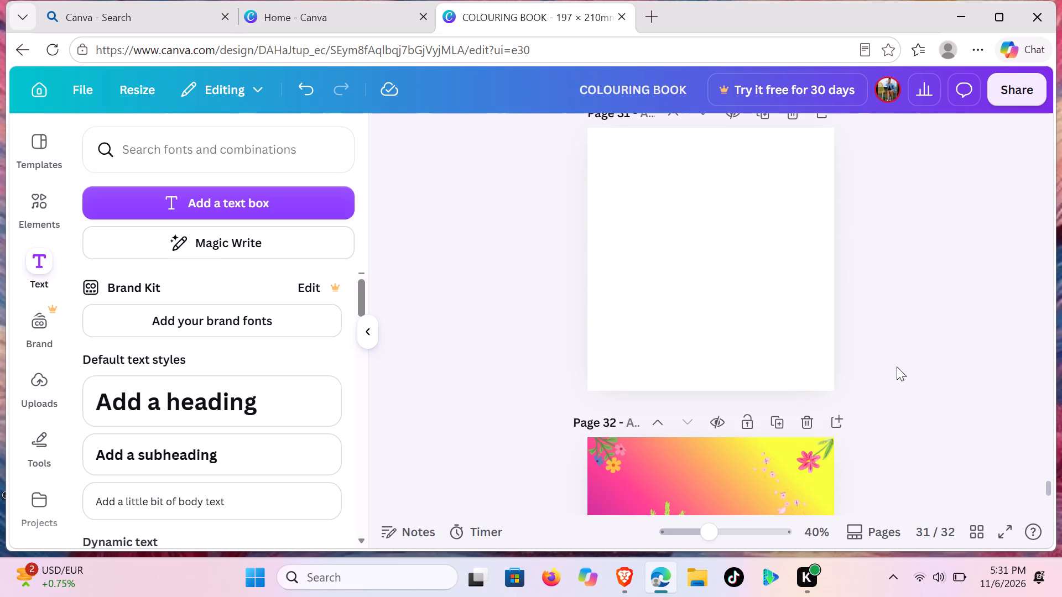
click(780, 343)
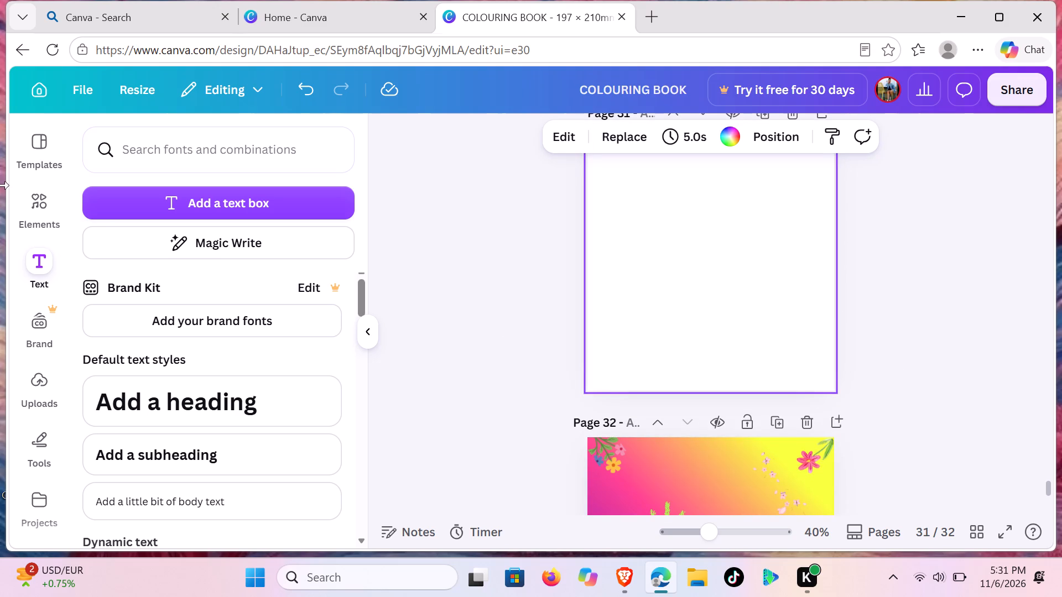
click(37, 201)
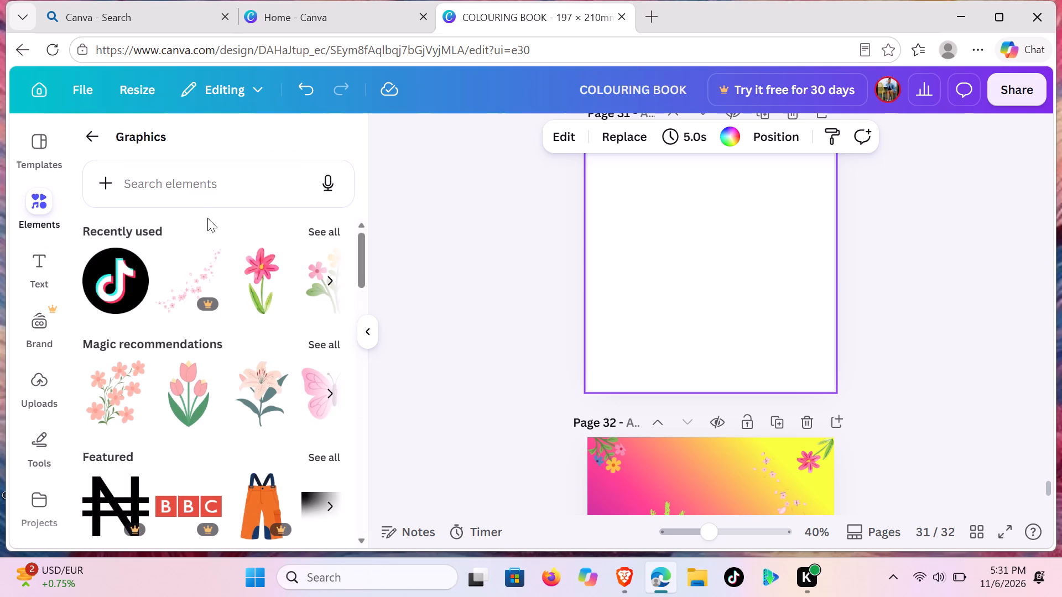
click(192, 190)
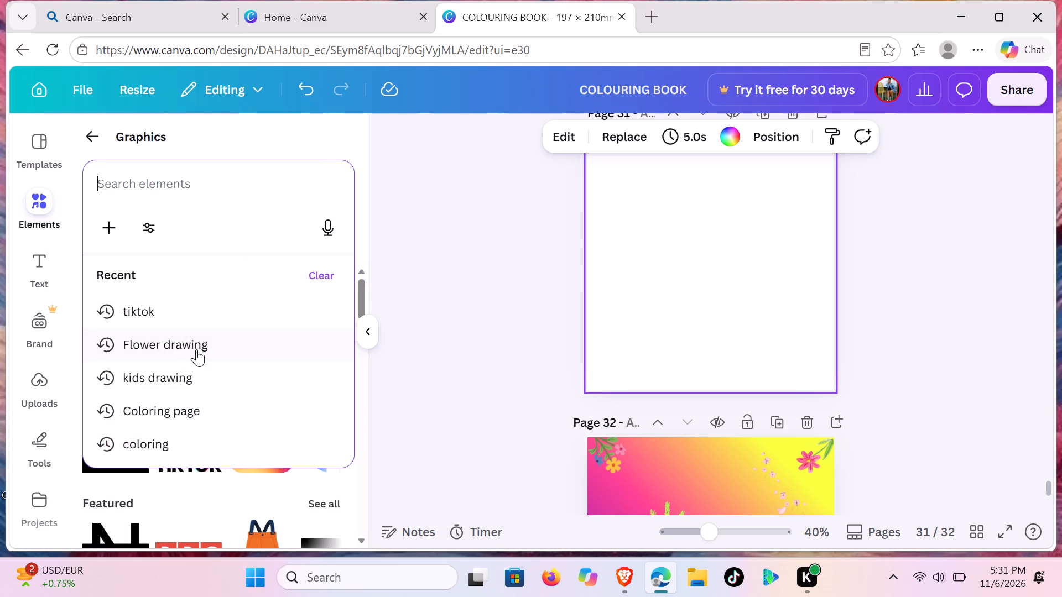
click(188, 411)
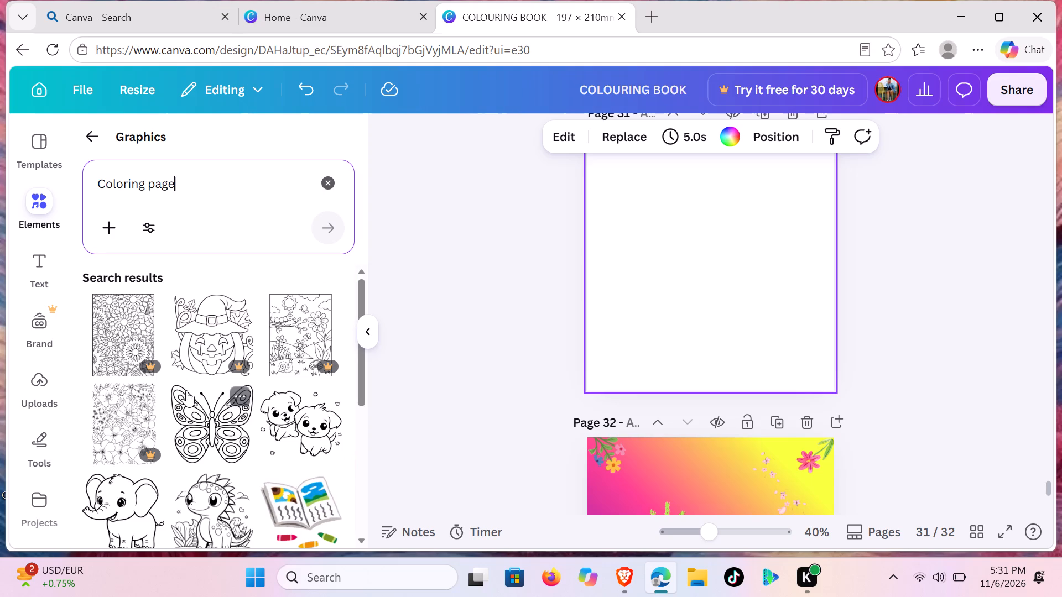
scroll(186, 390, down, 1)
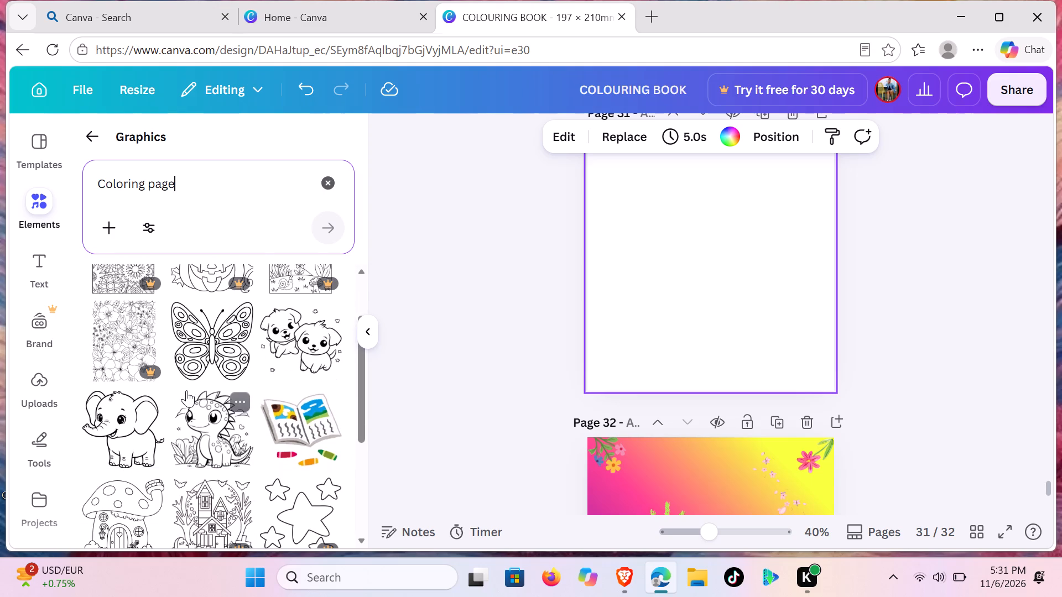
scroll(186, 390, down, 2)
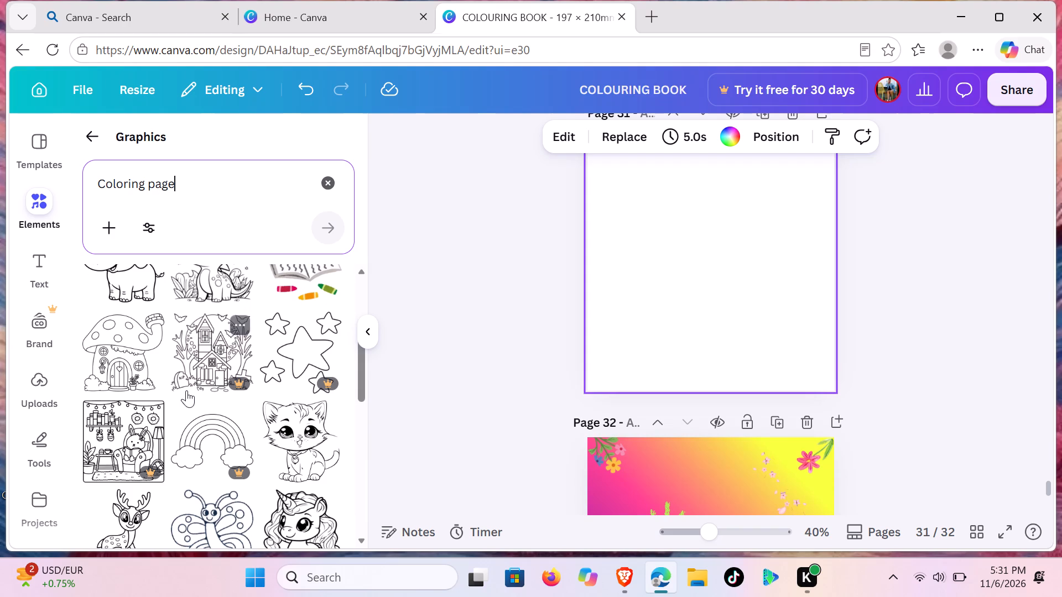
scroll(186, 390, down, 1)
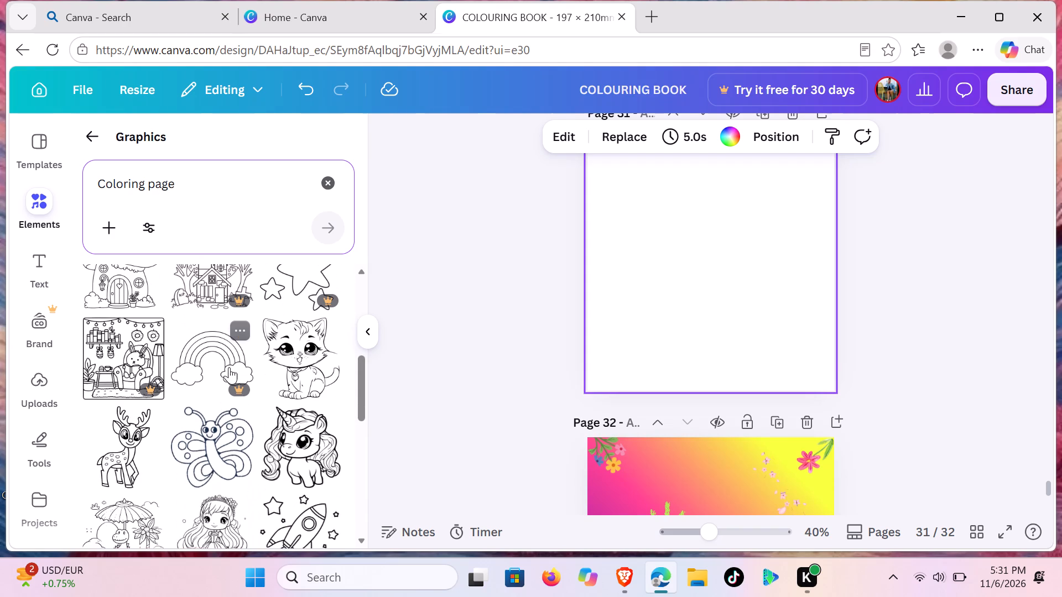
click(293, 360)
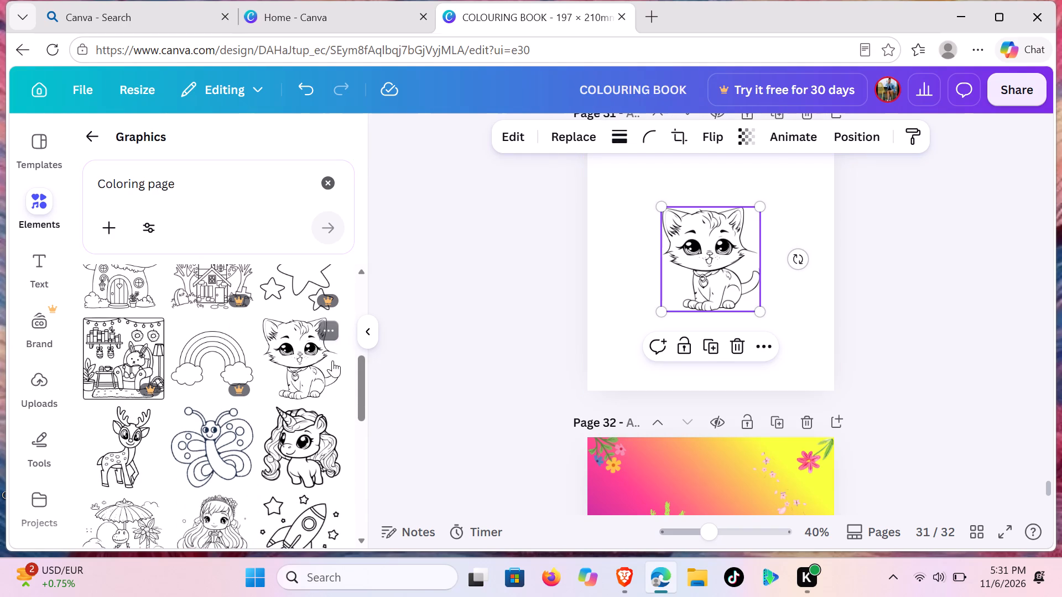
Enlarge the kitten drawing in both directions until it nearly fills page 31.
drag(663, 312, 652, 326)
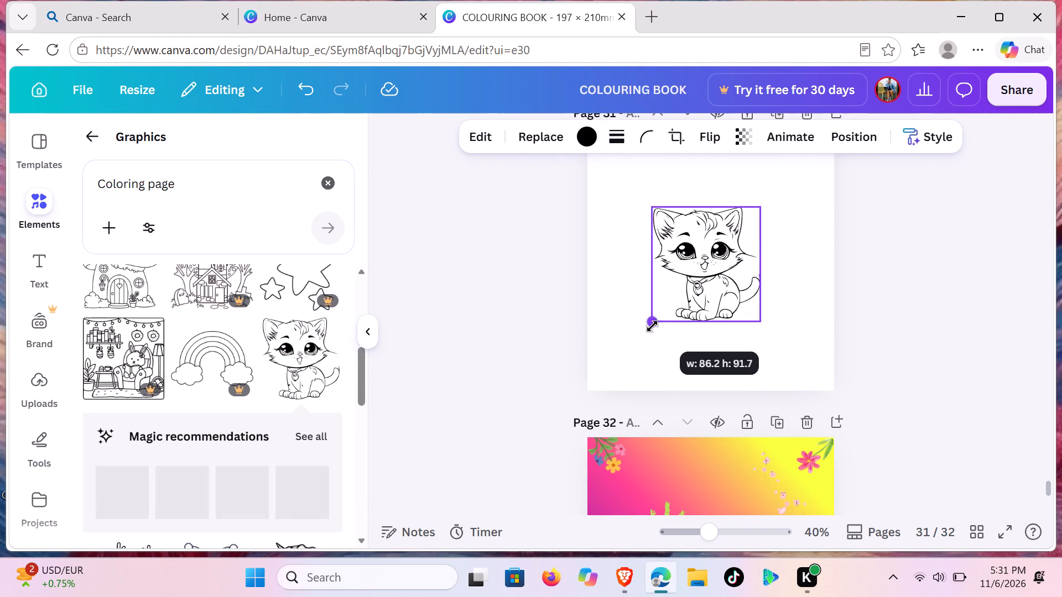
drag(652, 326, 633, 391)
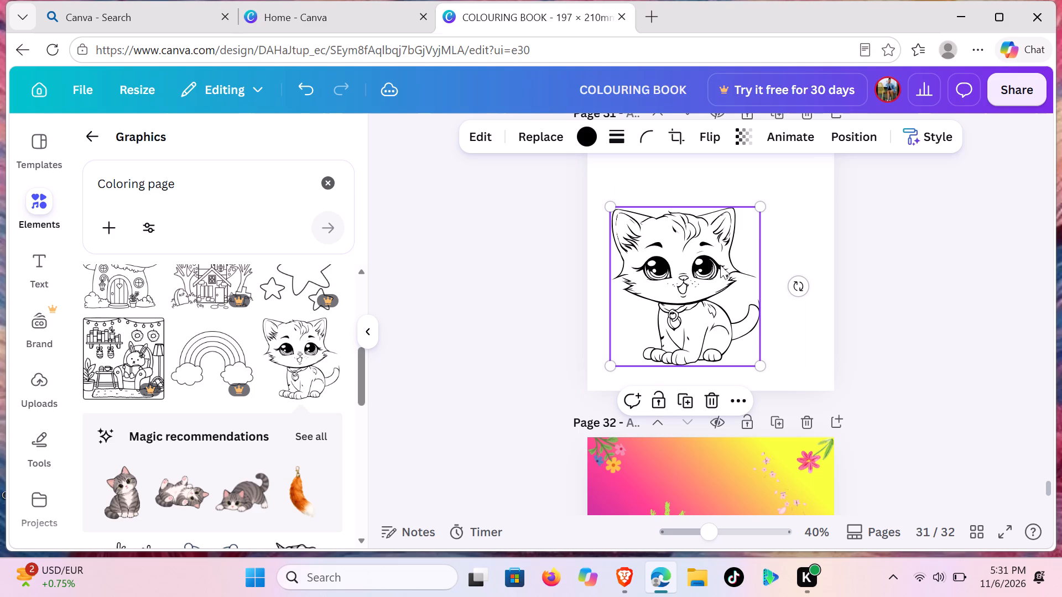
drag(759, 205, 810, 197)
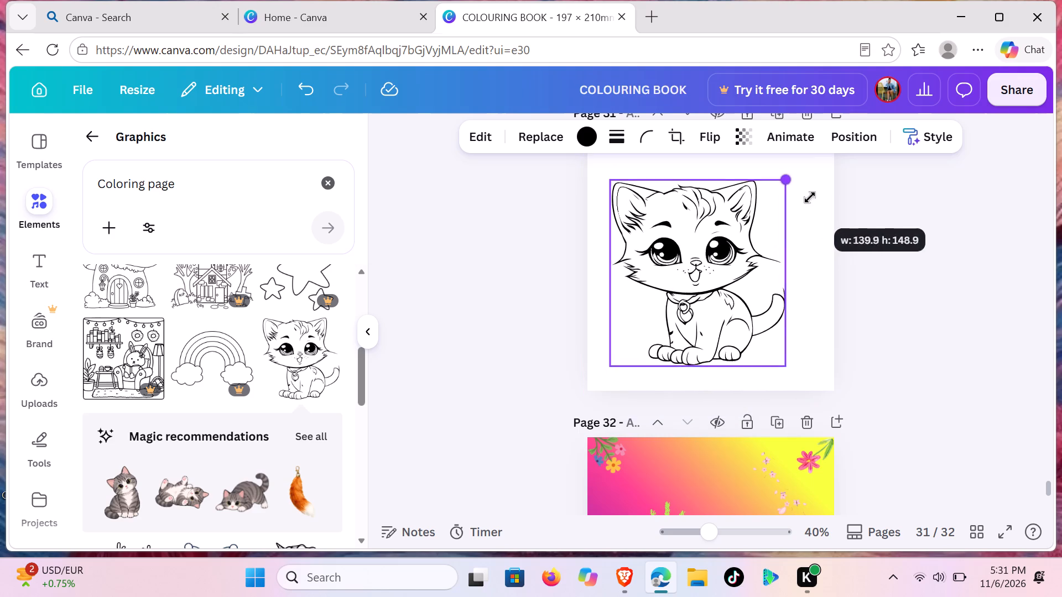
drag(810, 197, 848, 189)
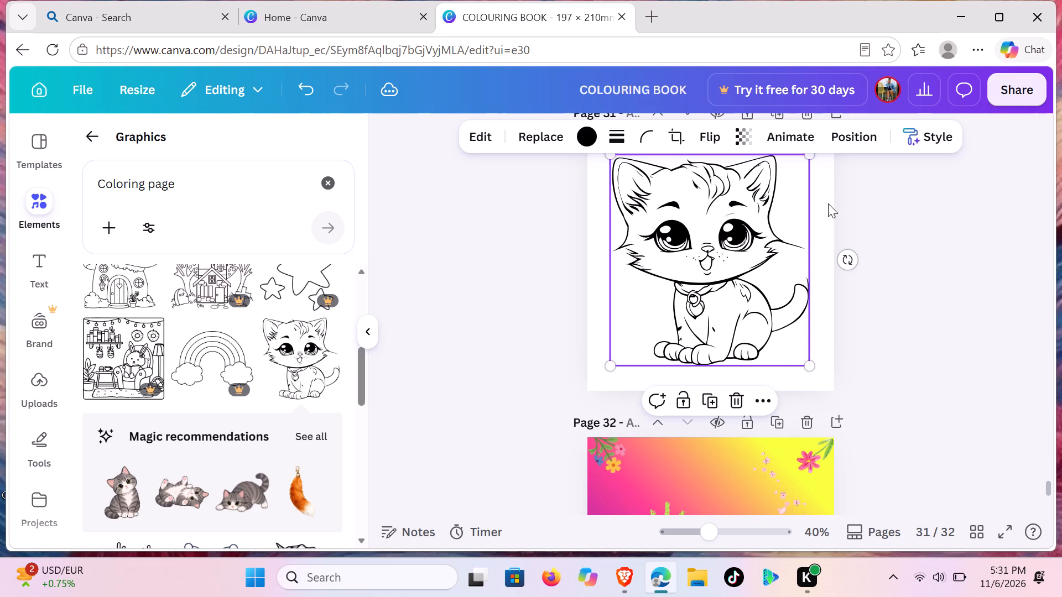
click(814, 235)
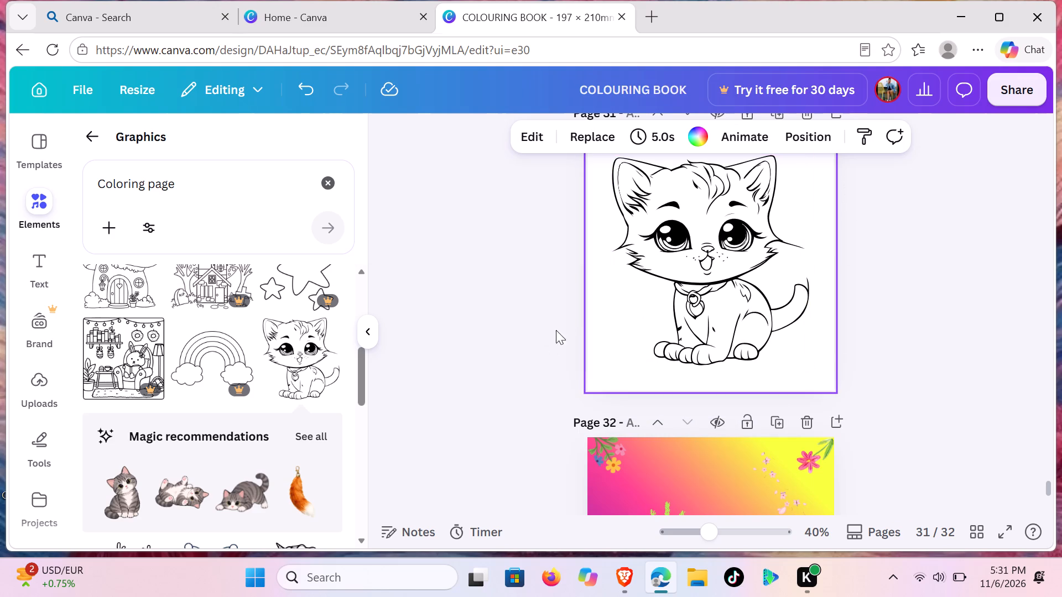
Insert the line drawing of a dinosaur under a beach umbrella from the "Coloring page" graphics on blank page 30.
scroll(564, 315, down, 2)
scroll(564, 315, up, 6)
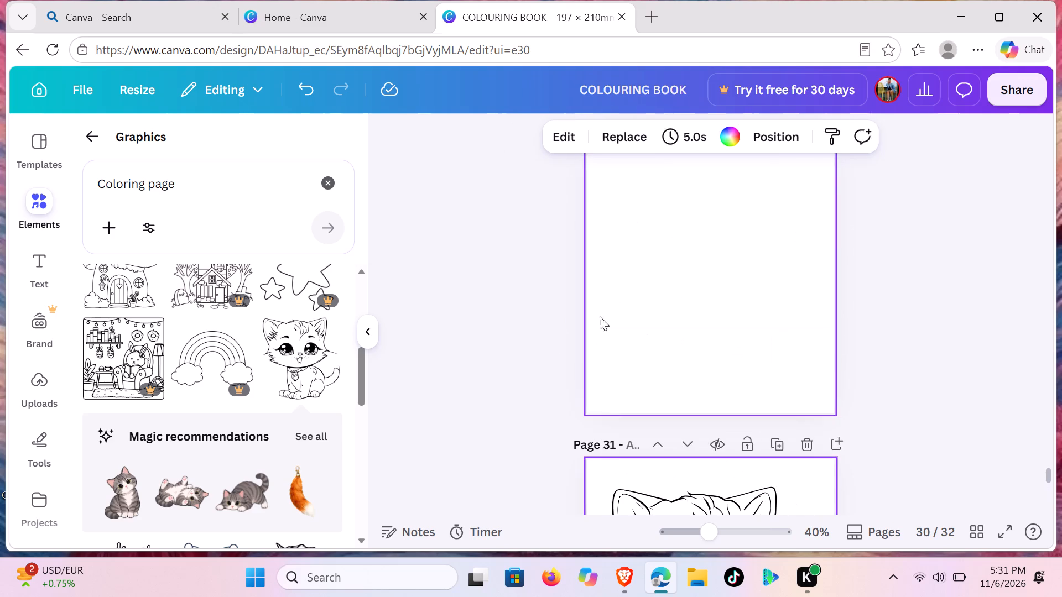
scroll(277, 381, up, 2)
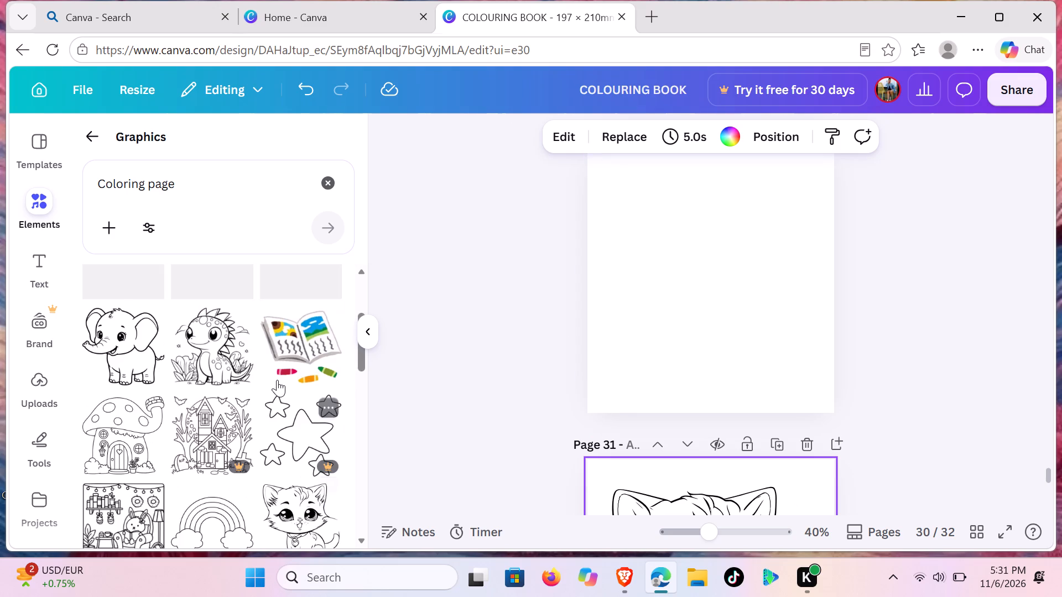
scroll(277, 380, down, 5)
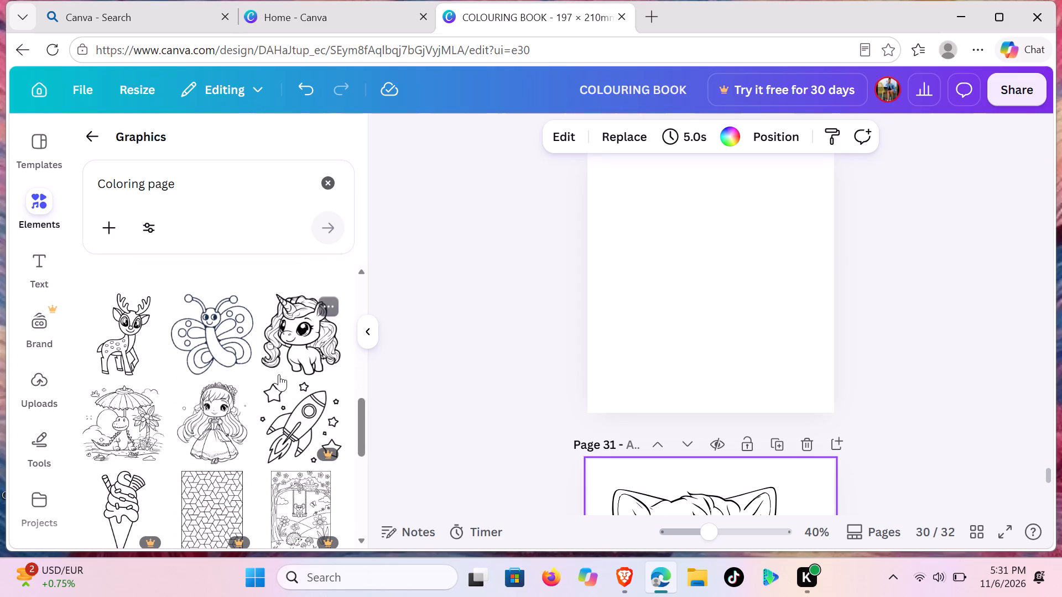
scroll(279, 374, down, 1)
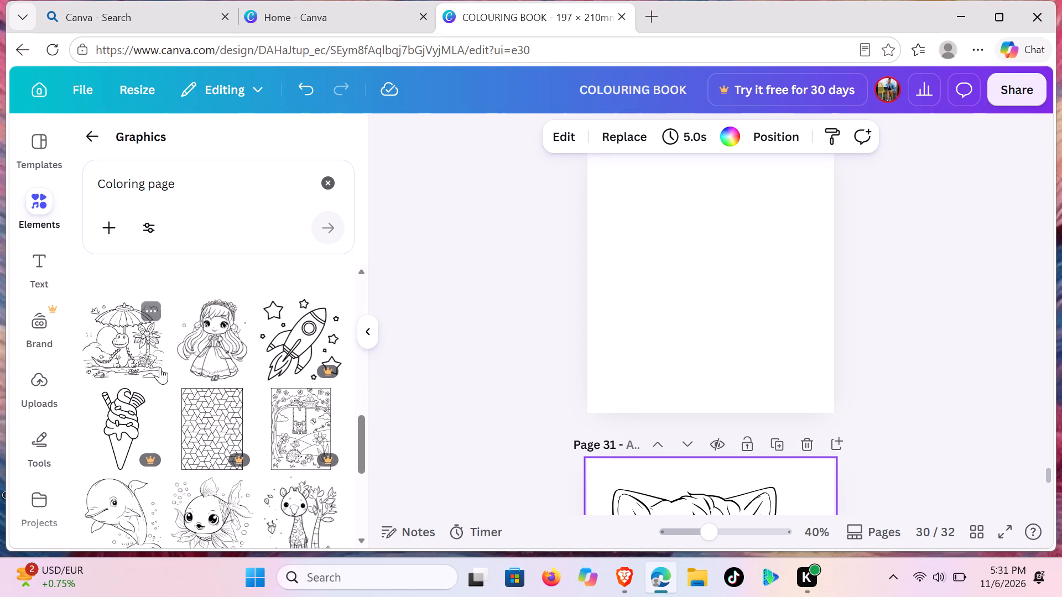
click(128, 346)
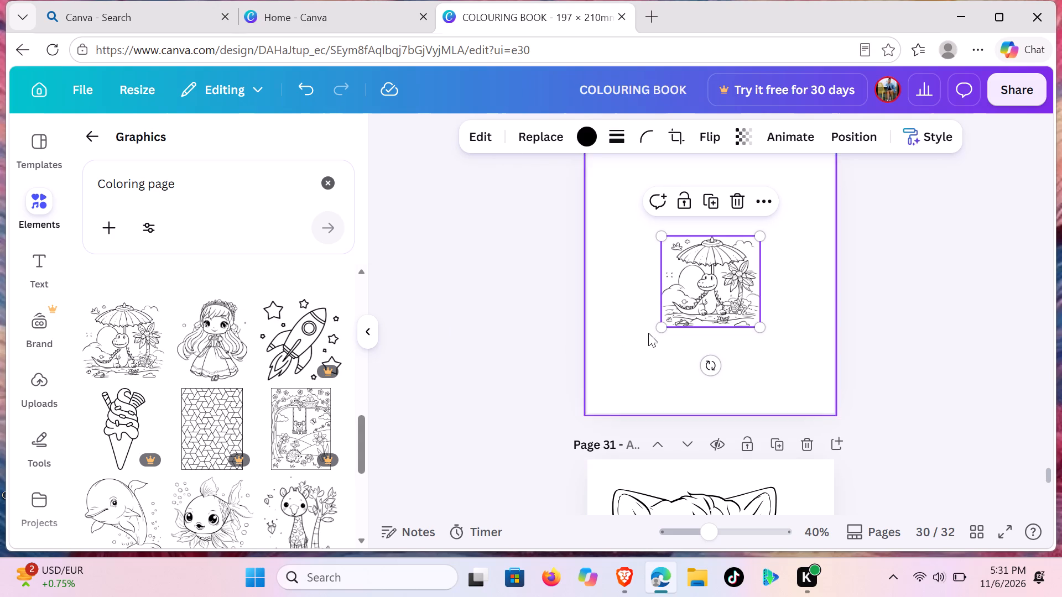
Enlarge the dinosaur drawing to about 183 mm wide and centre it horizontally on page 30.
drag(662, 329, 641, 371)
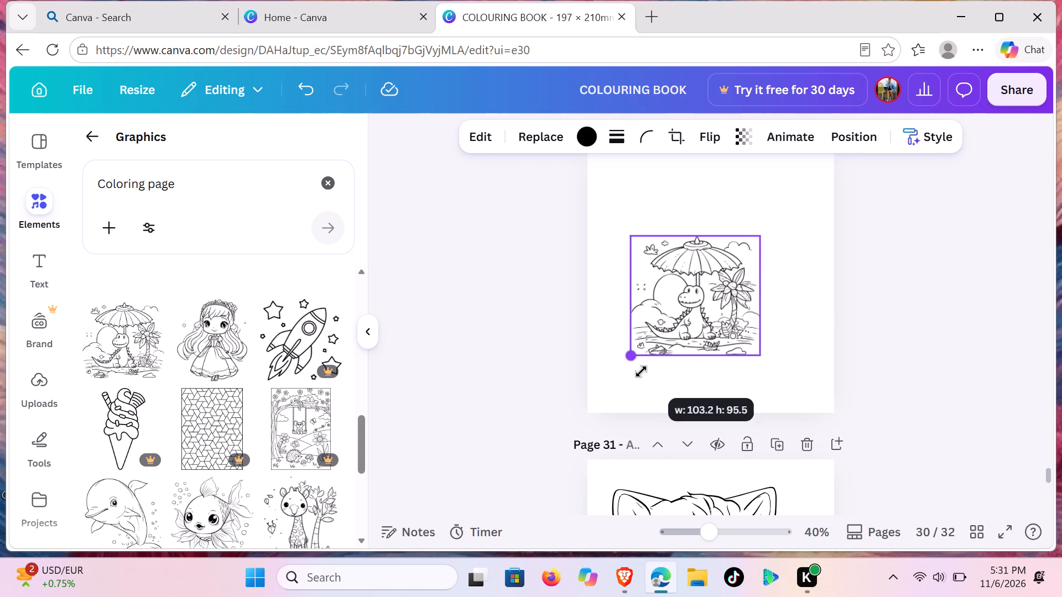
drag(641, 371, 617, 429)
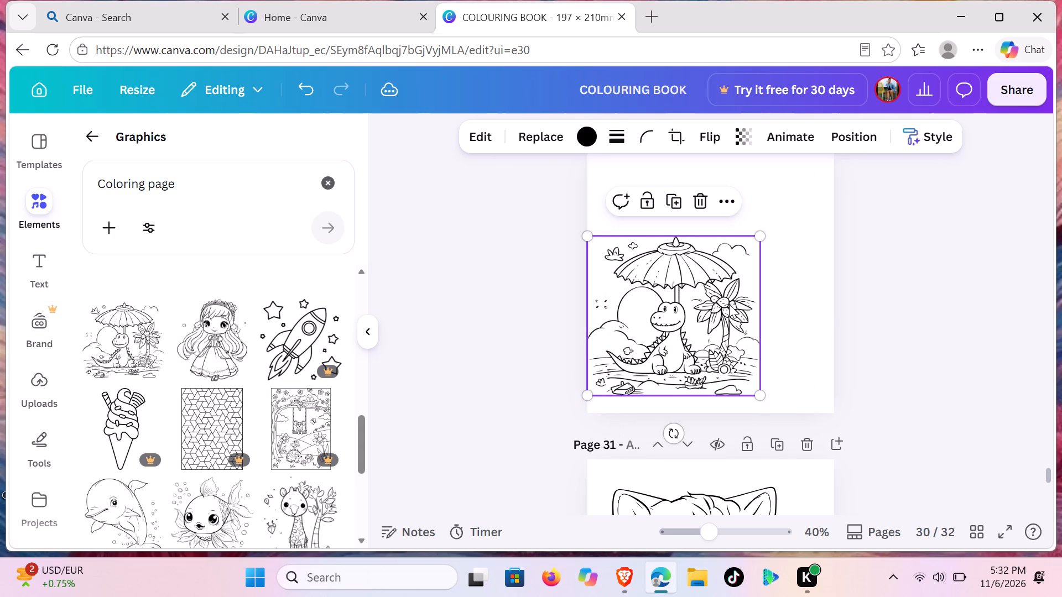
drag(757, 239, 792, 217)
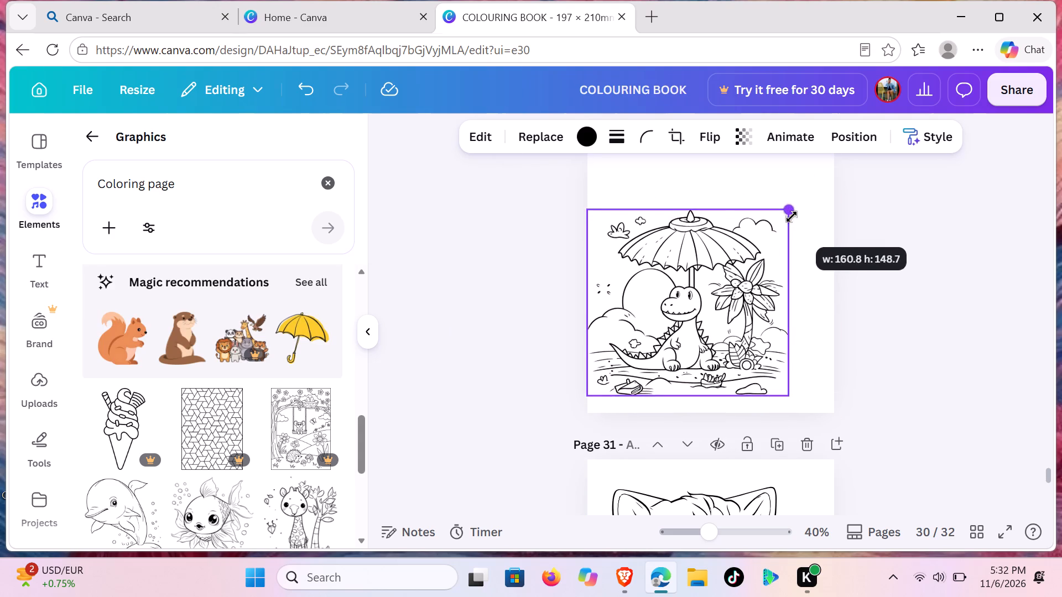
drag(792, 217, 825, 201)
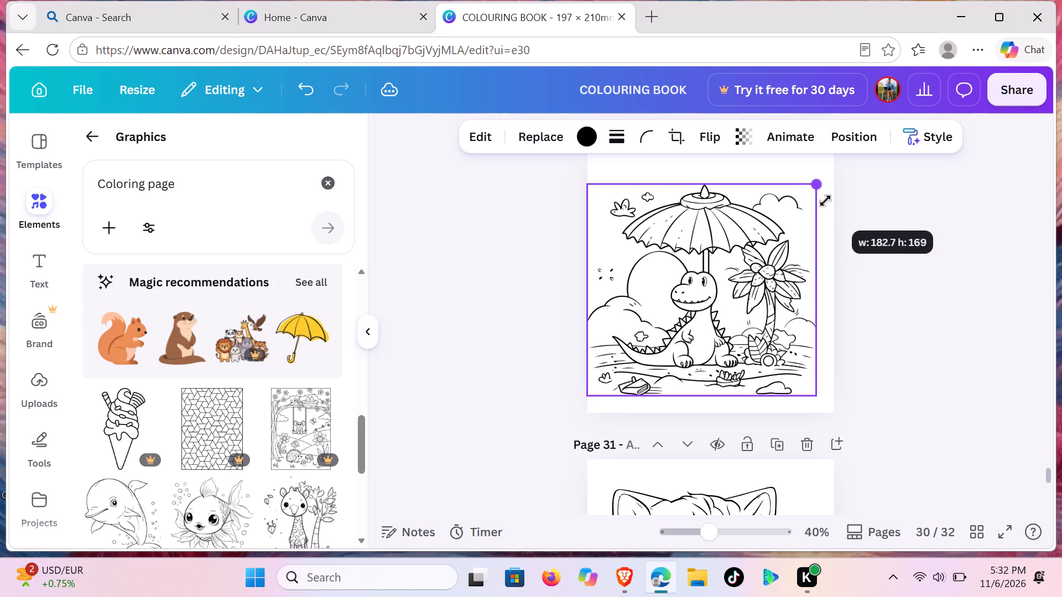
drag(825, 201, 842, 218)
drag(732, 291, 743, 290)
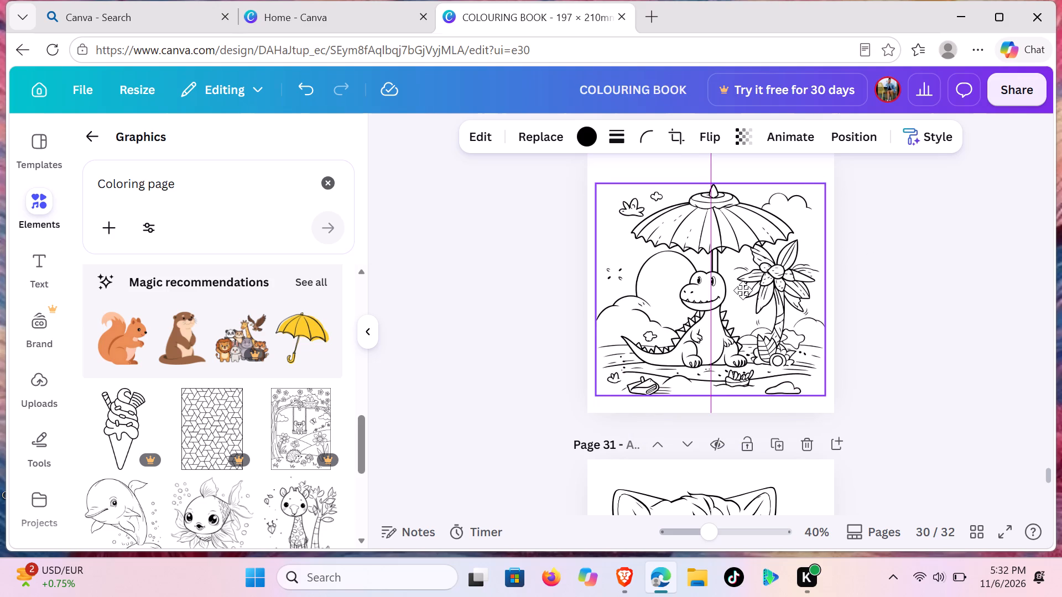
drag(743, 290, 743, 290)
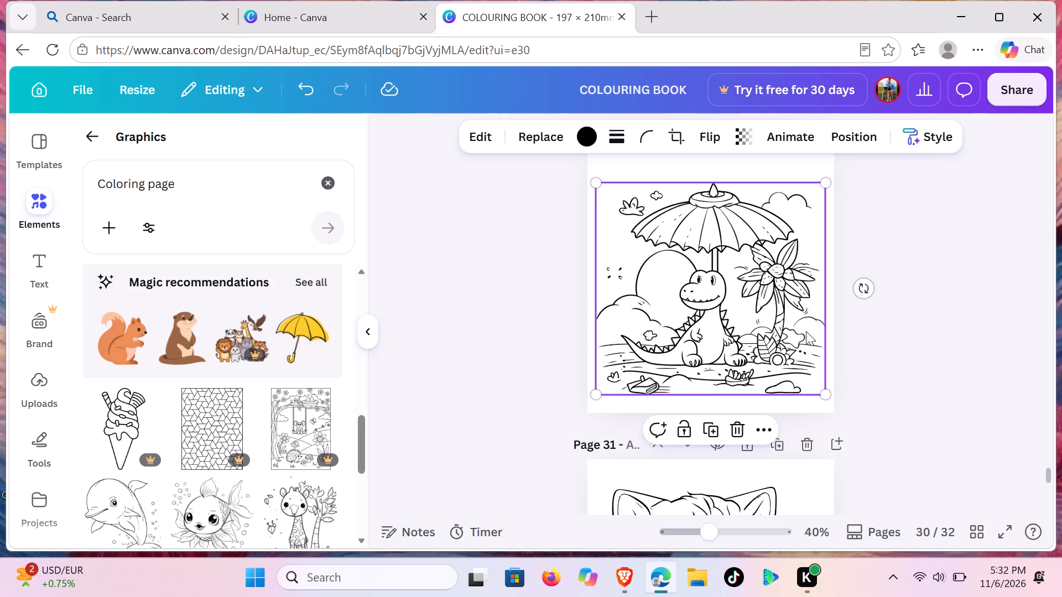
Select blank page 29 and insert the big-eyed fish with bubbles line drawing from the "Coloring page" graphics.
scroll(793, 308, down, 2)
scroll(793, 308, up, 3)
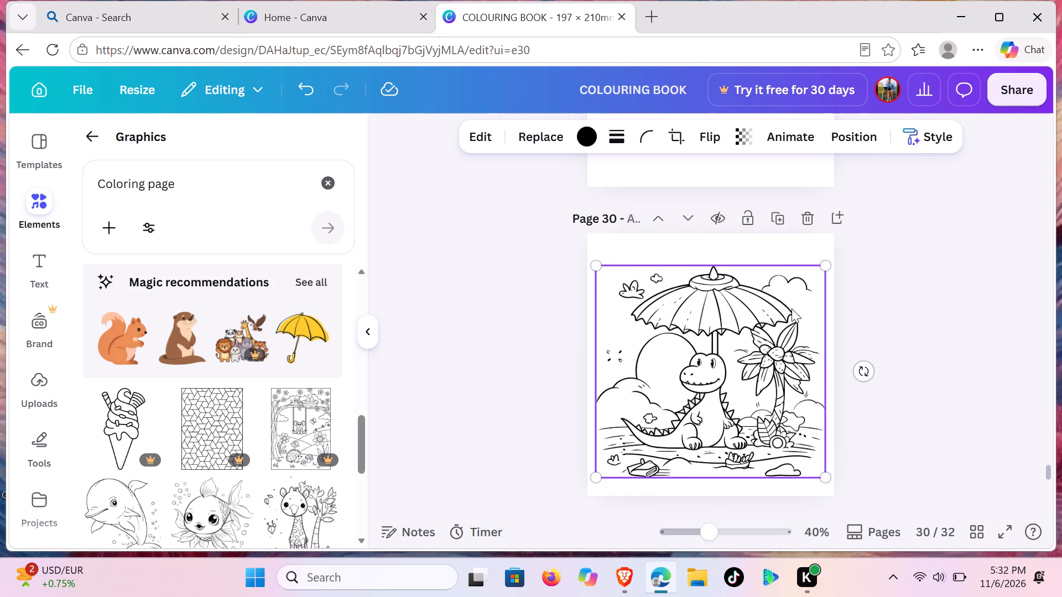
scroll(792, 308, up, 2)
click(751, 305)
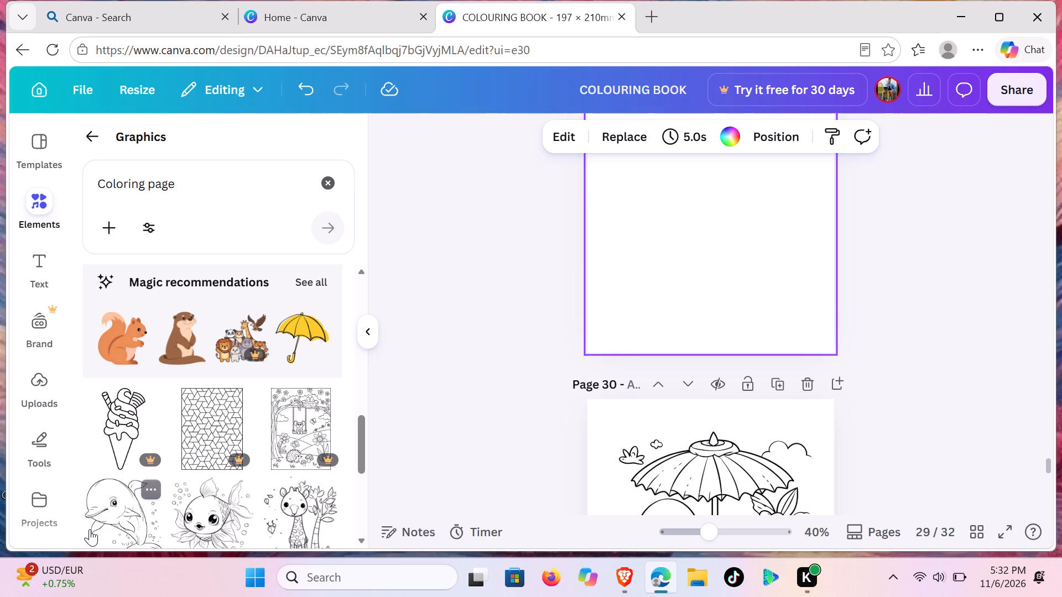
scroll(139, 446, down, 3)
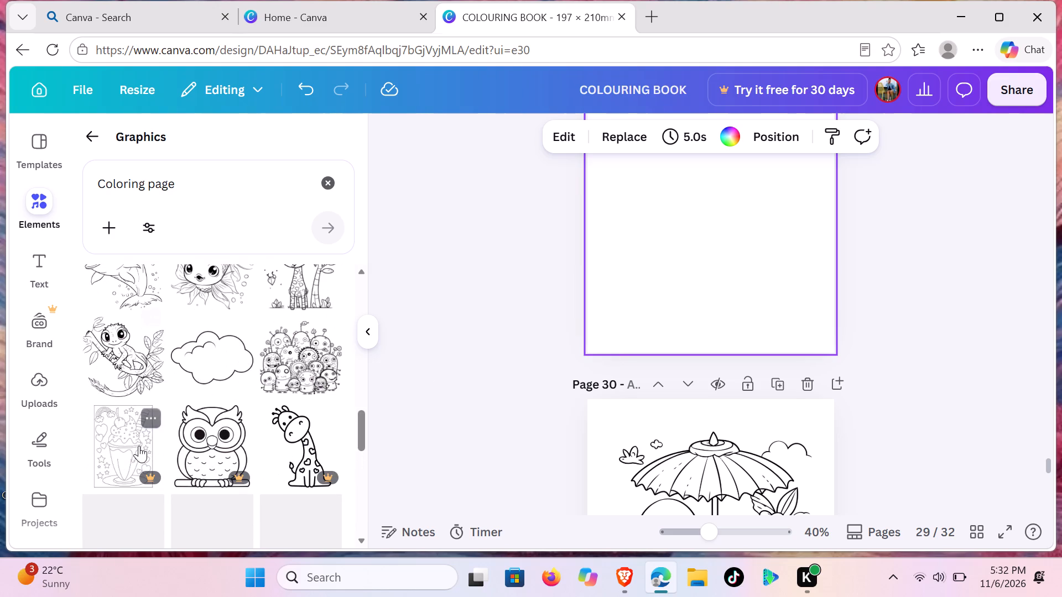
scroll(139, 446, up, 1)
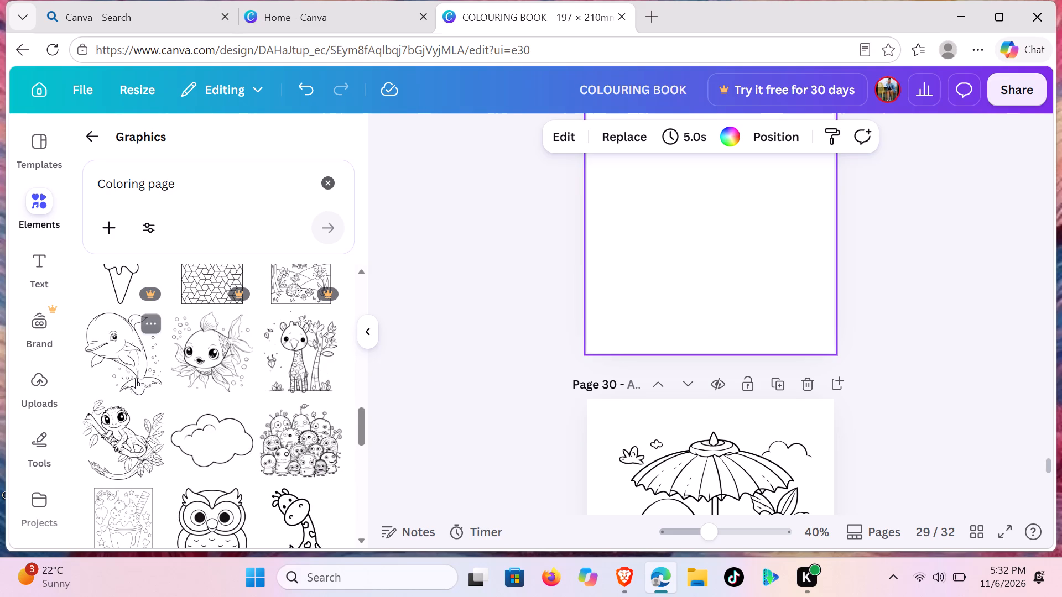
click(195, 366)
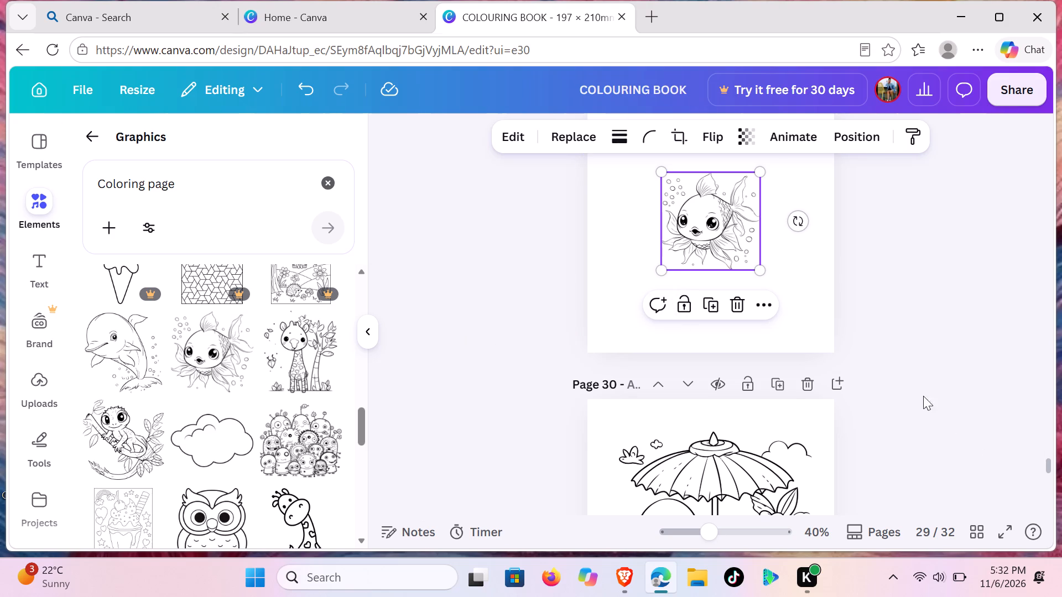
Enlarge the fish drawing until it fills most of page 29's width, and shift it to about the horizontal centre.
drag(664, 272, 642, 326)
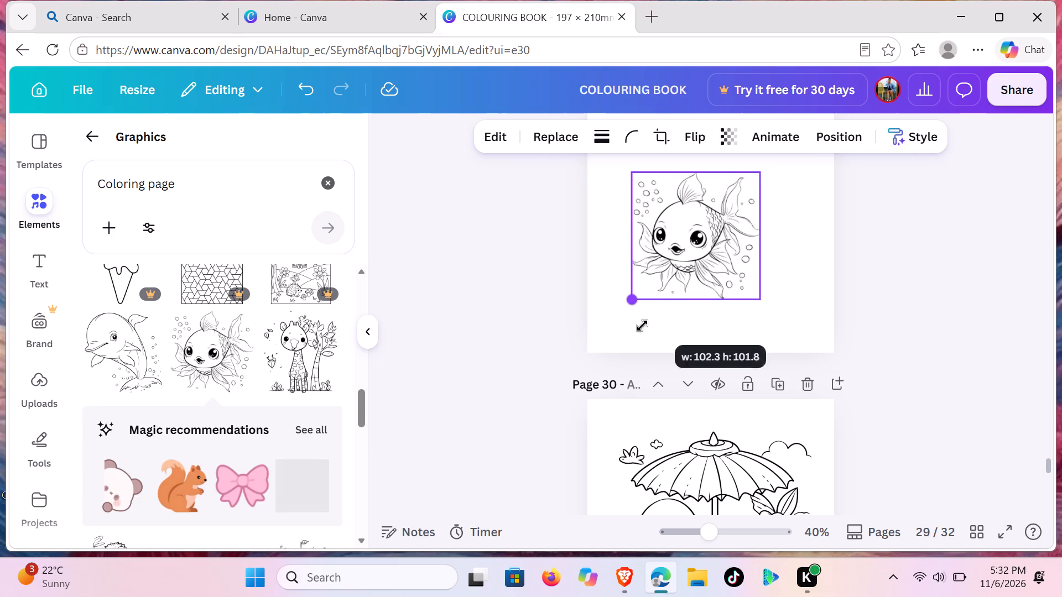
drag(642, 326, 630, 374)
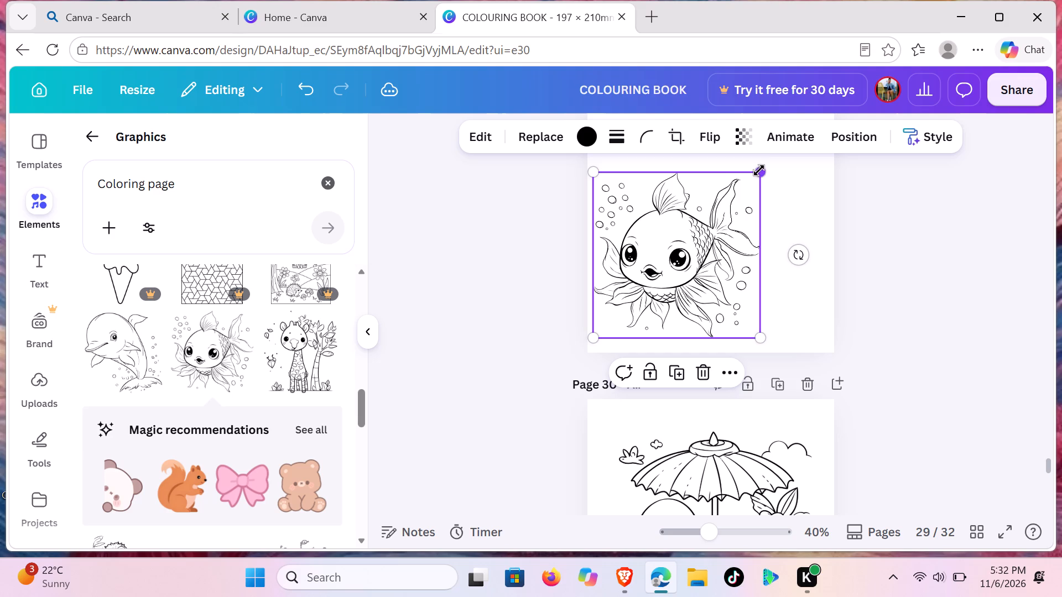
drag(758, 170, 814, 176)
drag(709, 244, 730, 254)
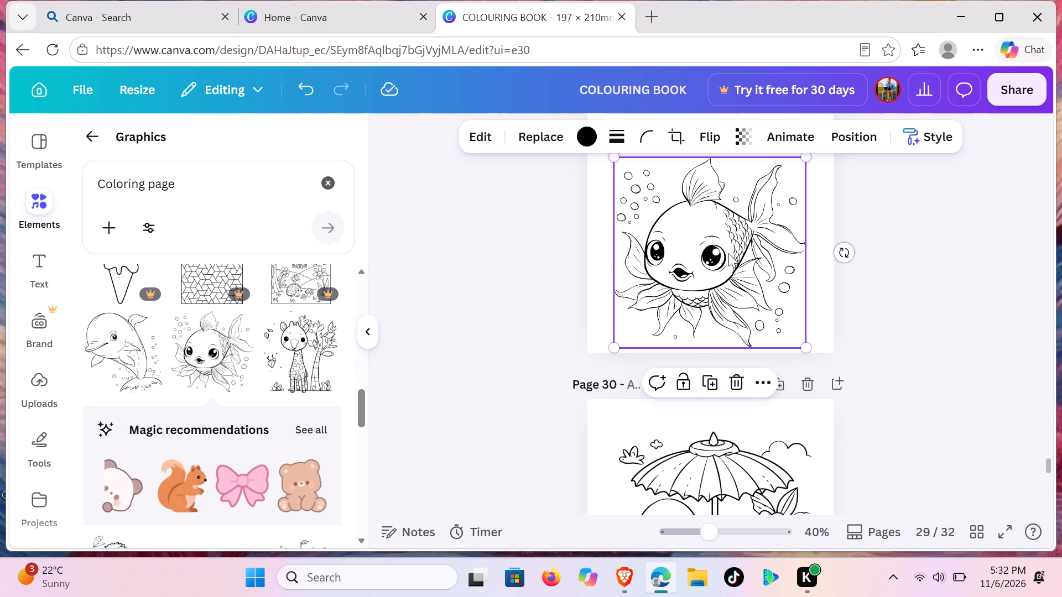
click(728, 253)
Select blank page 28 and insert the line drawing of a tiger with its cub from the "Coloring page" graphics.
scroll(872, 252, down, 1)
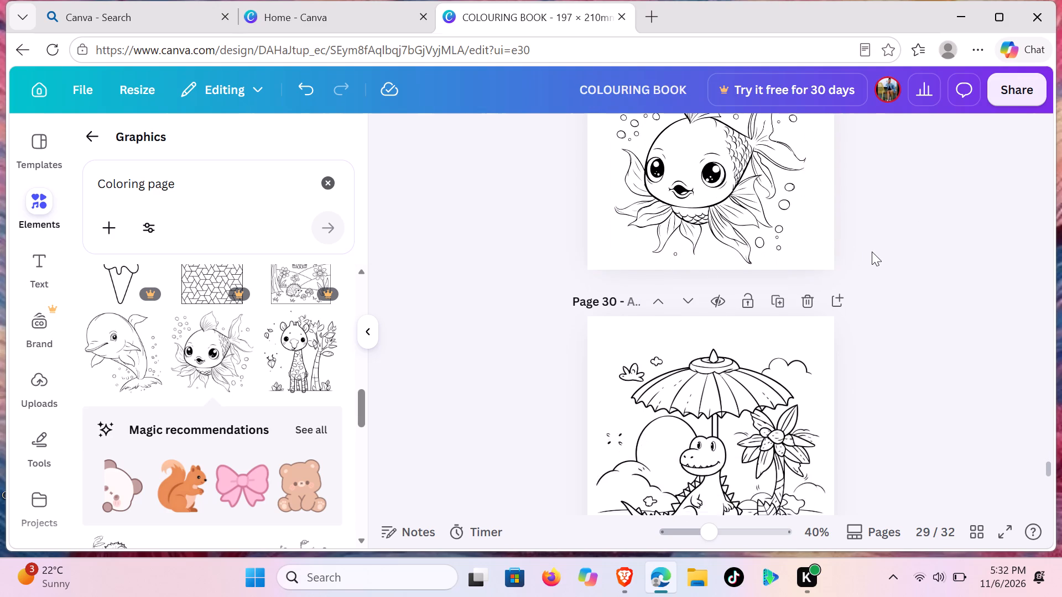
scroll(871, 252, up, 5)
click(699, 286)
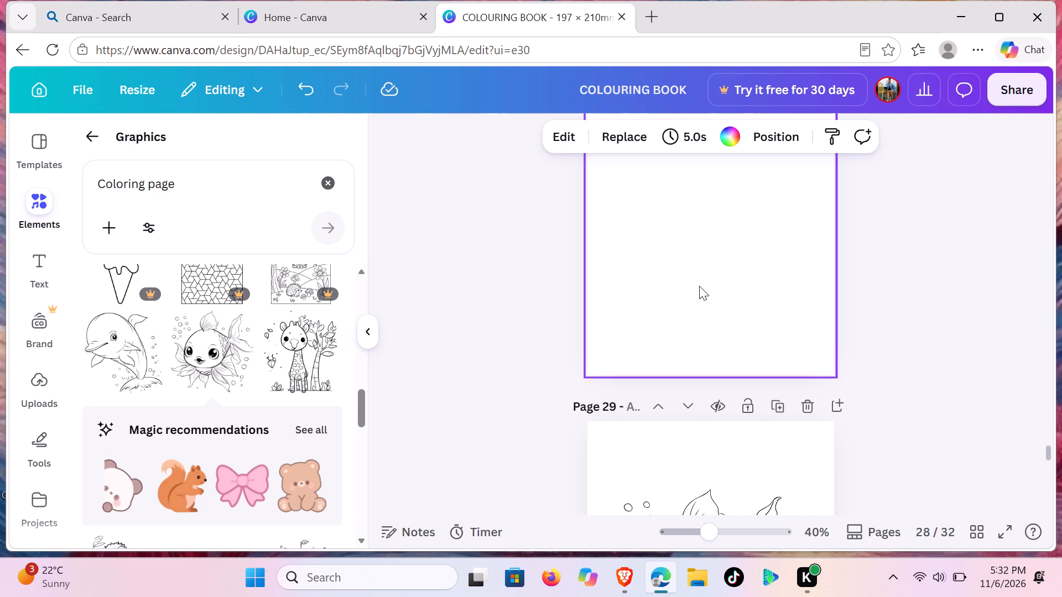
scroll(247, 350, down, 3)
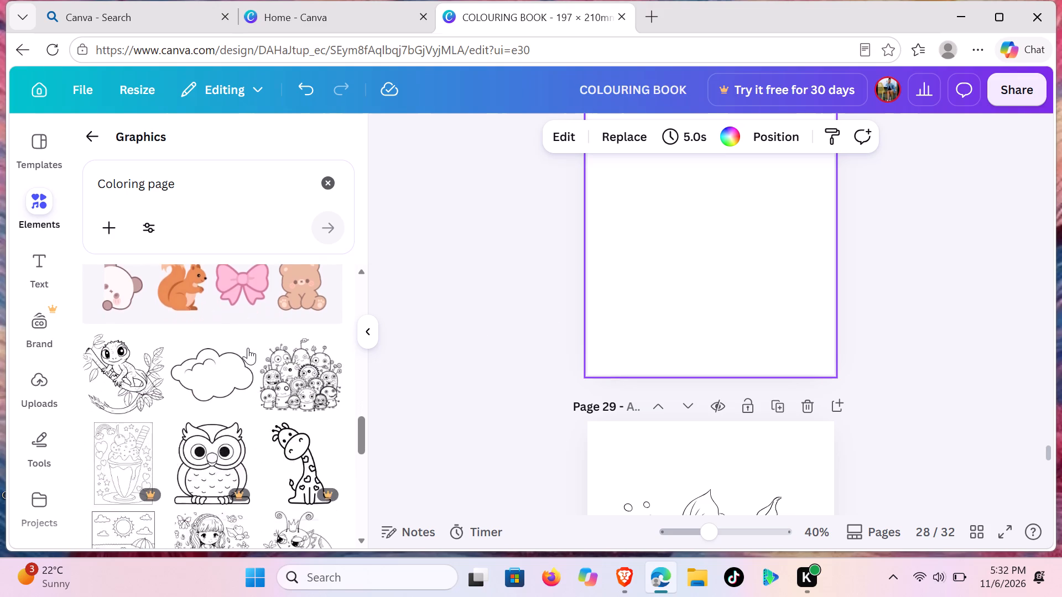
scroll(248, 348, down, 3)
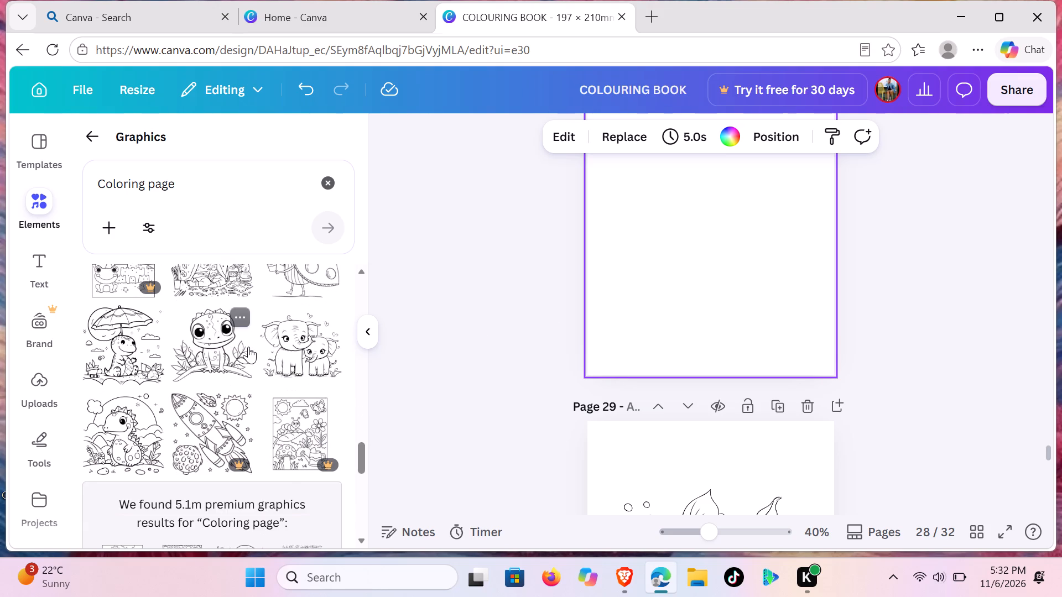
scroll(248, 347, down, 2)
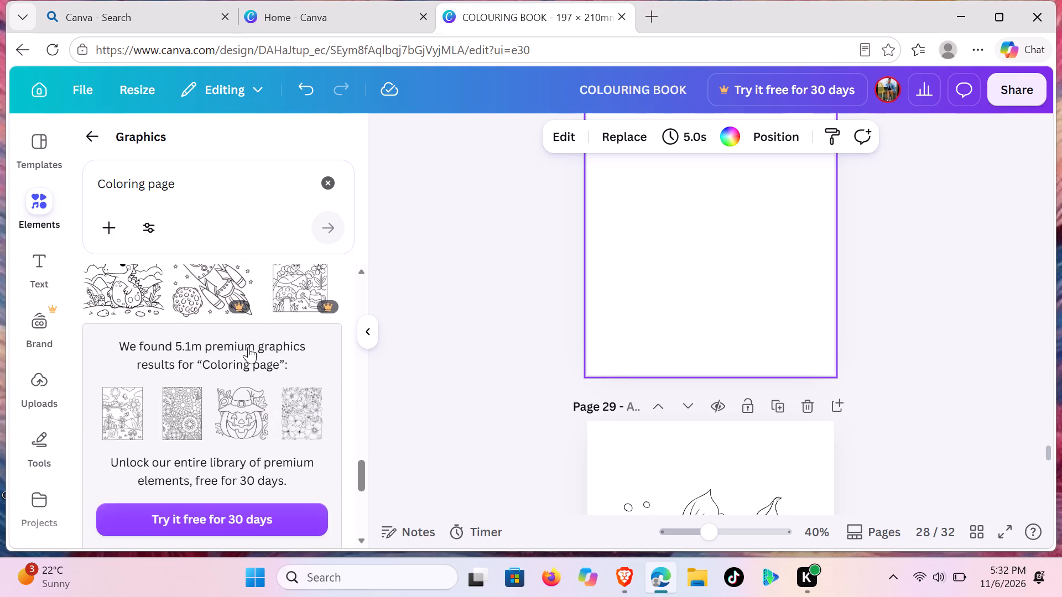
scroll(248, 347, down, 3)
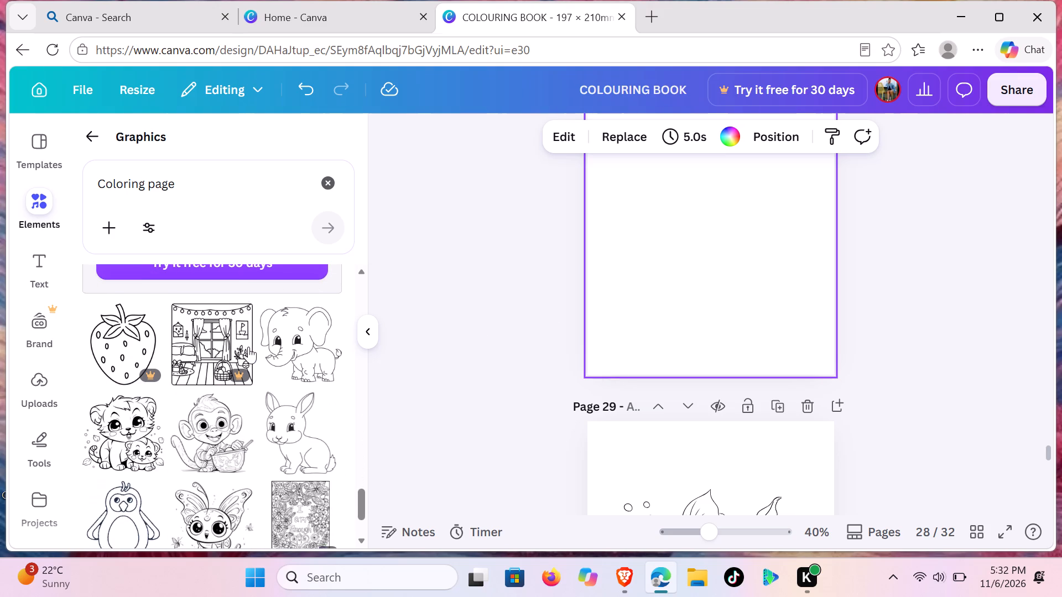
scroll(248, 346, down, 1)
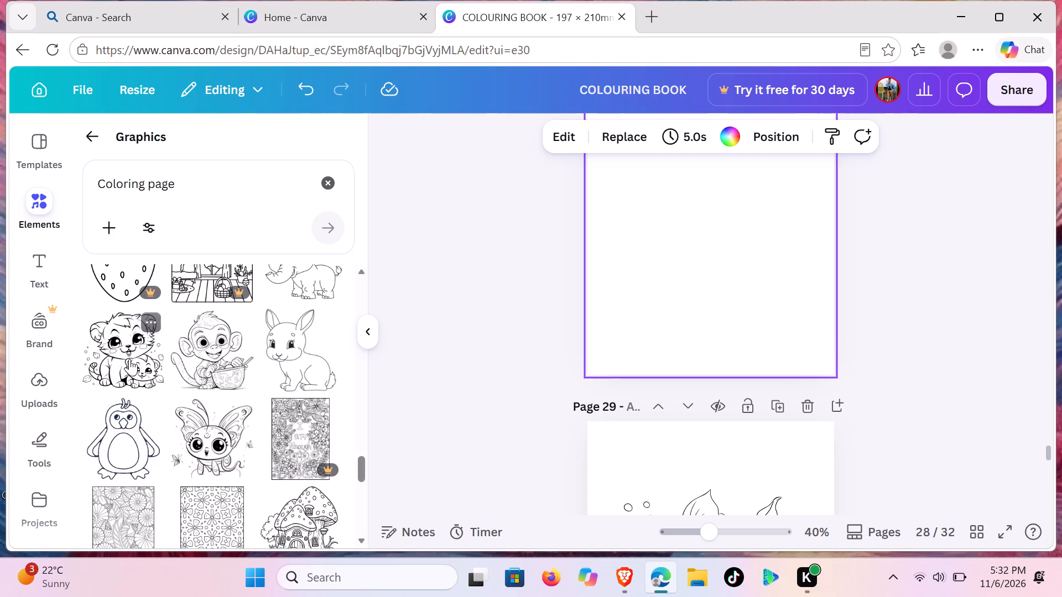
click(128, 361)
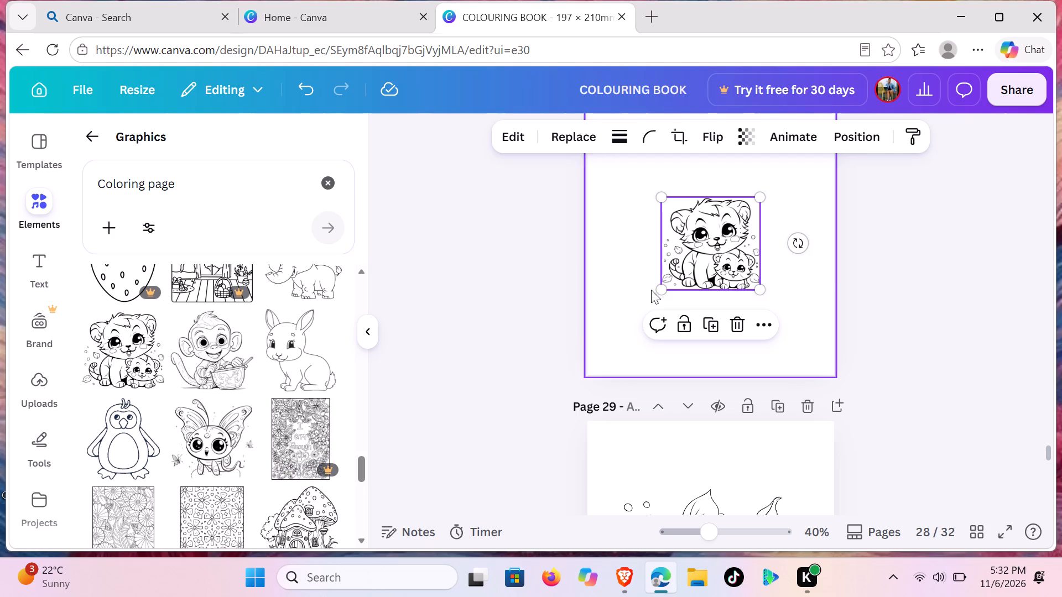
Enlarge the tiger and cub drawing to nearly the full width of page 28 and nudge it towards the centre.
drag(660, 286, 622, 387)
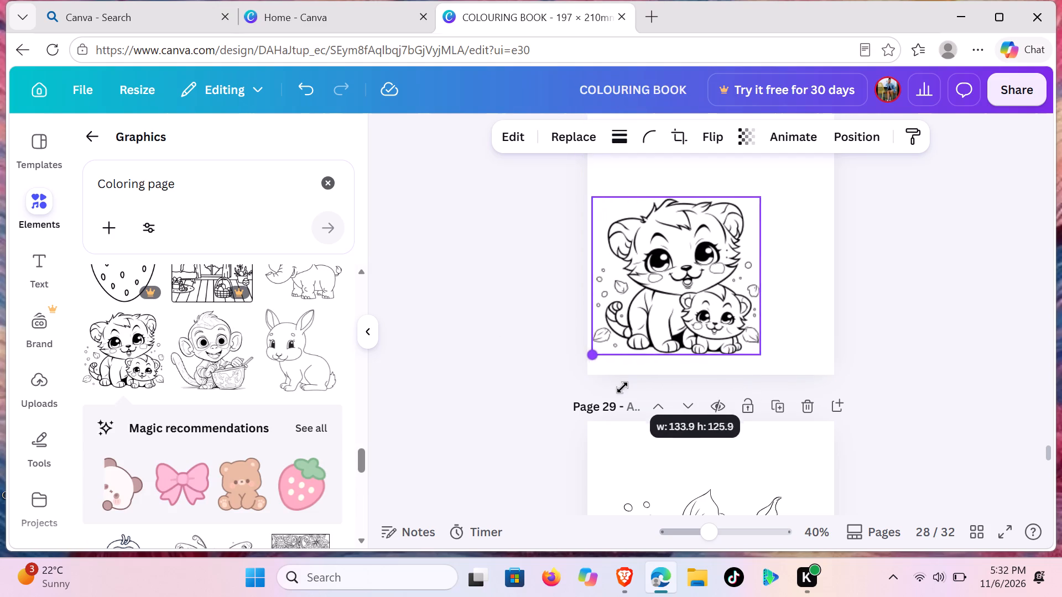
drag(622, 387, 622, 390)
drag(763, 198, 763, 197)
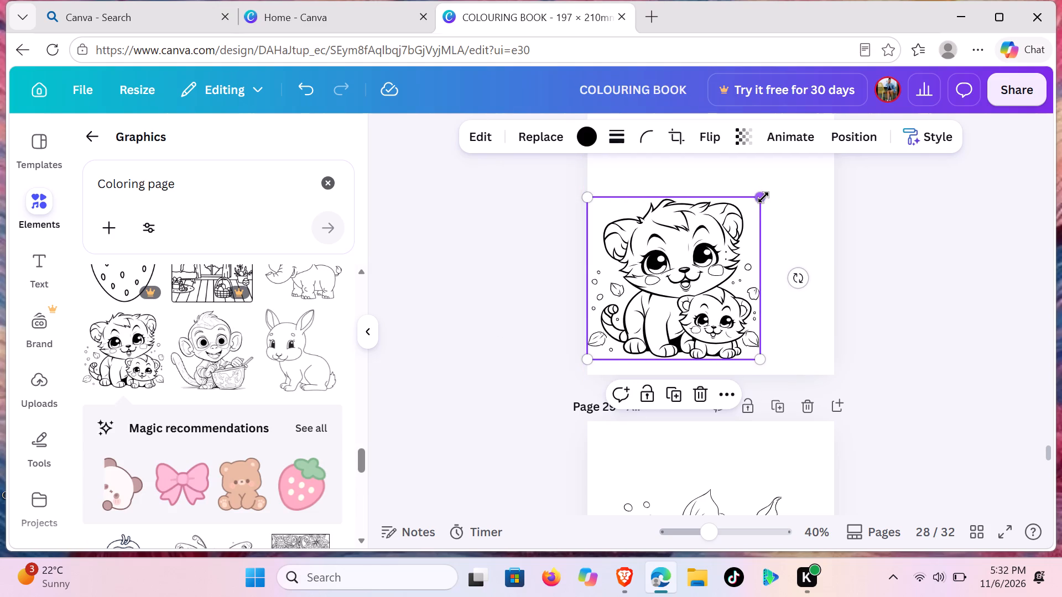
drag(763, 197, 836, 172)
drag(709, 261, 715, 265)
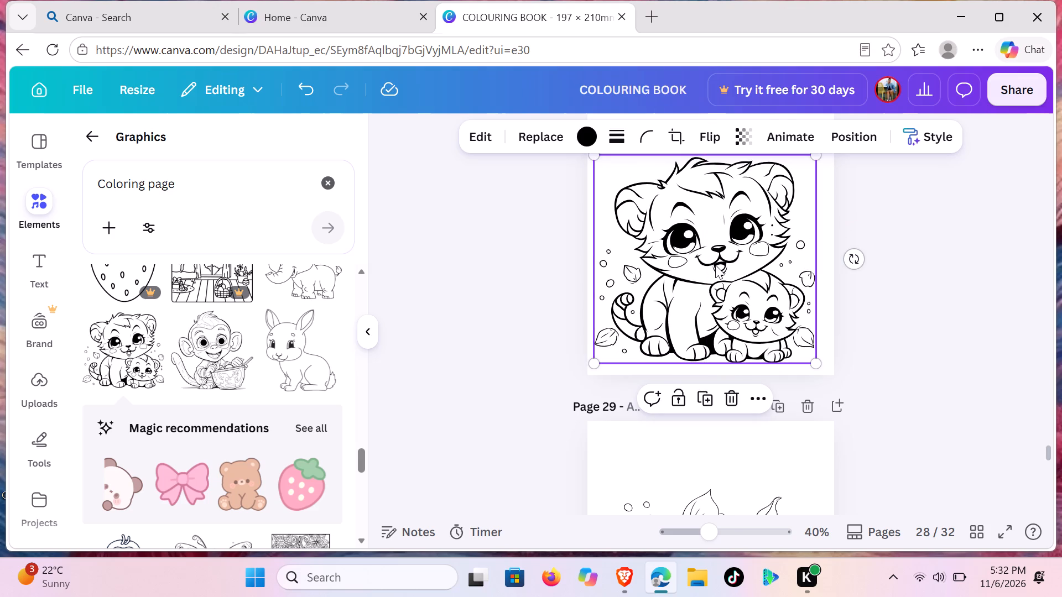
Select blank page 27 and look through the "Coloring page" graphics for its line drawing.
scroll(722, 255, down, 1)
scroll(861, 291, up, 2)
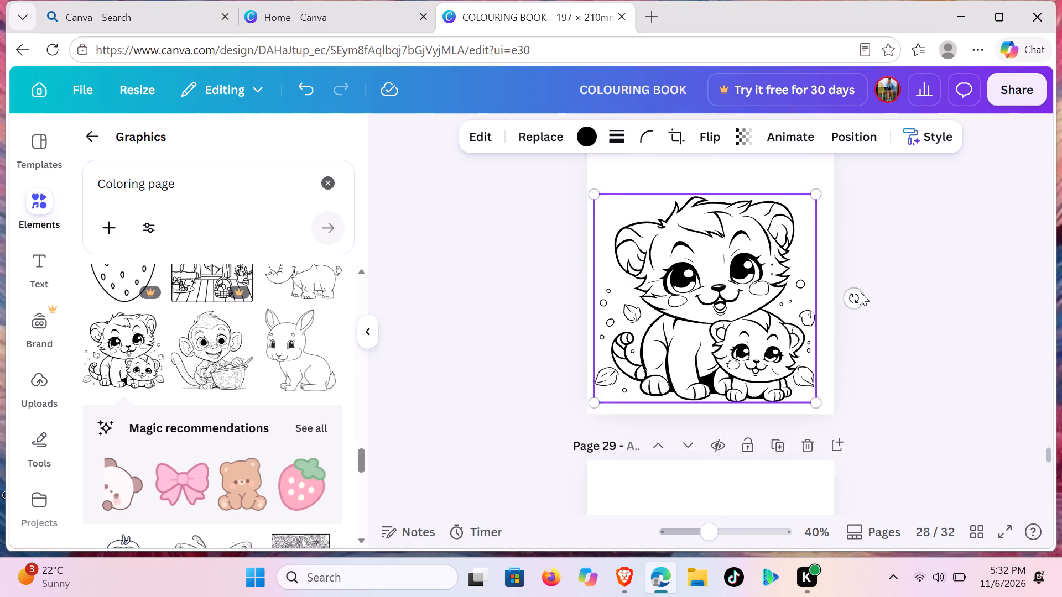
scroll(859, 291, up, 3)
click(723, 306)
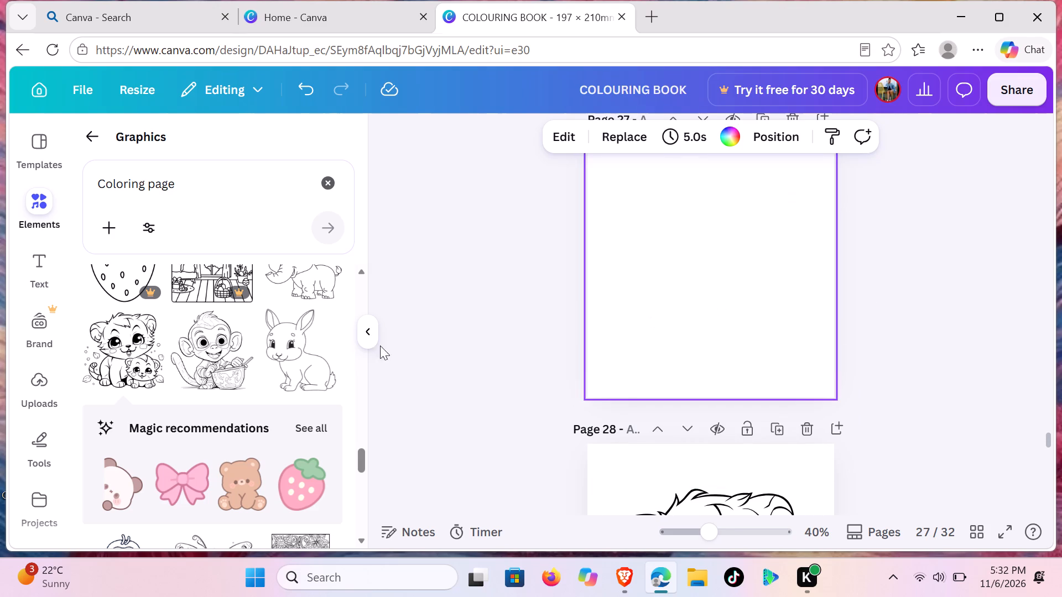
scroll(238, 400, up, 1)
scroll(238, 400, down, 3)
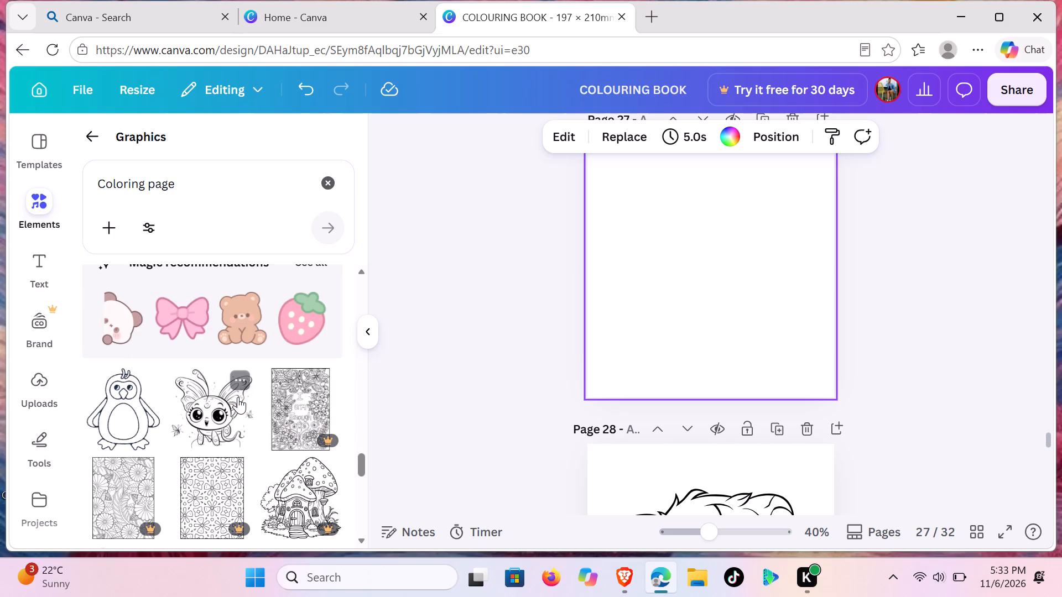
scroll(238, 397, down, 3)
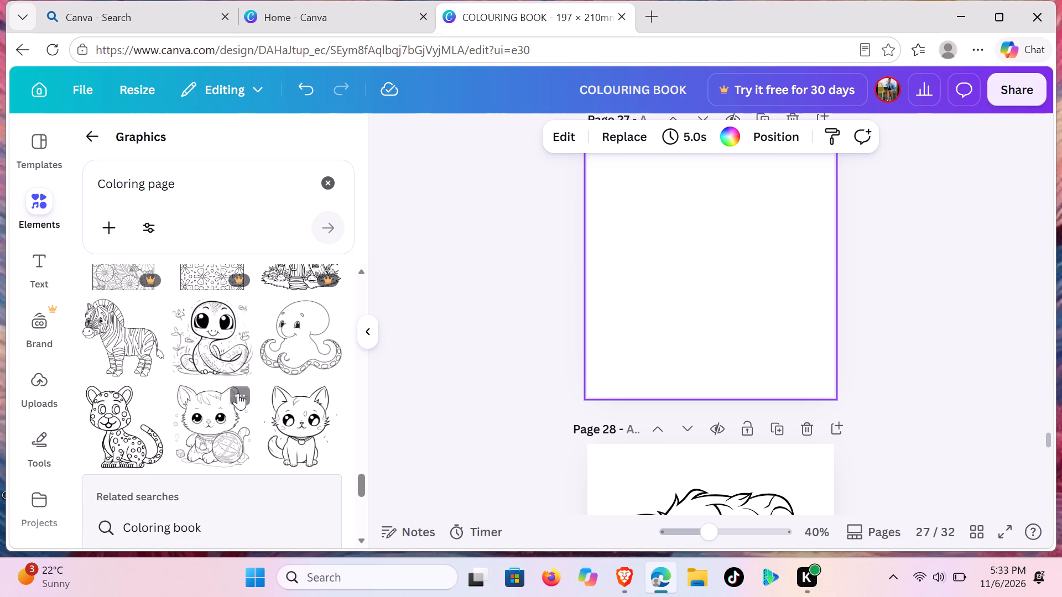
scroll(238, 393, down, 1)
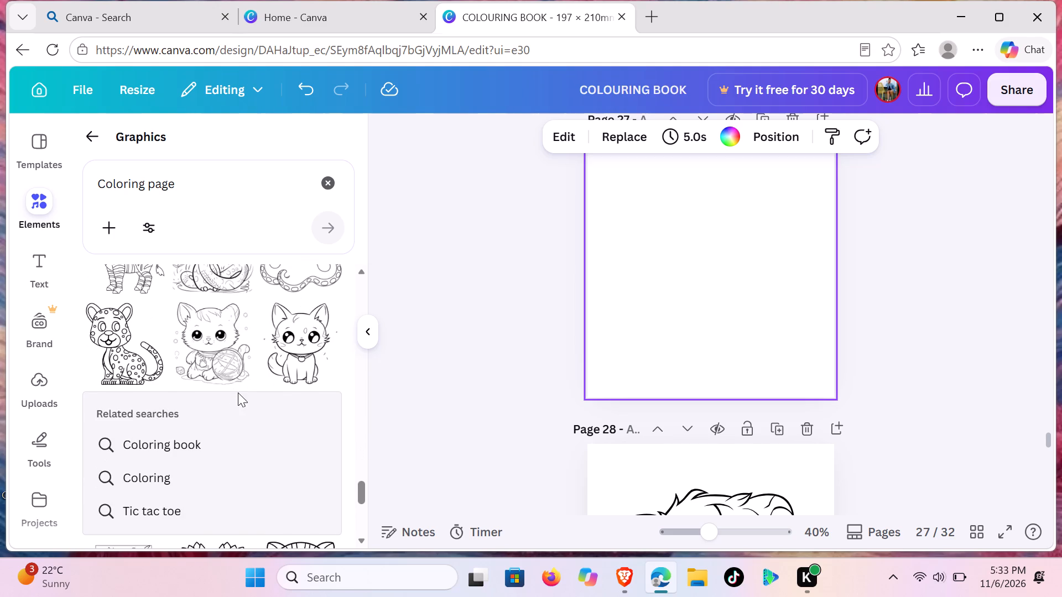
scroll(238, 392, up, 2)
scroll(238, 392, down, 6)
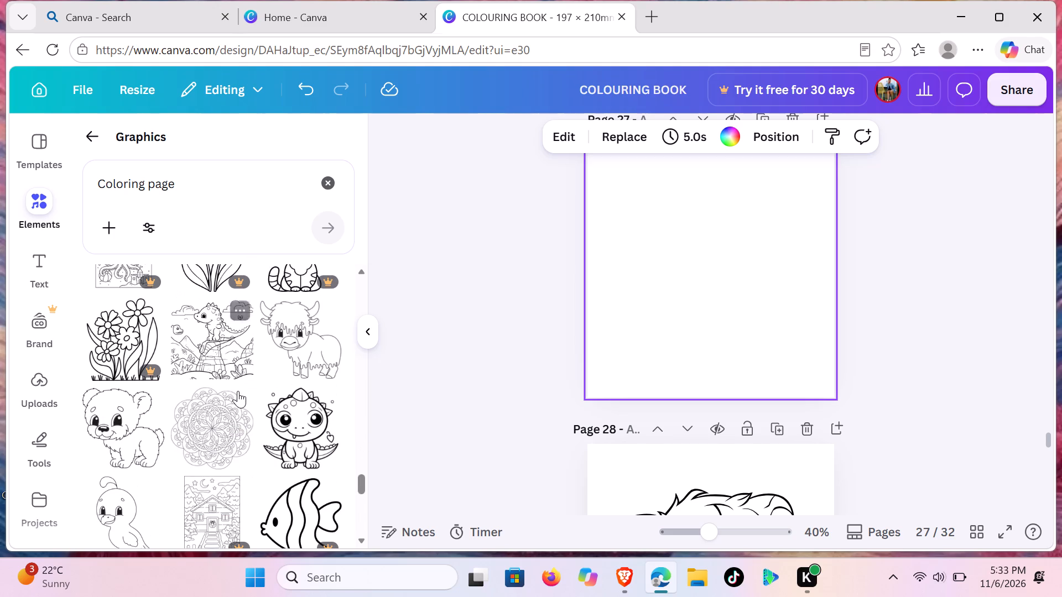
scroll(238, 391, up, 1)
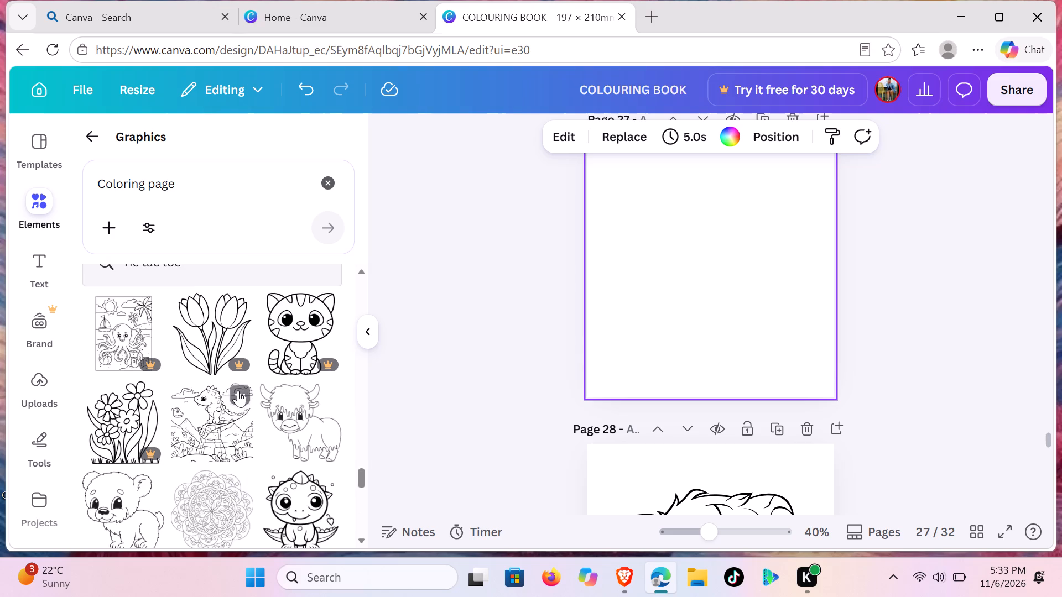
scroll(238, 390, down, 3)
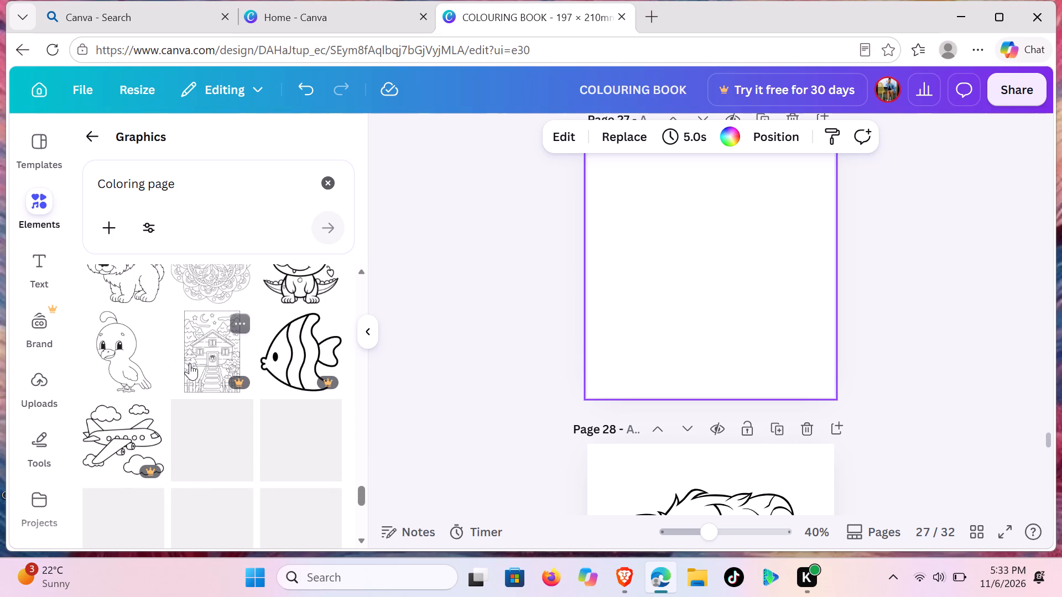
scroll(190, 429, down, 2)
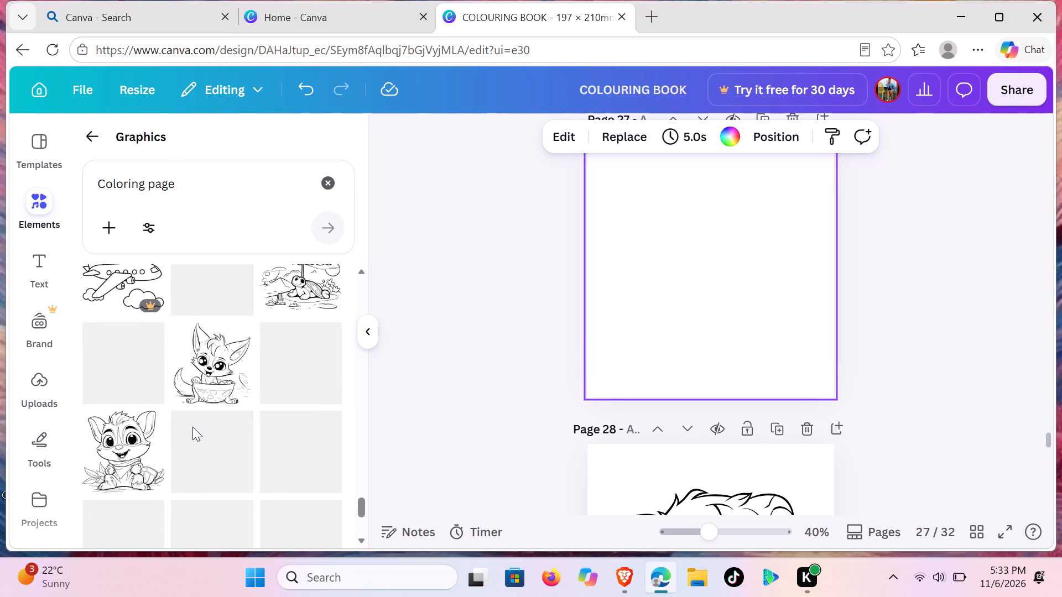
scroll(192, 426, up, 1)
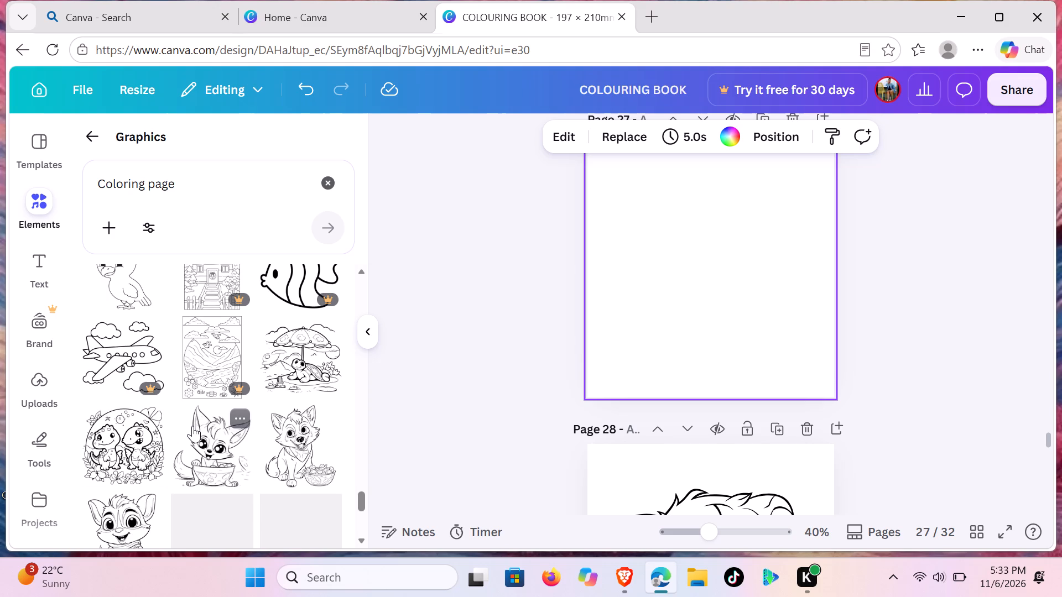
scroll(192, 426, down, 3)
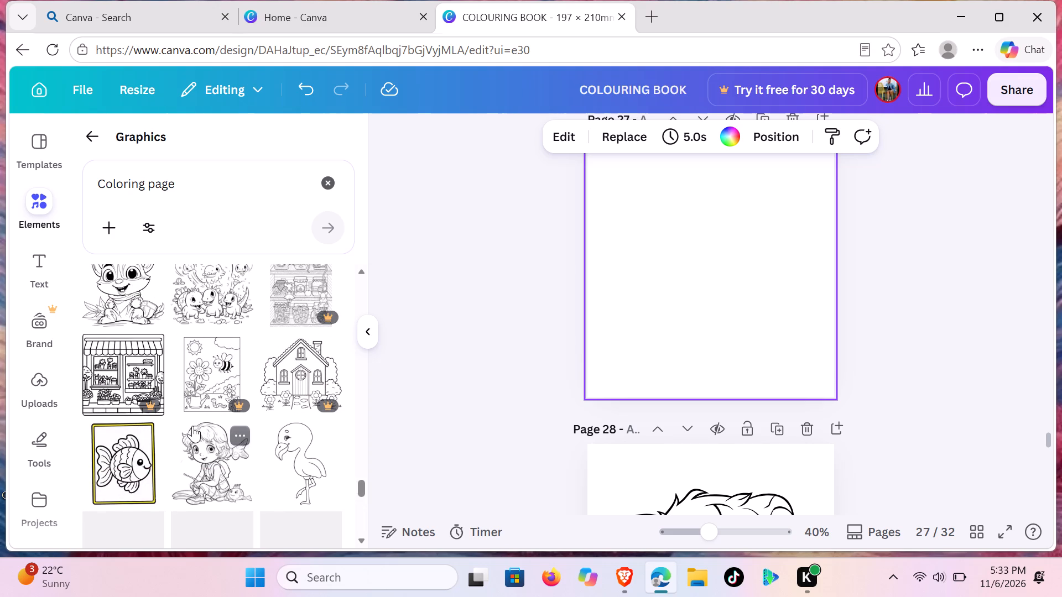
scroll(192, 426, down, 2)
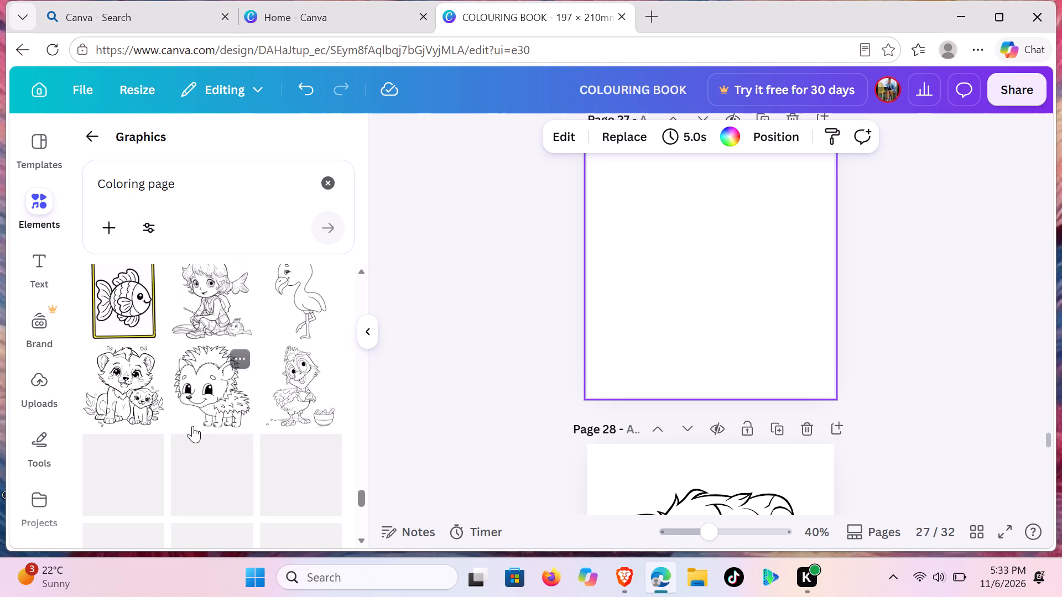
scroll(192, 426, down, 2)
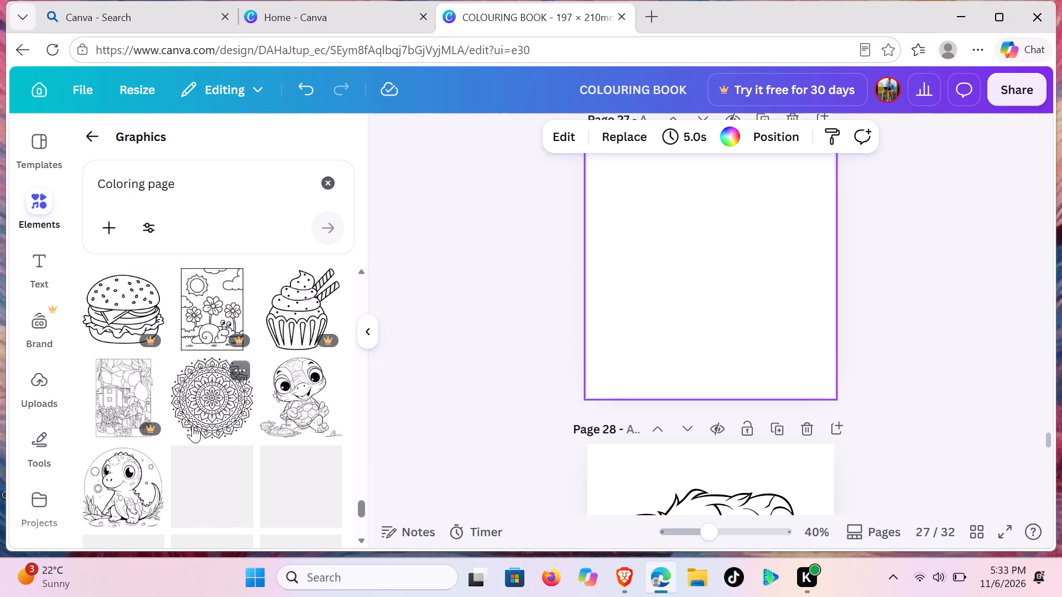
scroll(192, 426, up, 1)
scroll(192, 426, down, 3)
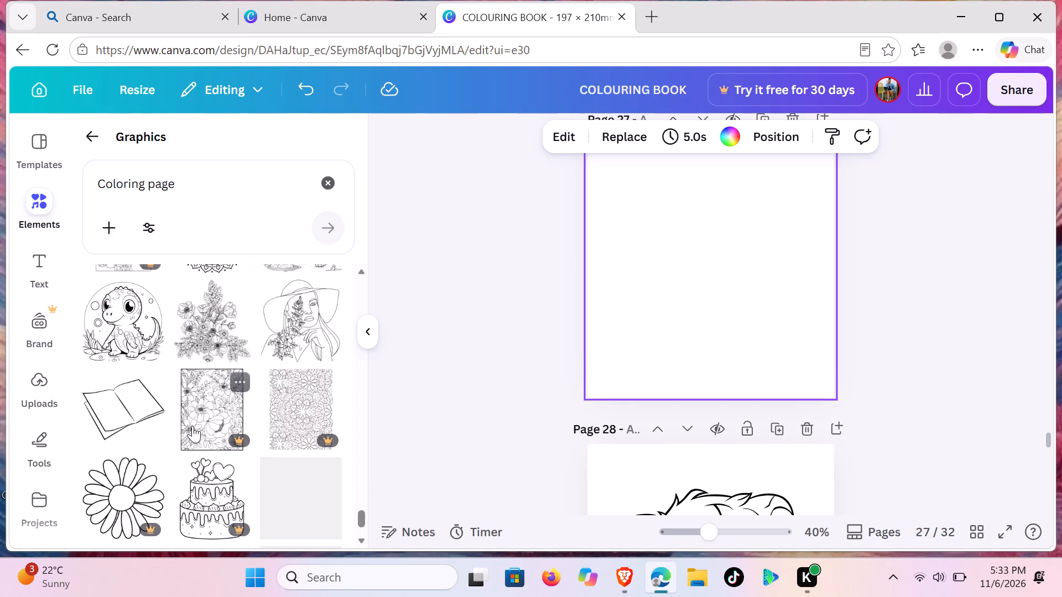
scroll(192, 426, down, 1)
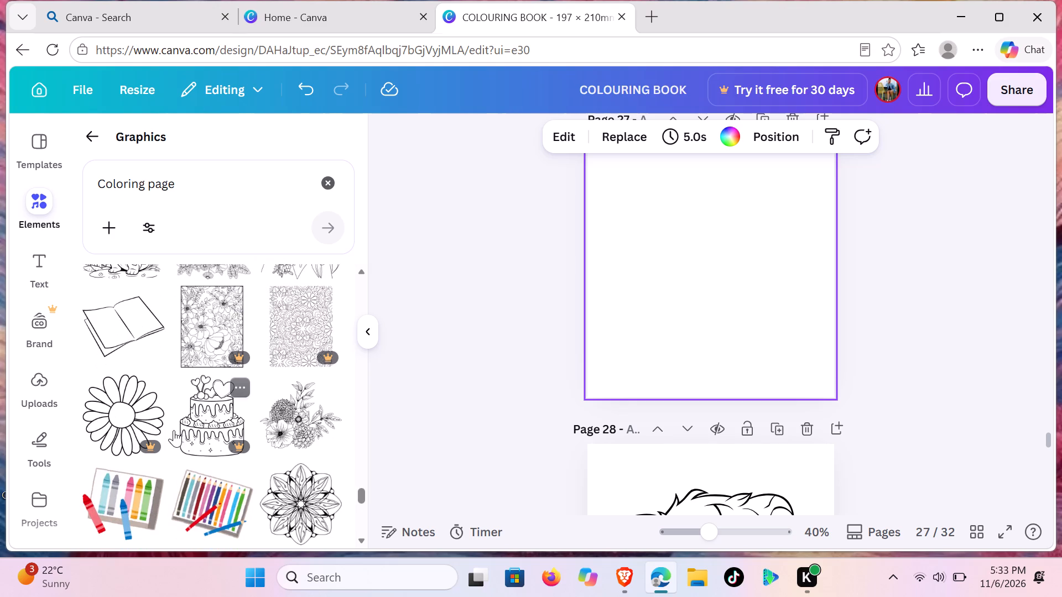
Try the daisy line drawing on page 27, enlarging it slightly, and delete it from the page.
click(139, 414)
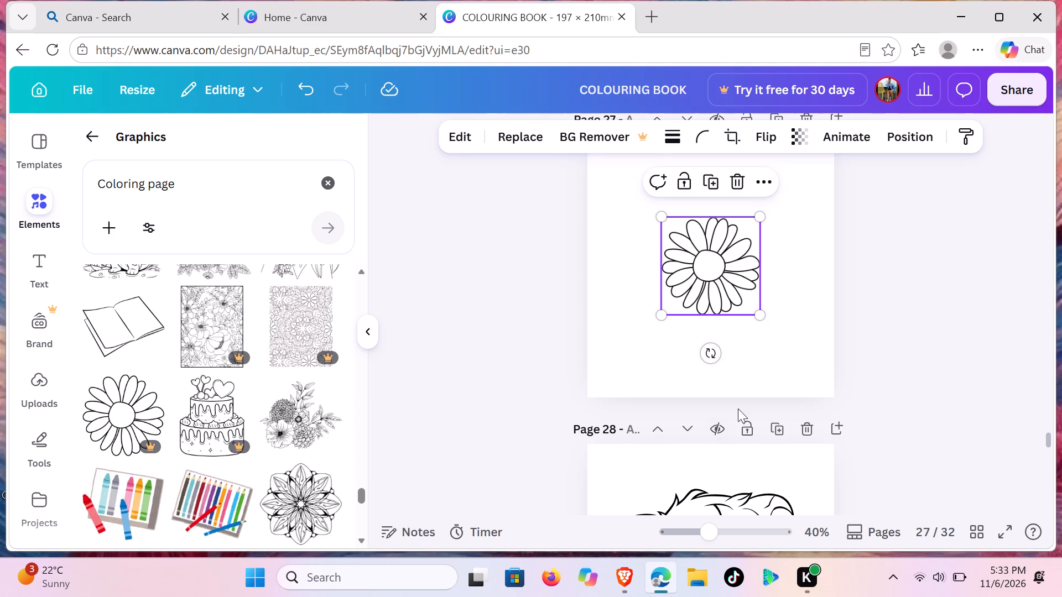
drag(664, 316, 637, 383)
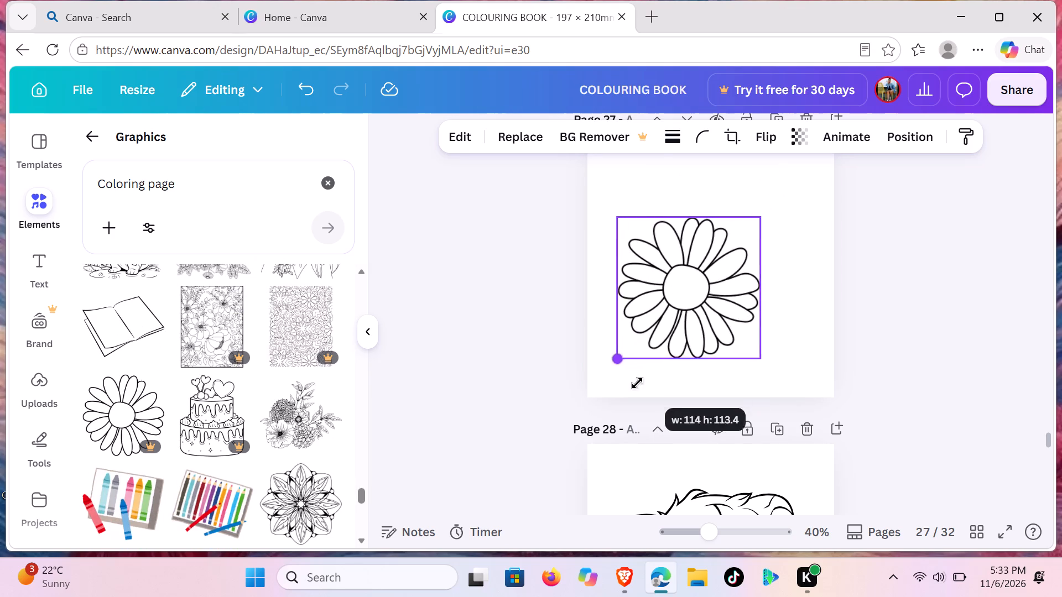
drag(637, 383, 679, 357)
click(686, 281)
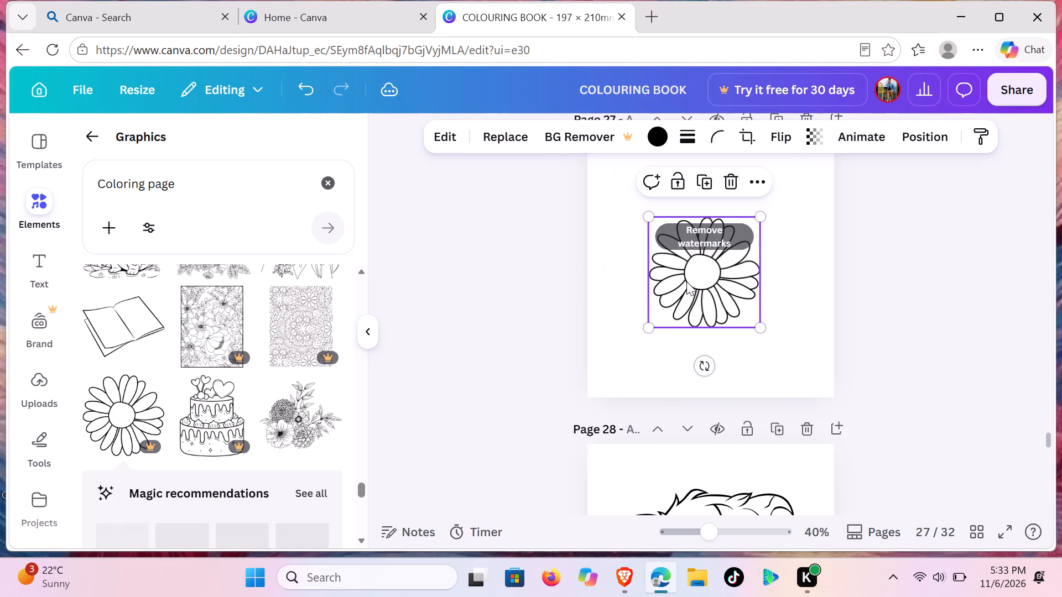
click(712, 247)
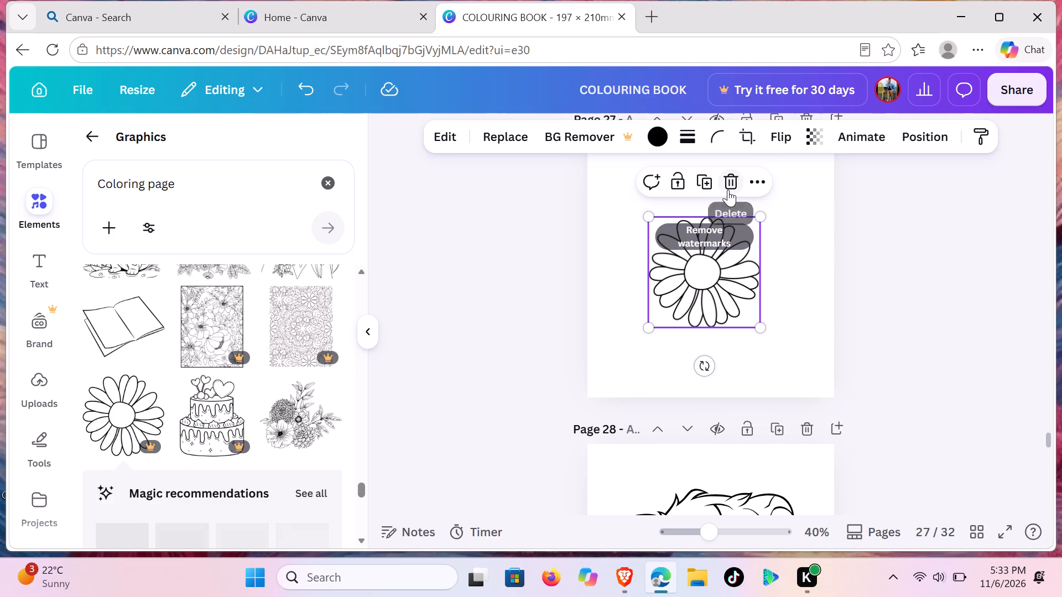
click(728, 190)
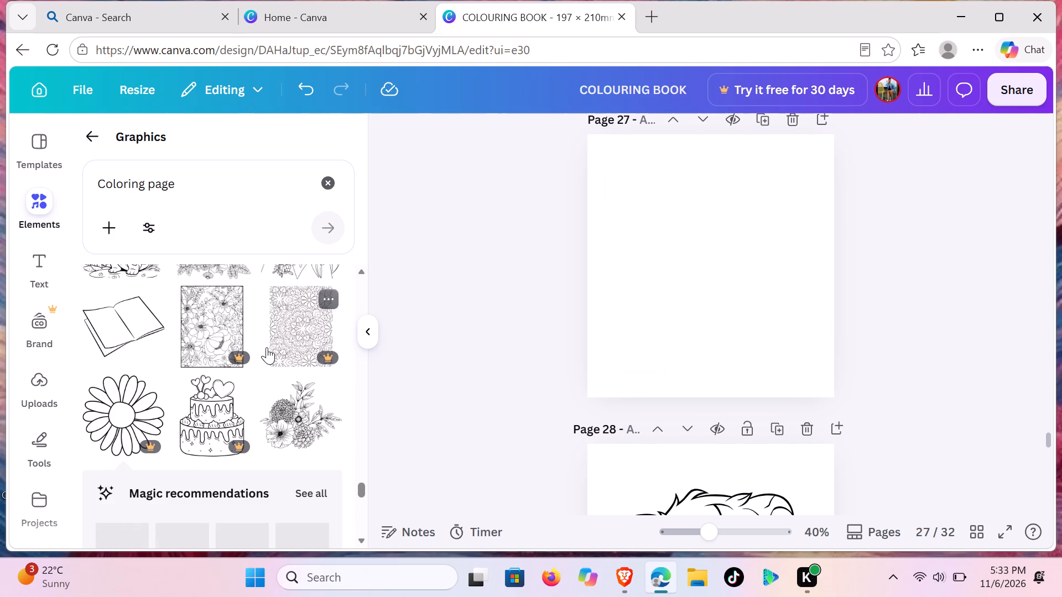
Look further through the "Coloring page" graphics for another line drawing suitable for page 27.
scroll(285, 375, up, 2)
scroll(285, 375, down, 4)
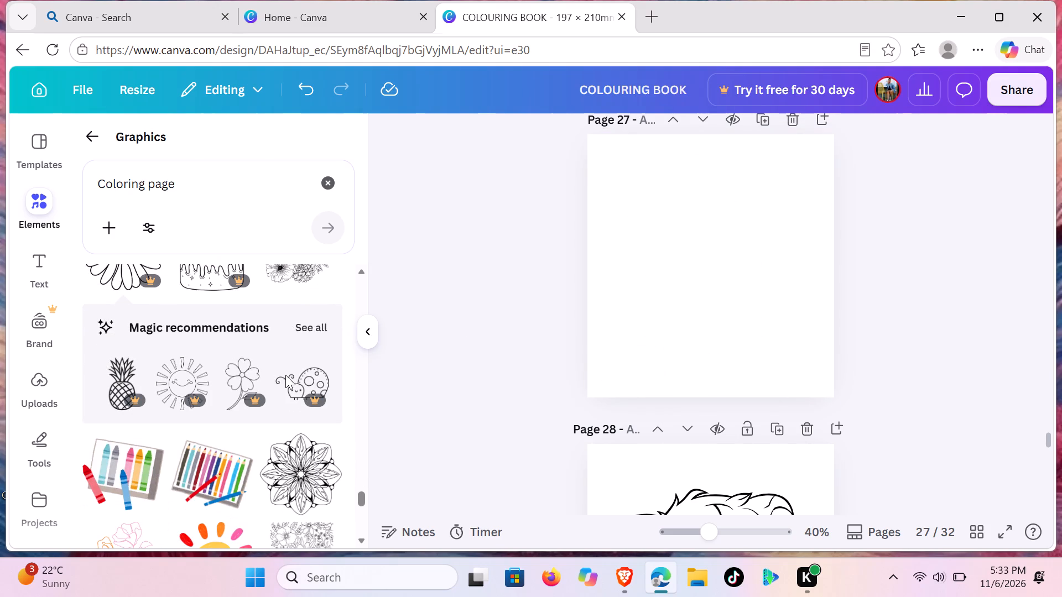
scroll(285, 375, down, 2)
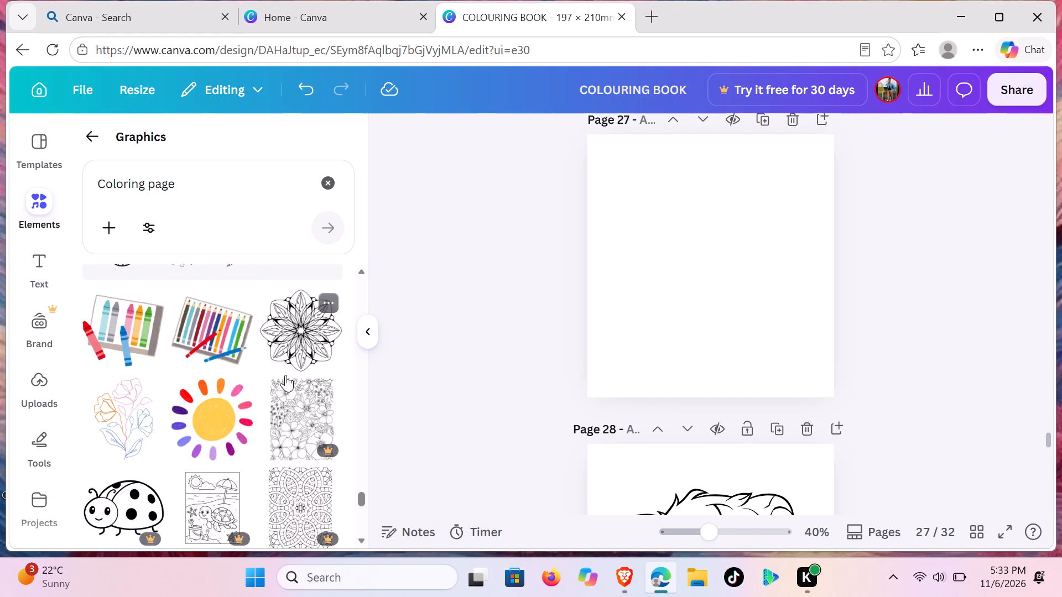
scroll(285, 375, down, 2)
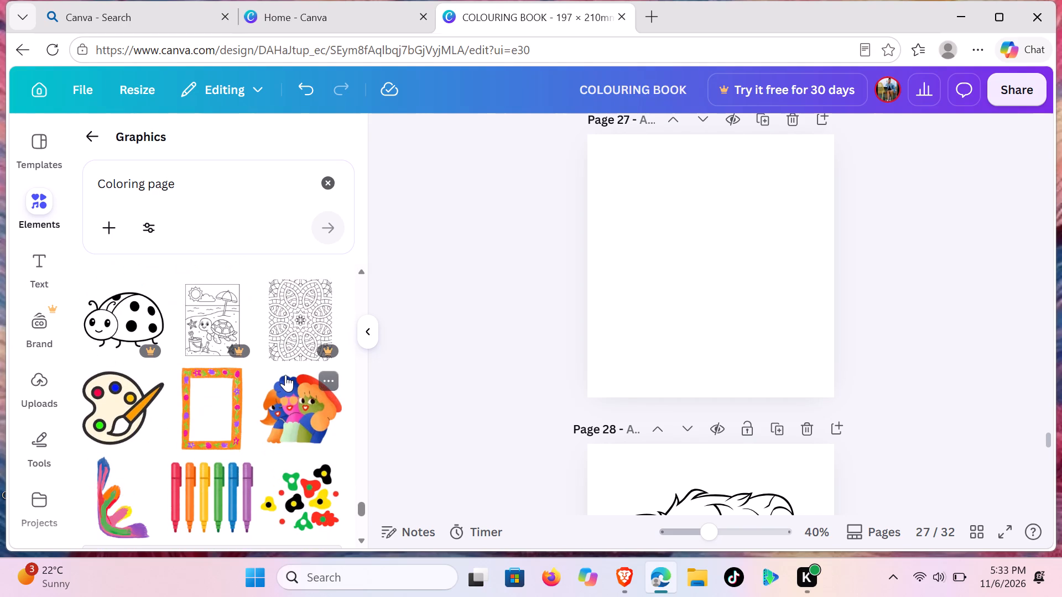
scroll(285, 375, down, 3)
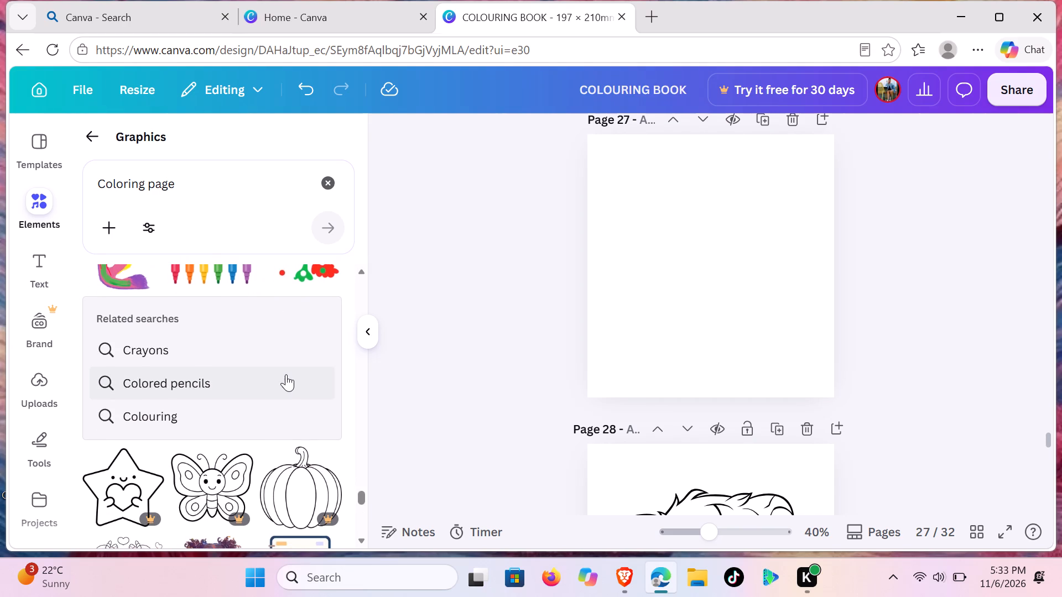
scroll(286, 374, down, 3)
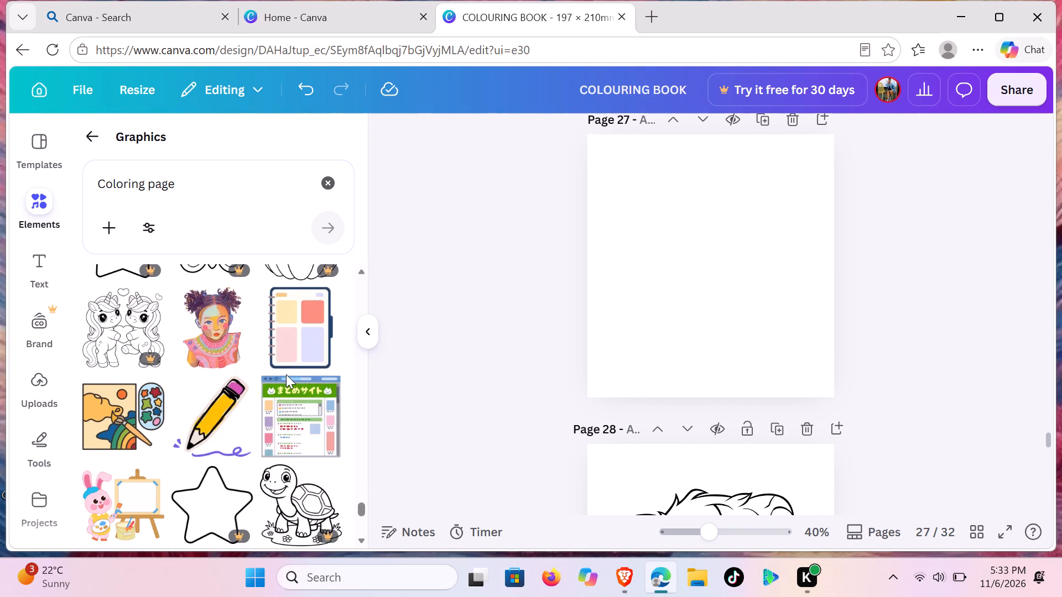
scroll(286, 374, down, 3)
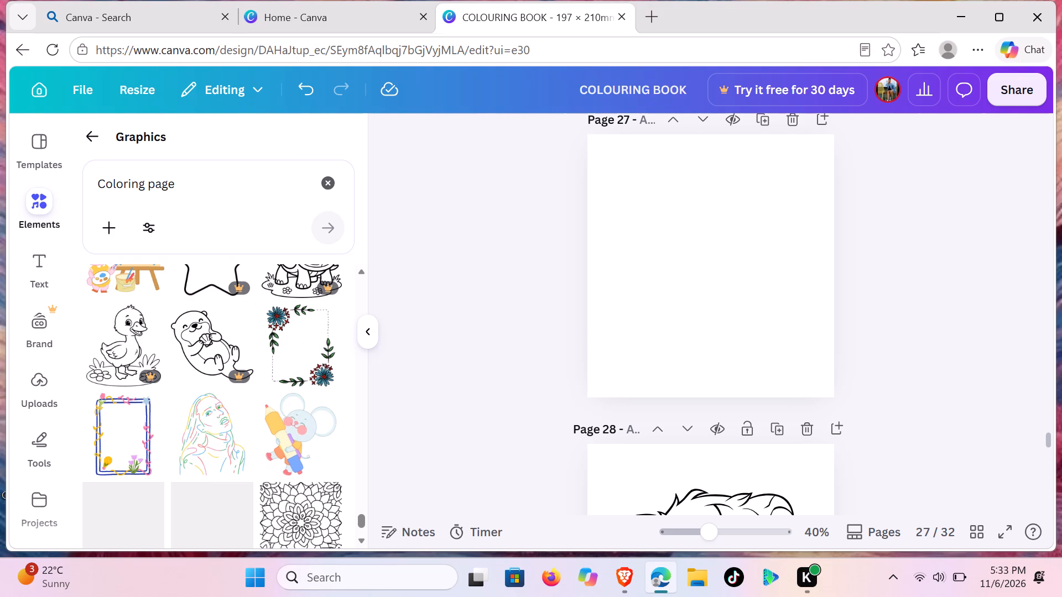
Search the graphics for "Princess coloring page".
click(93, 185)
click(103, 184)
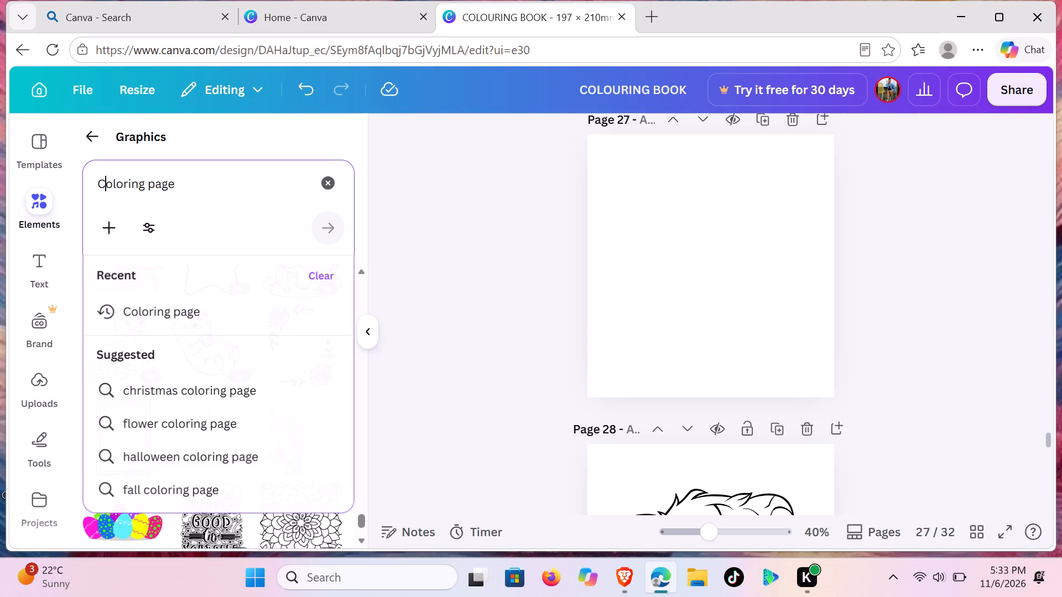
key(BackSpace)
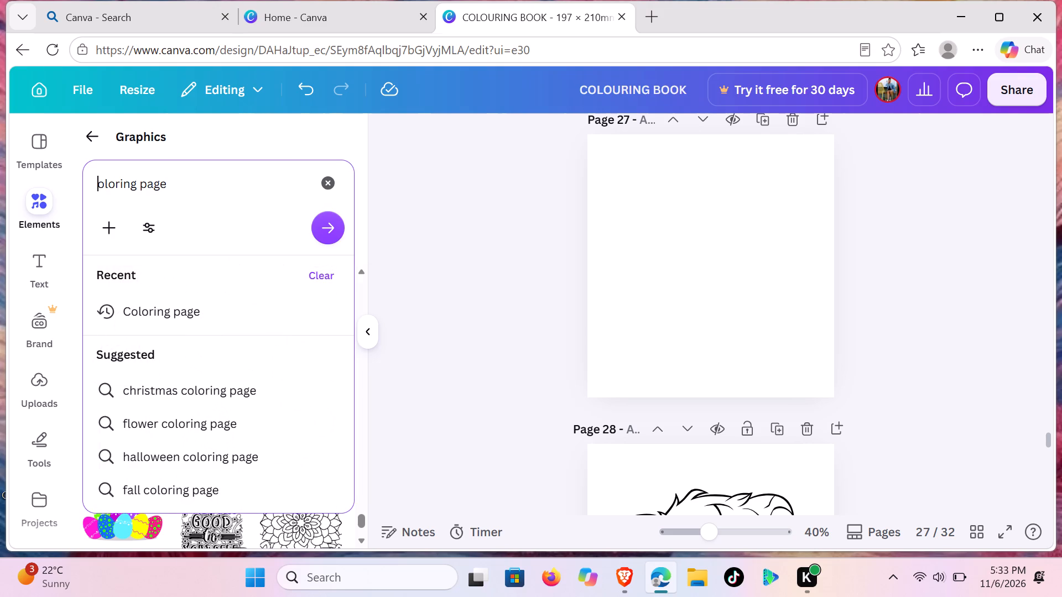
key(p)
text(RINCES)
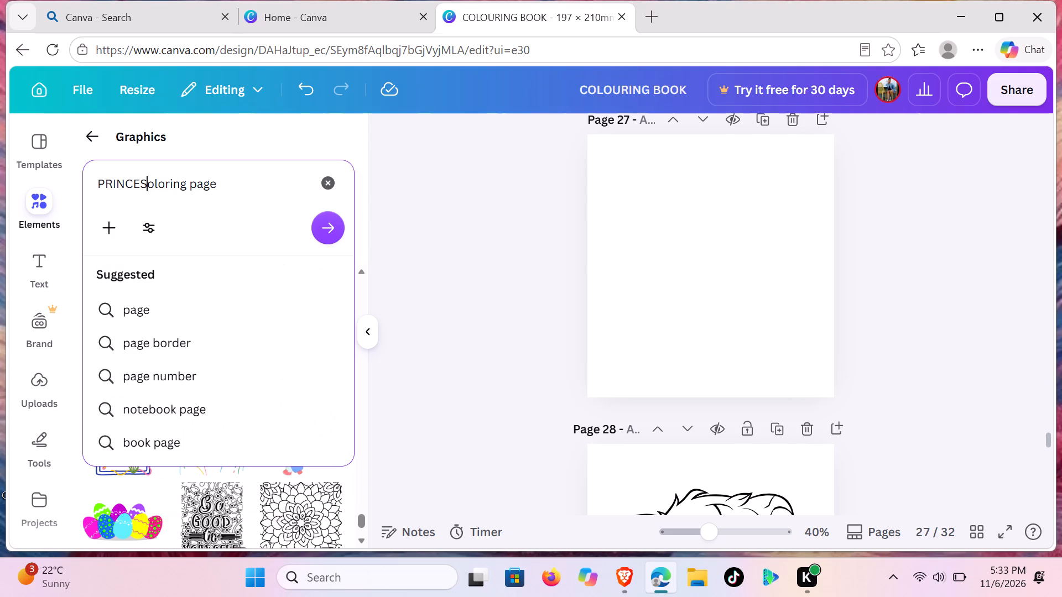
key(BackSpace)
key(BackSpace)
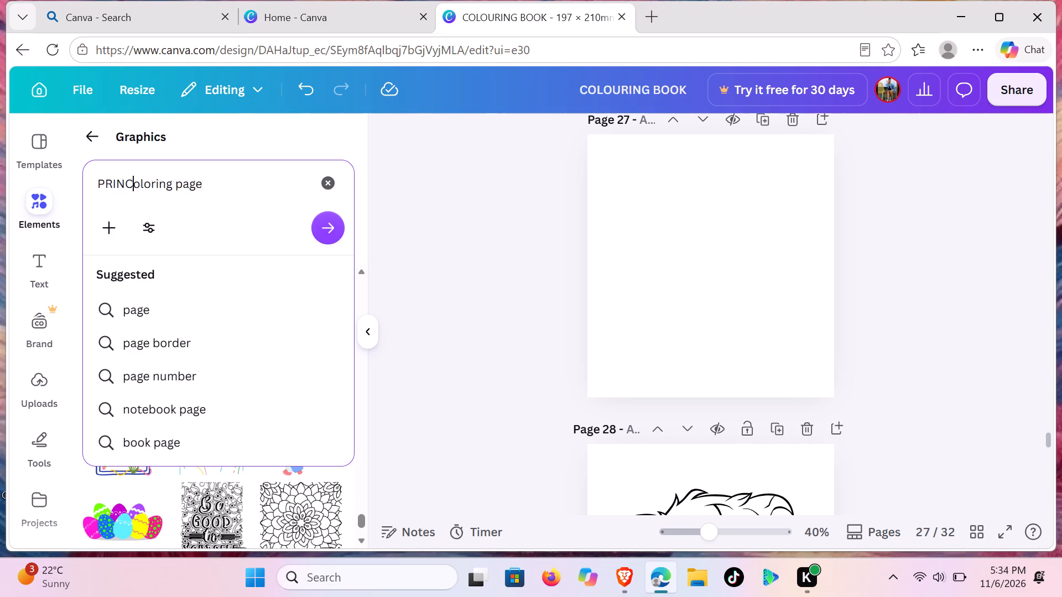
key(BackSpace)
key(BackSpace)
key(BackSpace)
key(BackSpace)
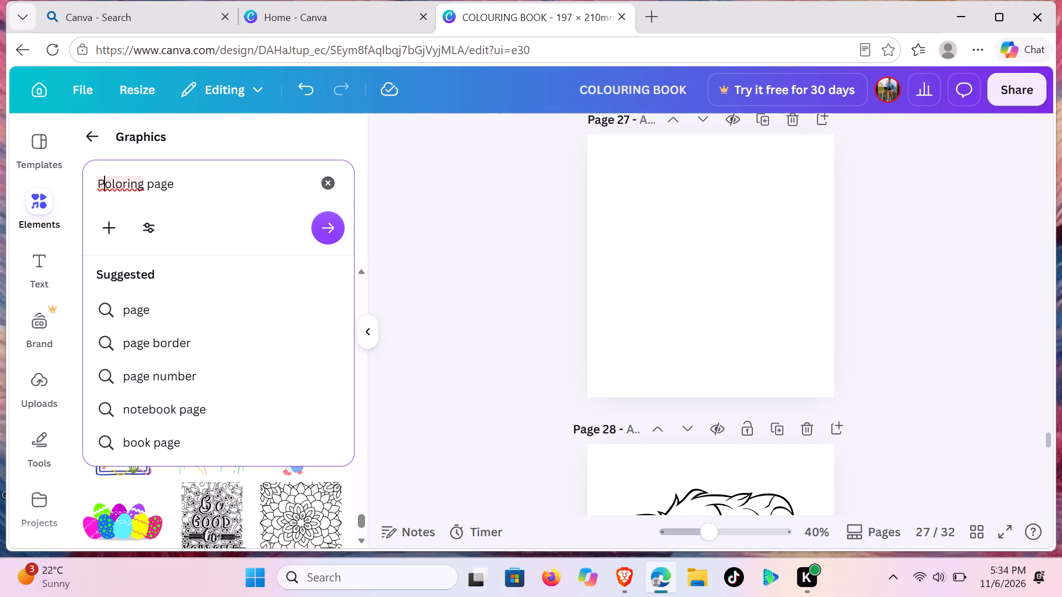
text(rincess)
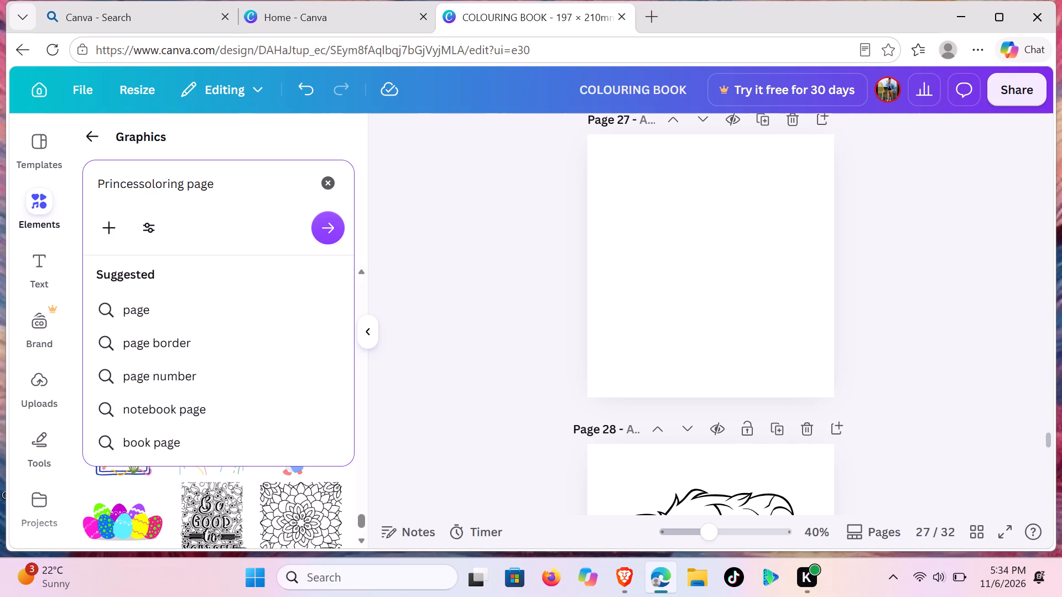
key(space)
text(c)
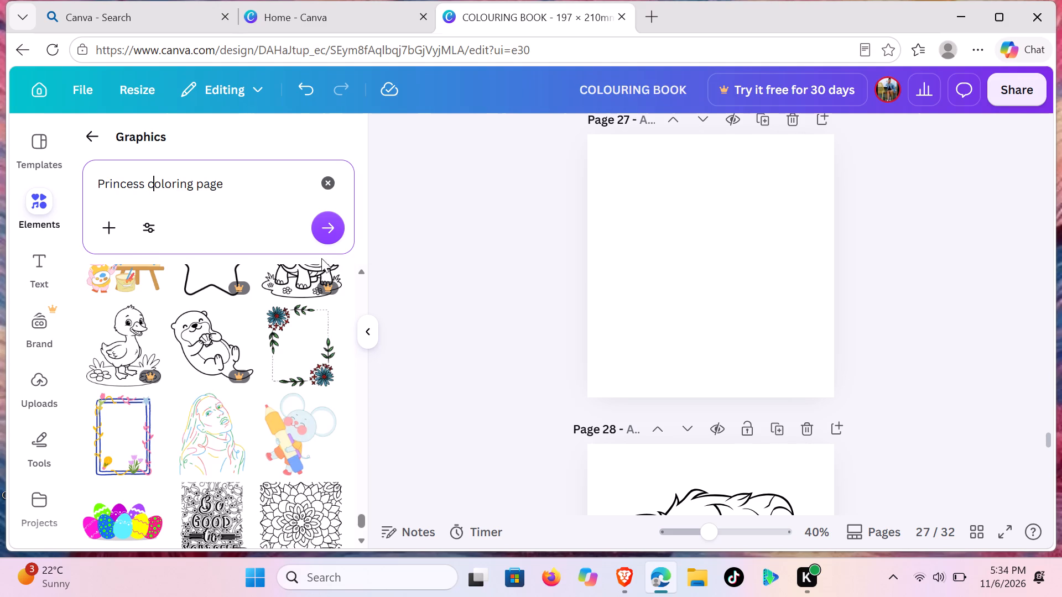
click(325, 235)
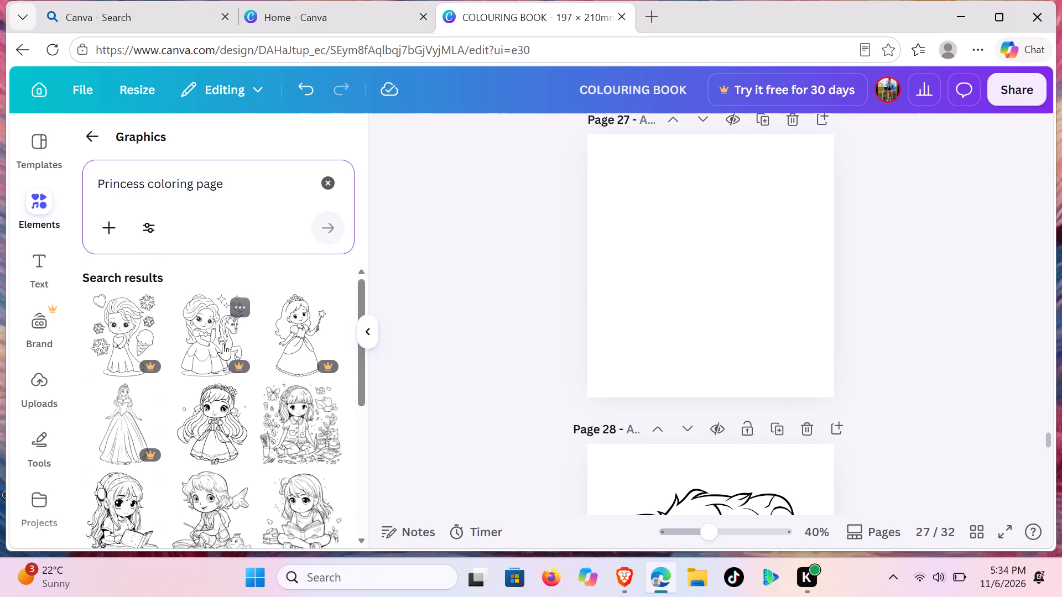
Look through the "Princess coloring page" graphics for a line drawing suitable for blank page 27.
scroll(228, 344, down, 2)
scroll(228, 344, up, 1)
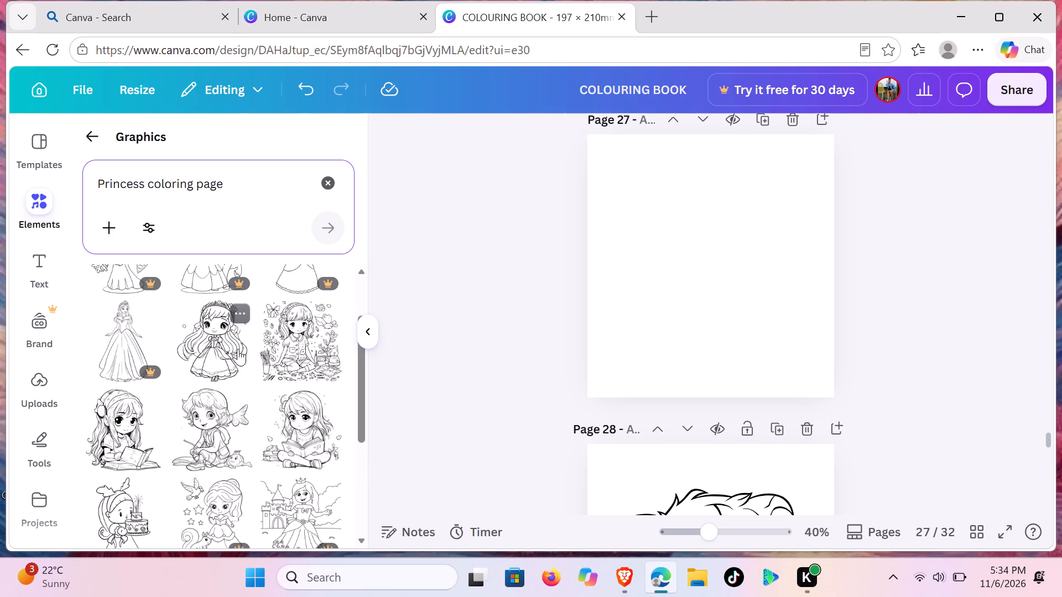
scroll(243, 369, down, 1)
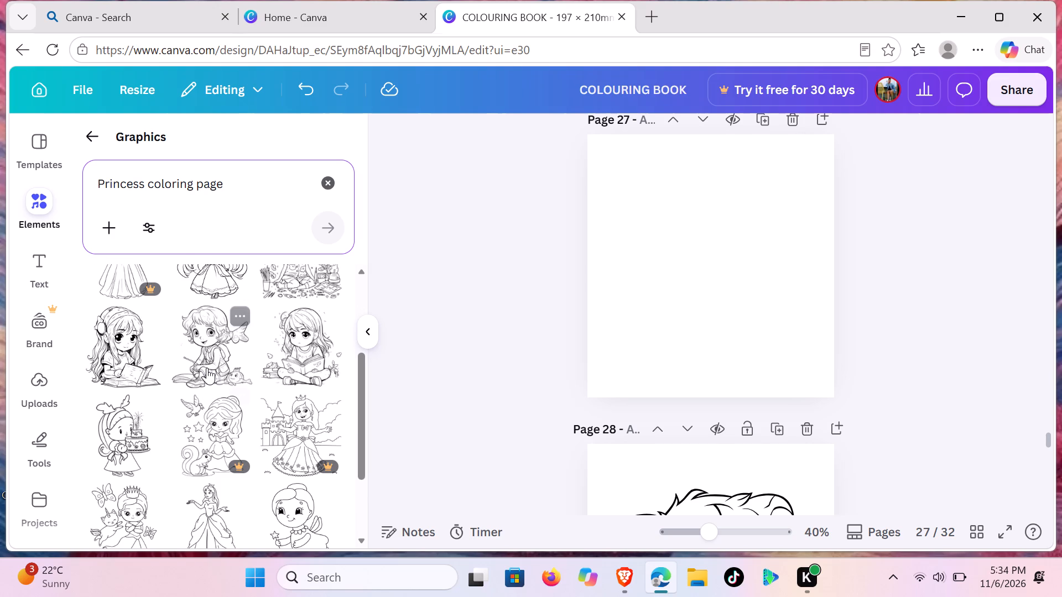
scroll(207, 368, down, 1)
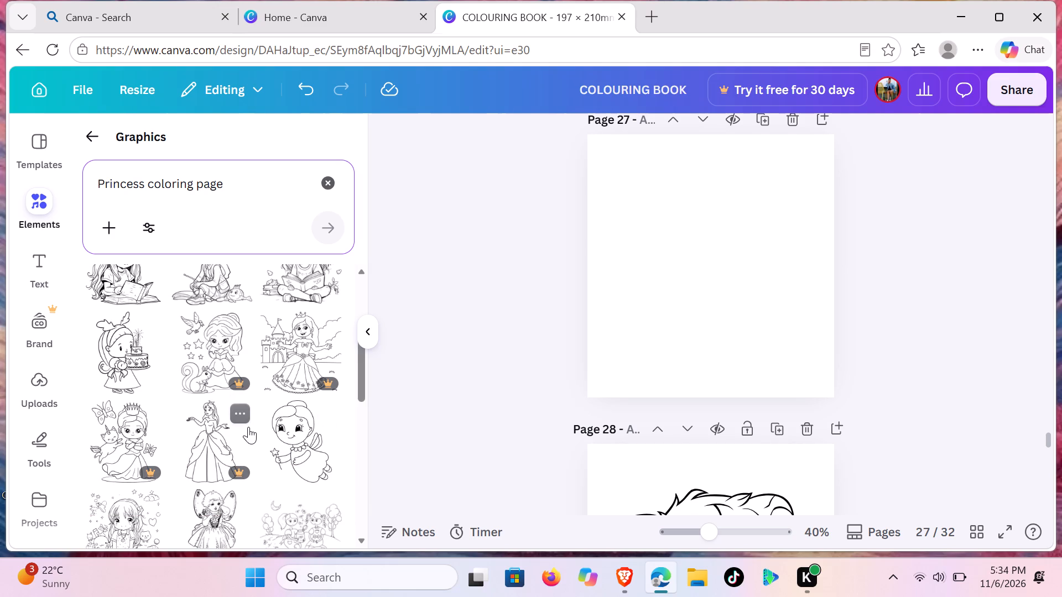
scroll(248, 427, down, 2)
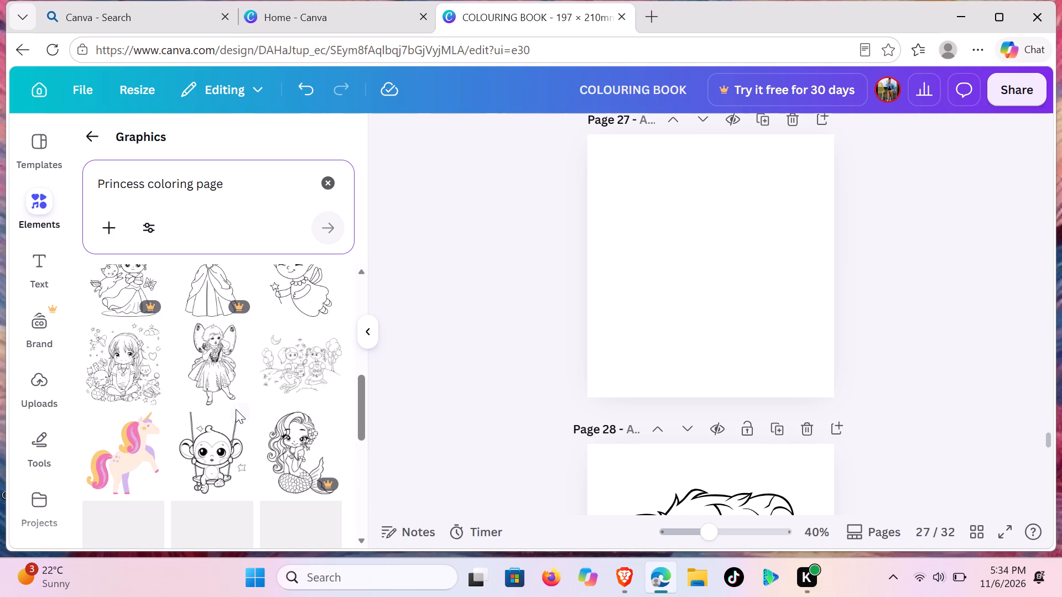
scroll(235, 410, down, 1)
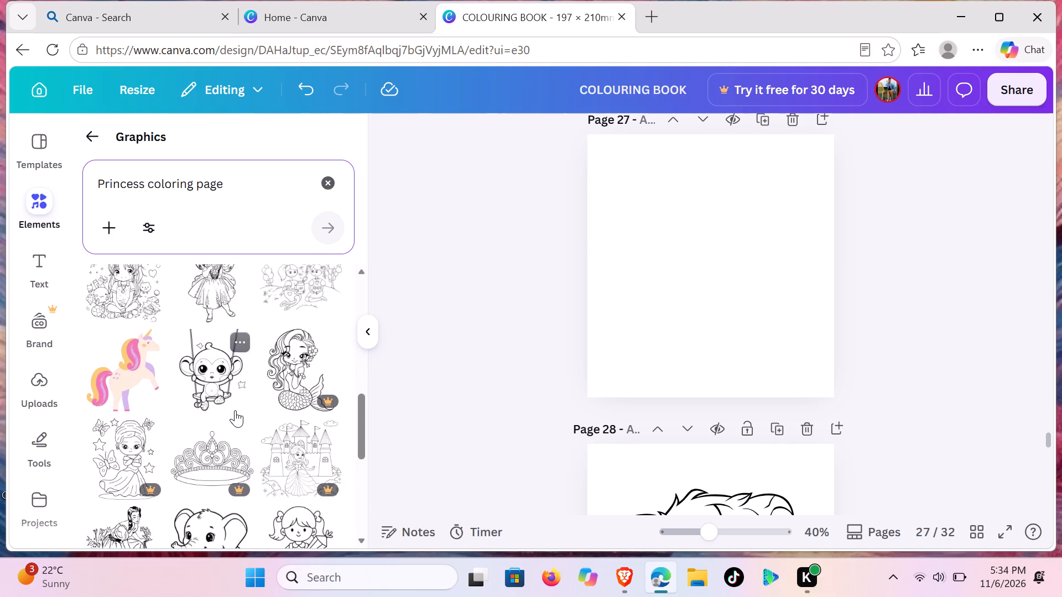
scroll(235, 409, down, 1)
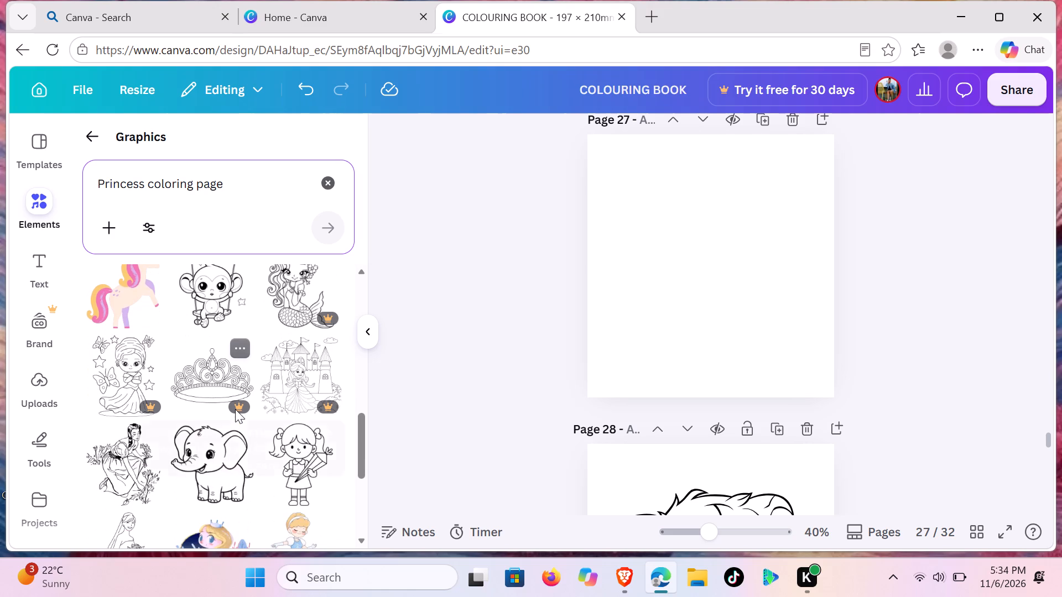
scroll(235, 409, down, 1)
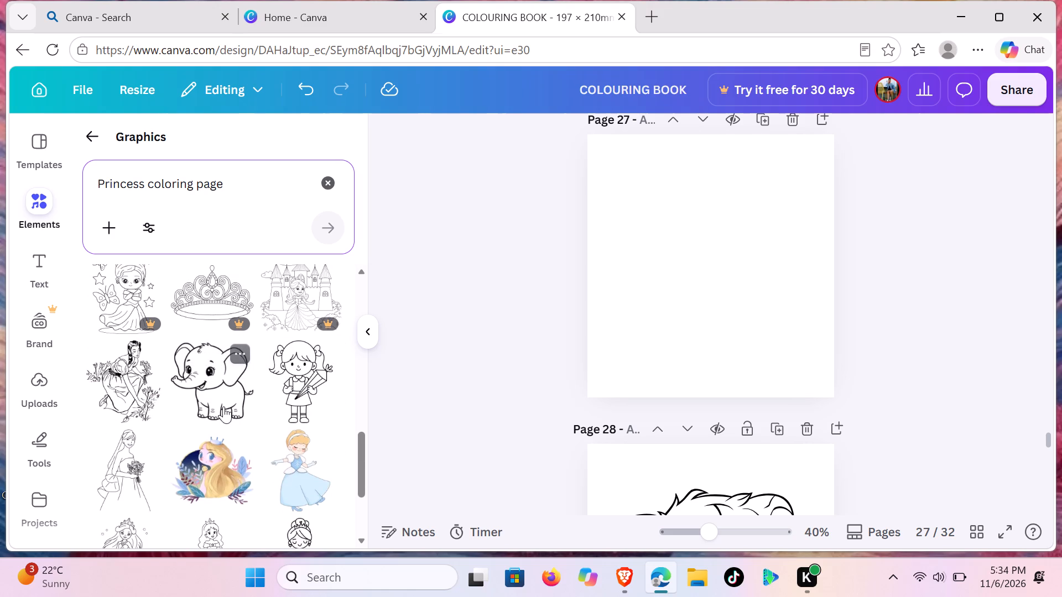
scroll(226, 404, down, 2)
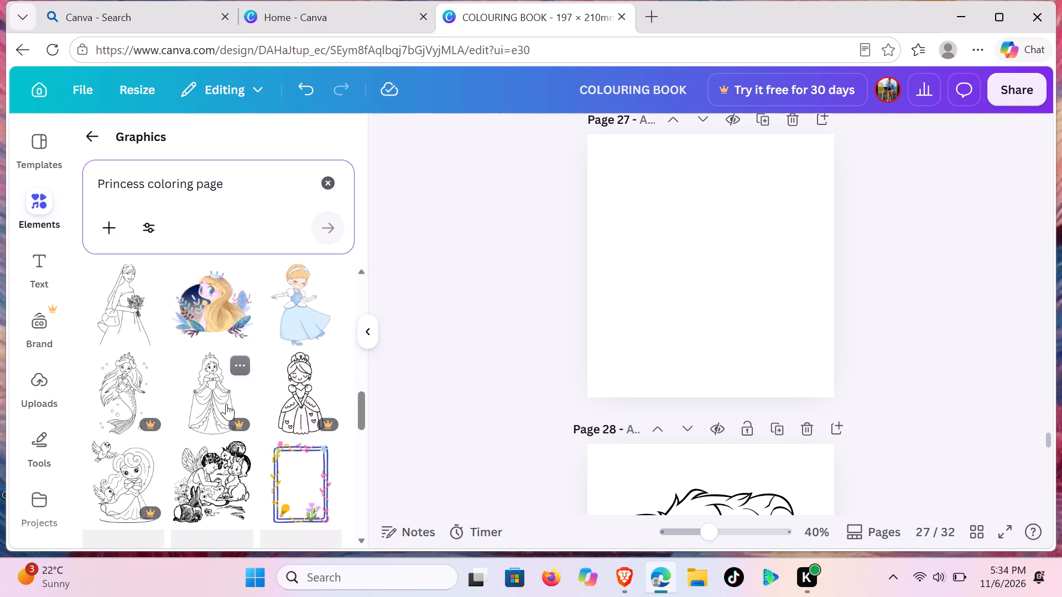
scroll(226, 404, down, 3)
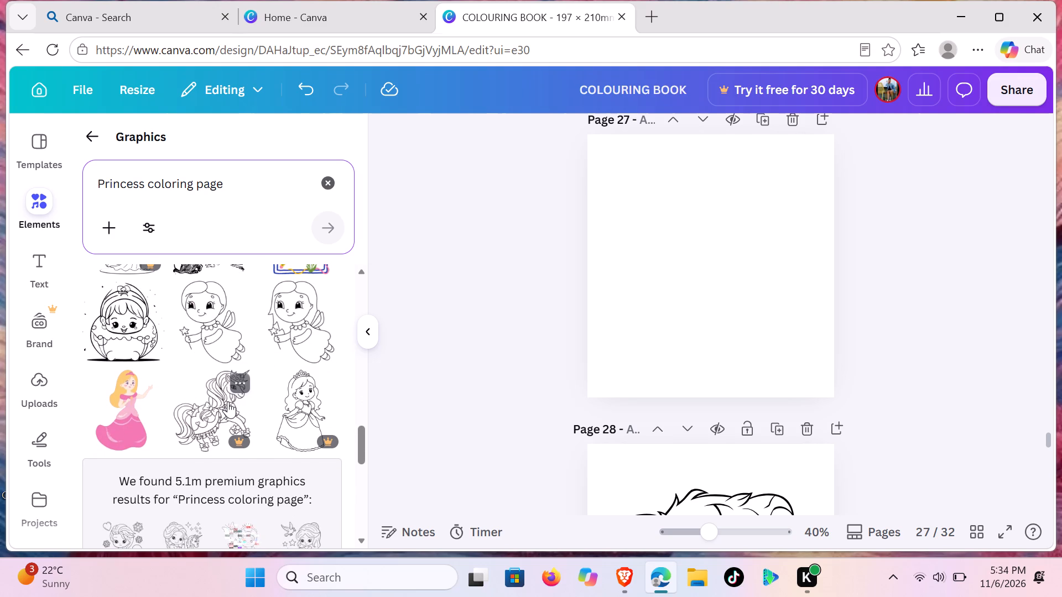
scroll(228, 401, down, 4)
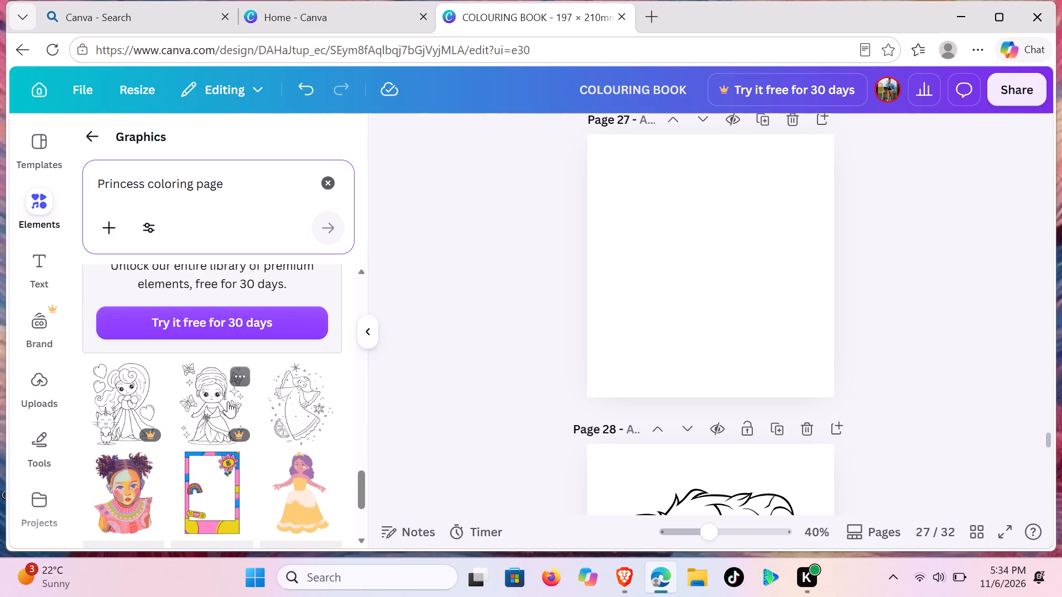
scroll(228, 401, down, 1)
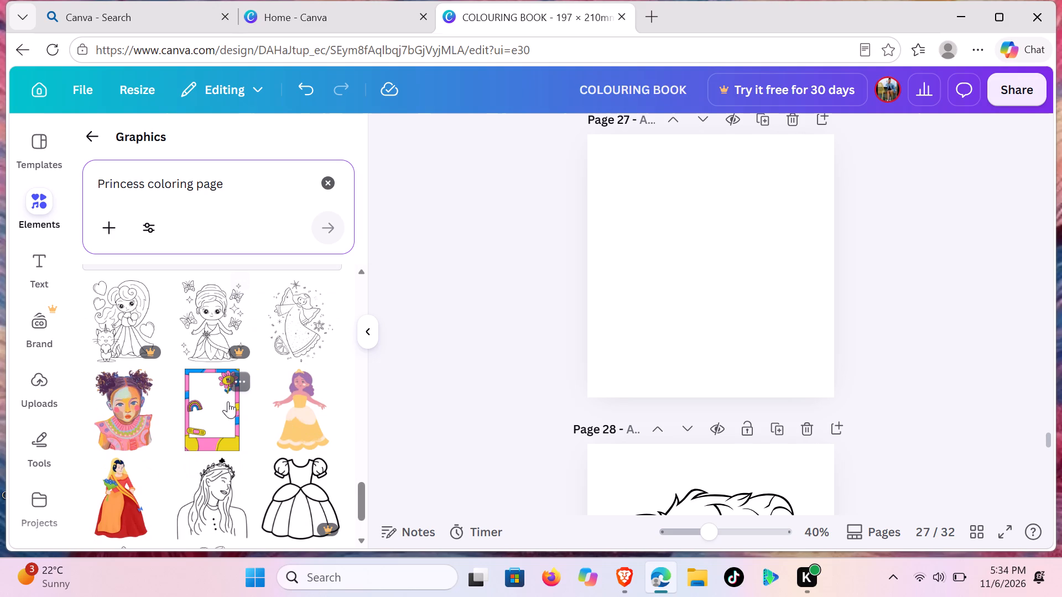
scroll(228, 401, down, 4)
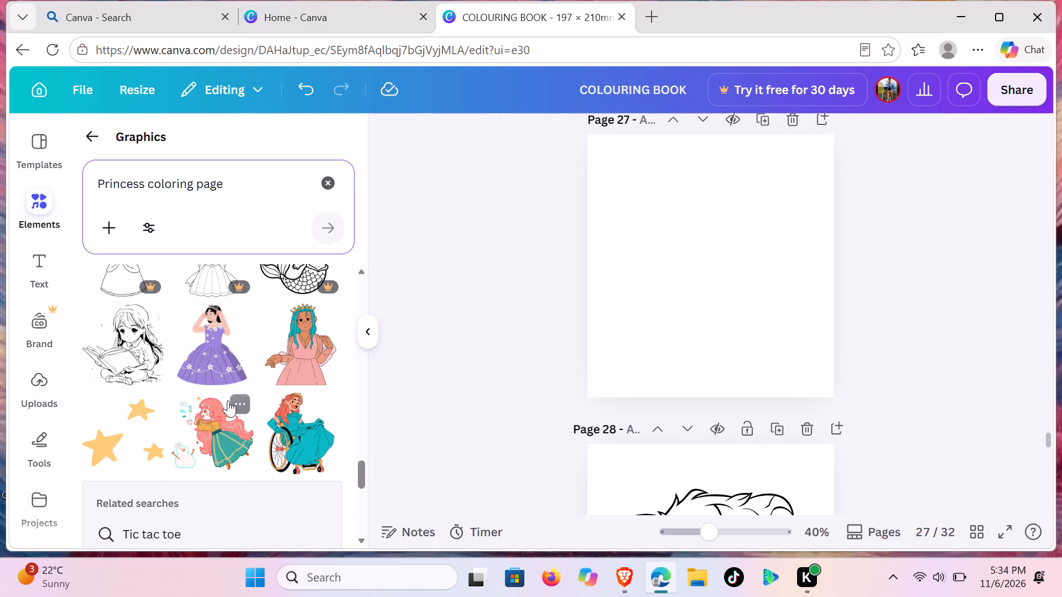
scroll(228, 400, up, 7)
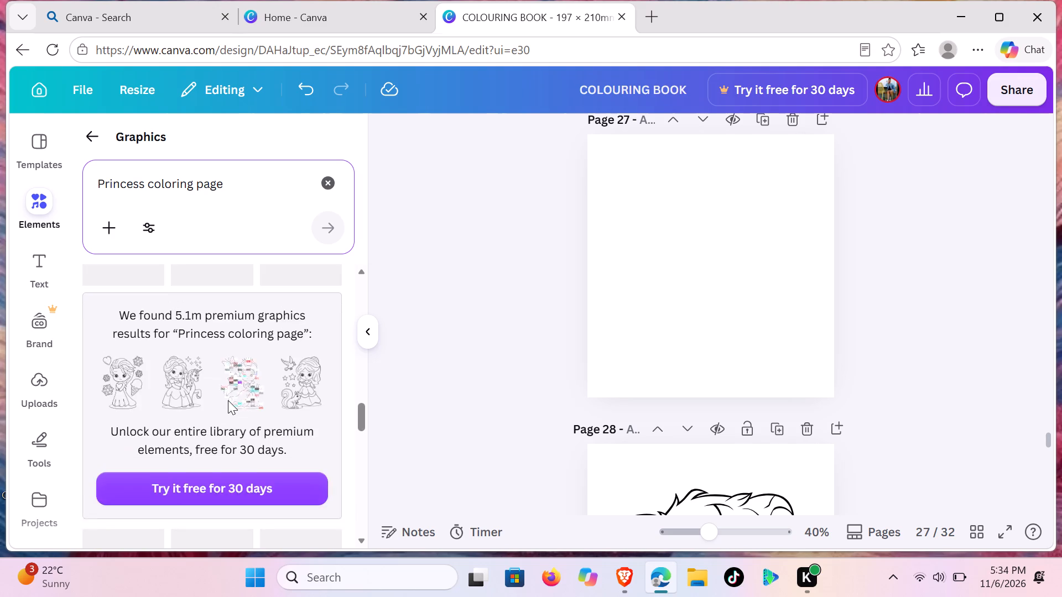
scroll(228, 400, up, 9)
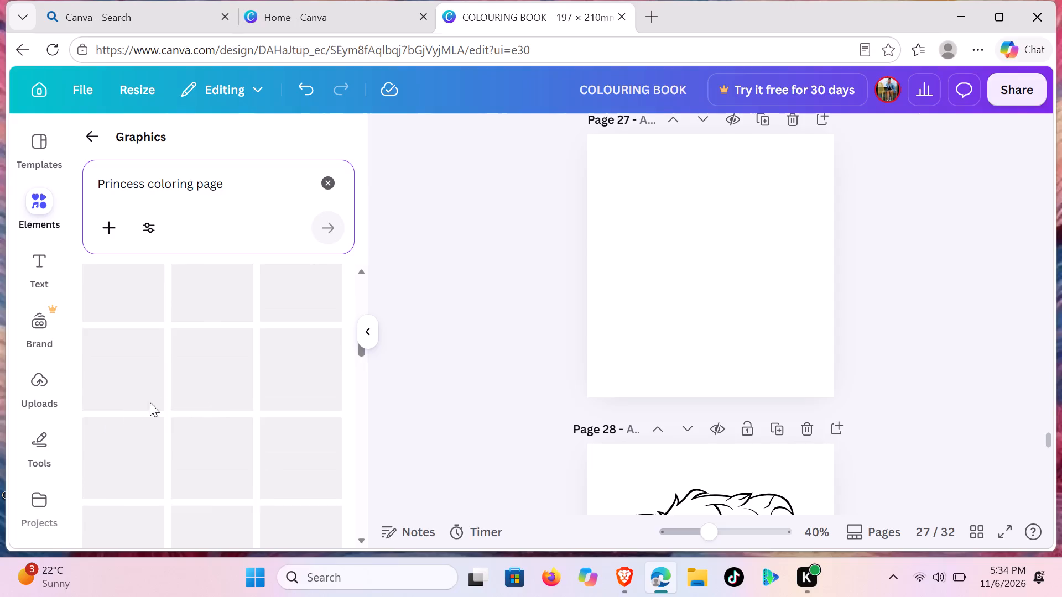
scroll(191, 368, up, 2)
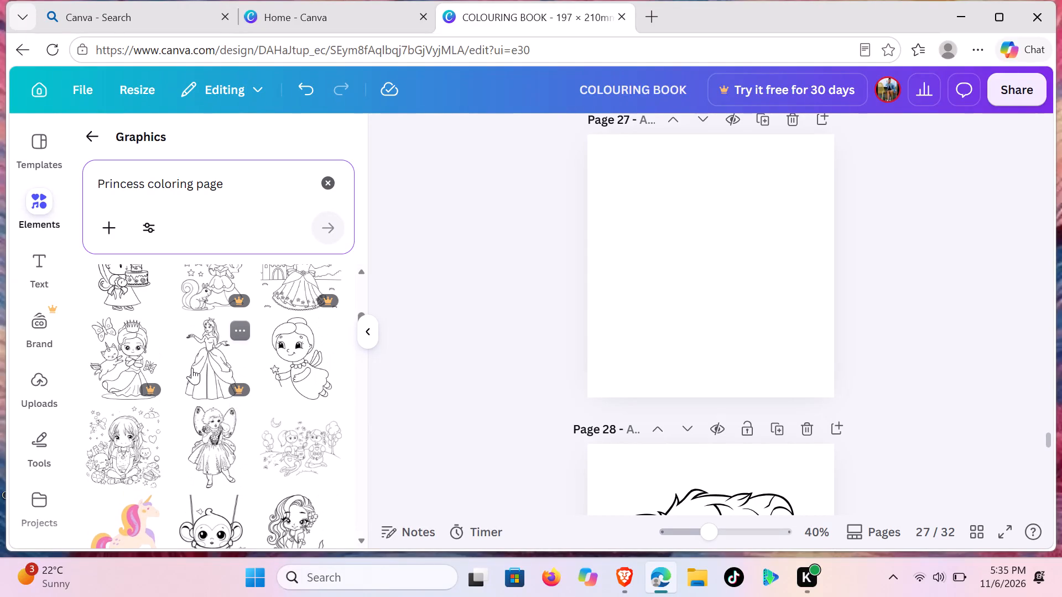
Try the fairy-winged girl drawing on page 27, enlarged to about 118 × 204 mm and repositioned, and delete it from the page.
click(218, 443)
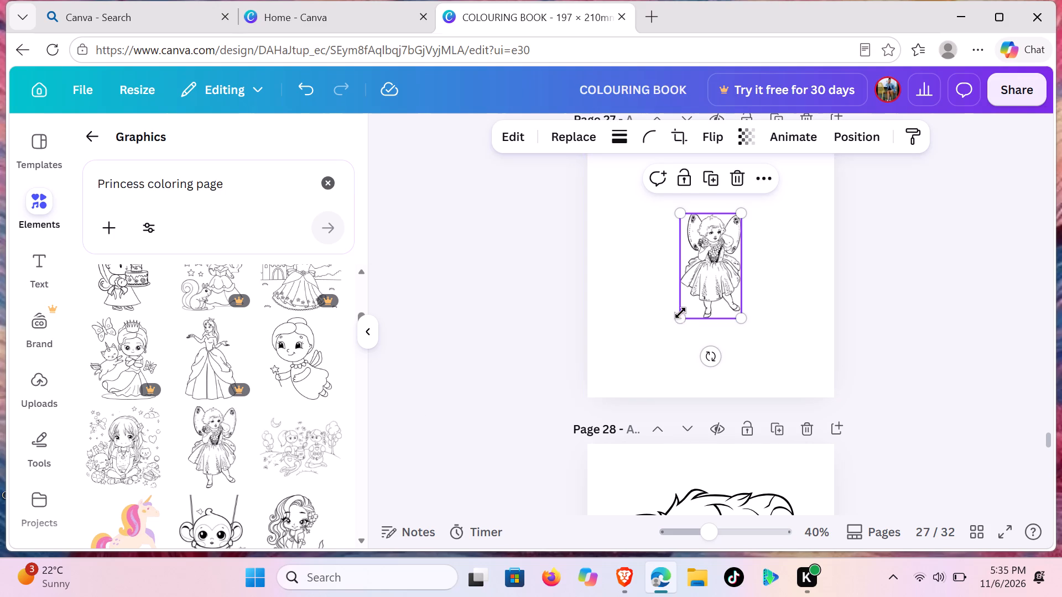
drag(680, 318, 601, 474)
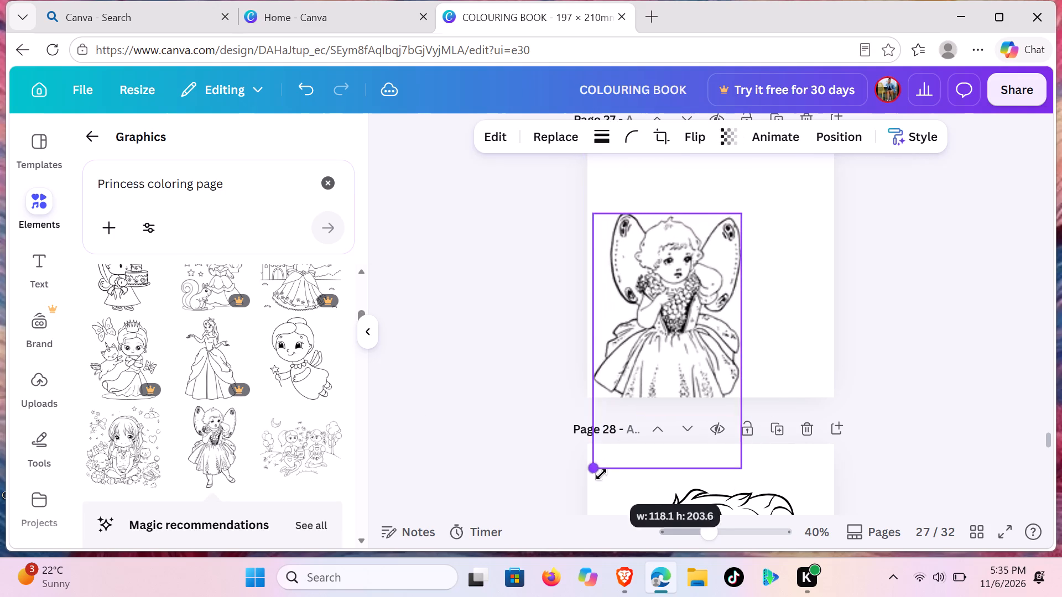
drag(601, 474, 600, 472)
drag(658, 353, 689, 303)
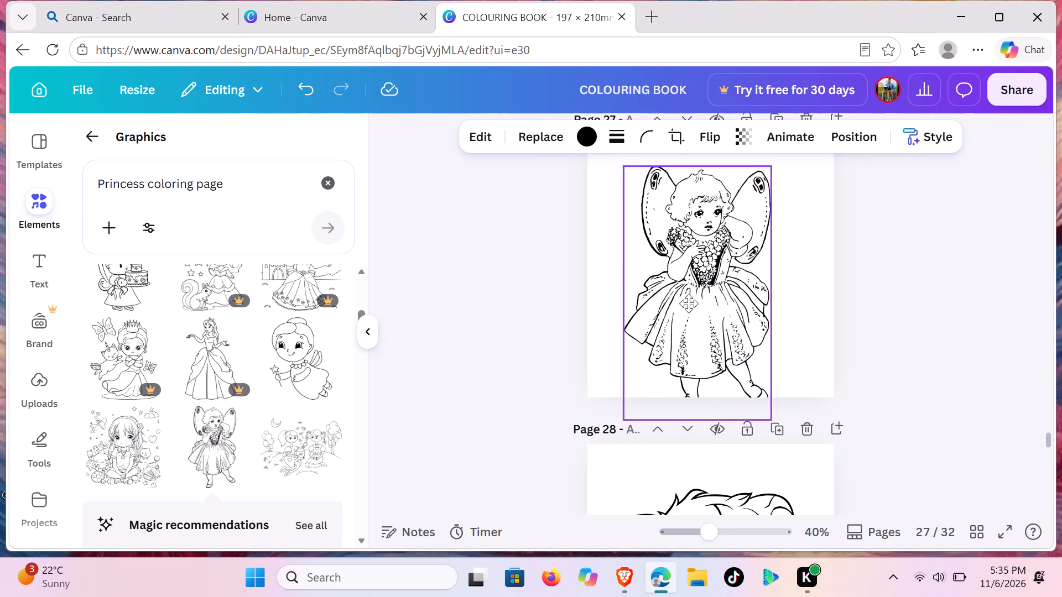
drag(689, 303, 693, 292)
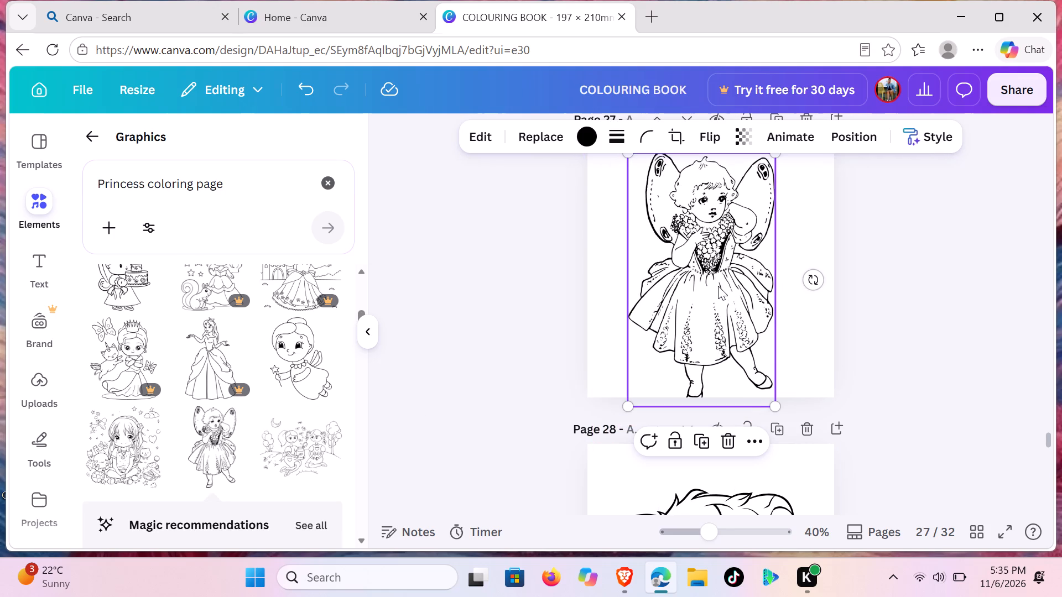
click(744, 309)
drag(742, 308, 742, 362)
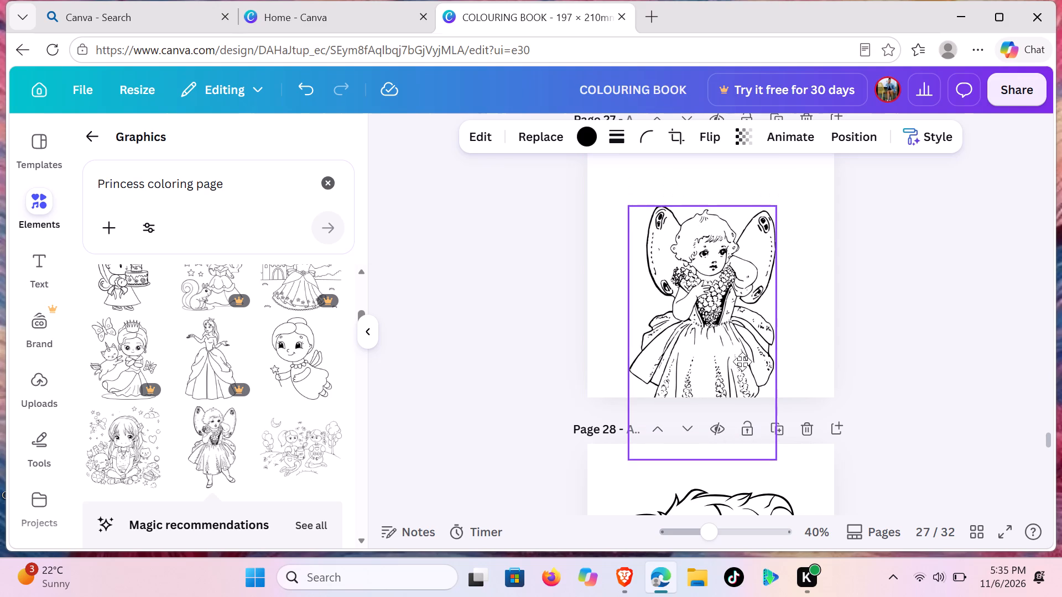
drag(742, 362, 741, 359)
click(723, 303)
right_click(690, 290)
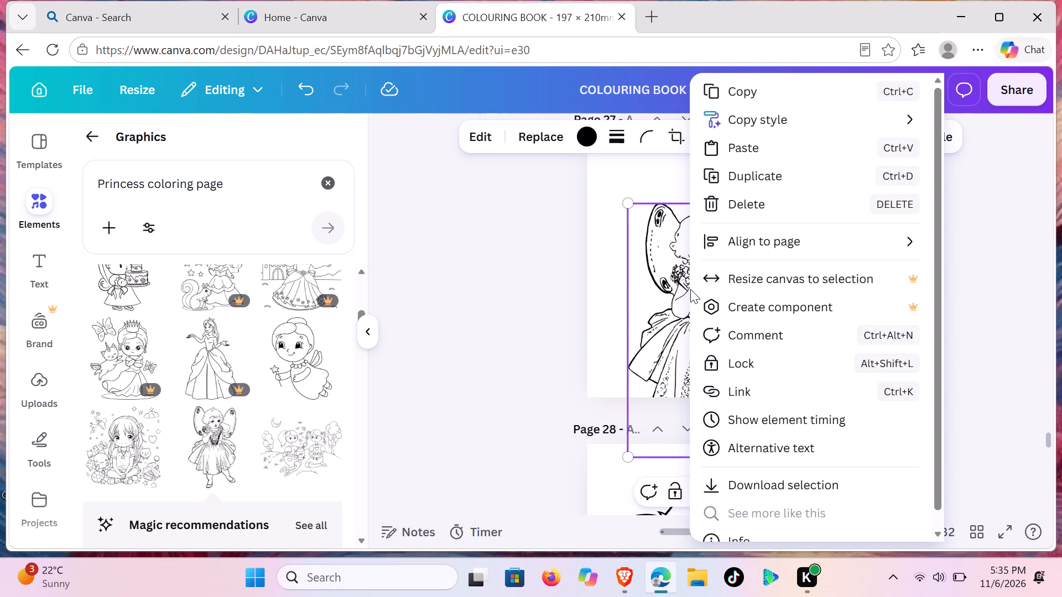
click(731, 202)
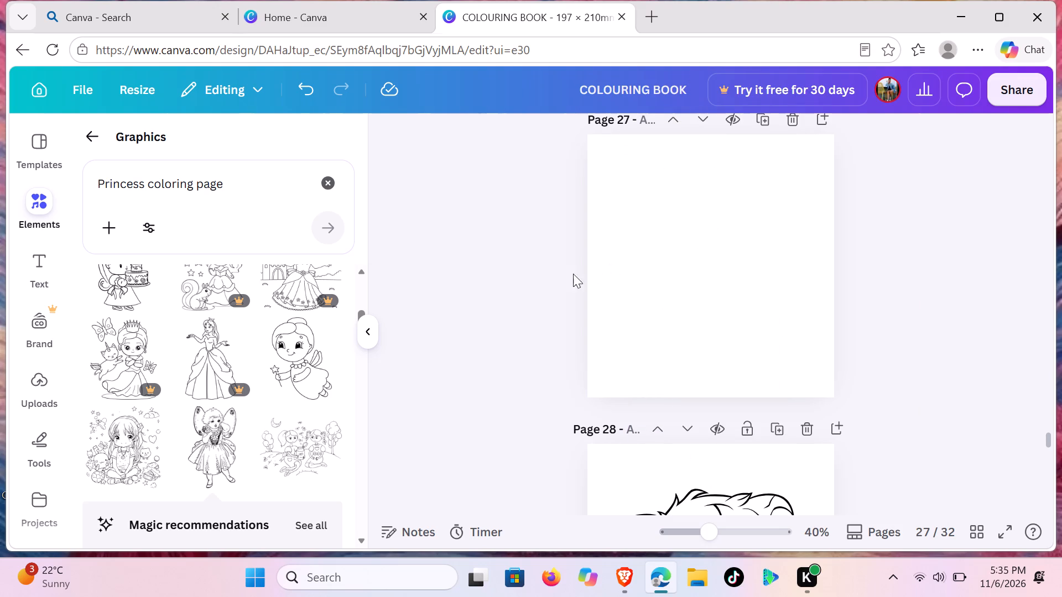
Add the line drawing of the long-haired girl reading a book to page 27 and enlarge it to nearly fill the page.
scroll(196, 322, up, 1)
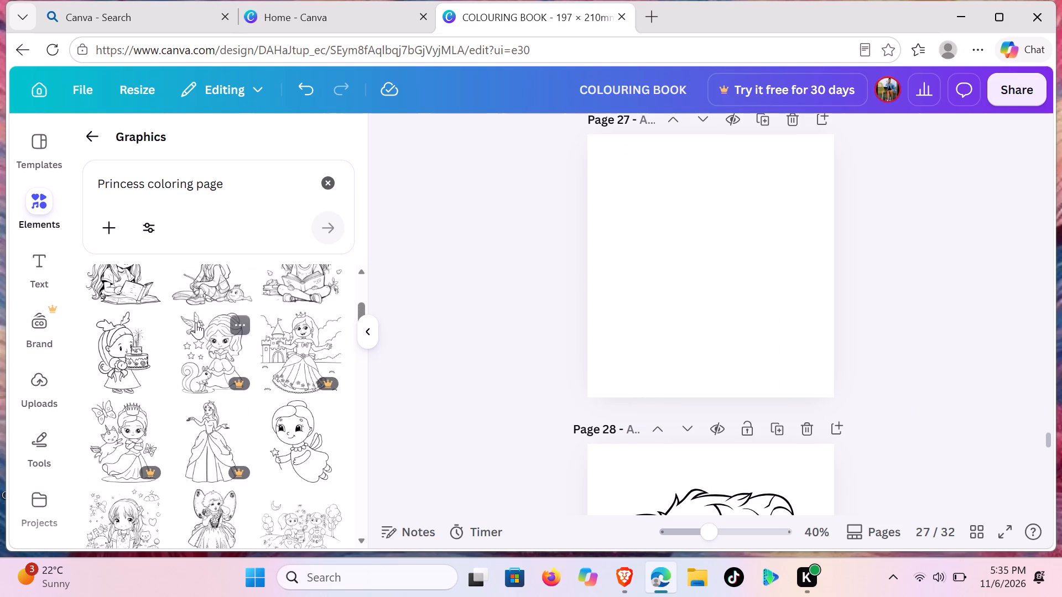
scroll(196, 322, up, 1)
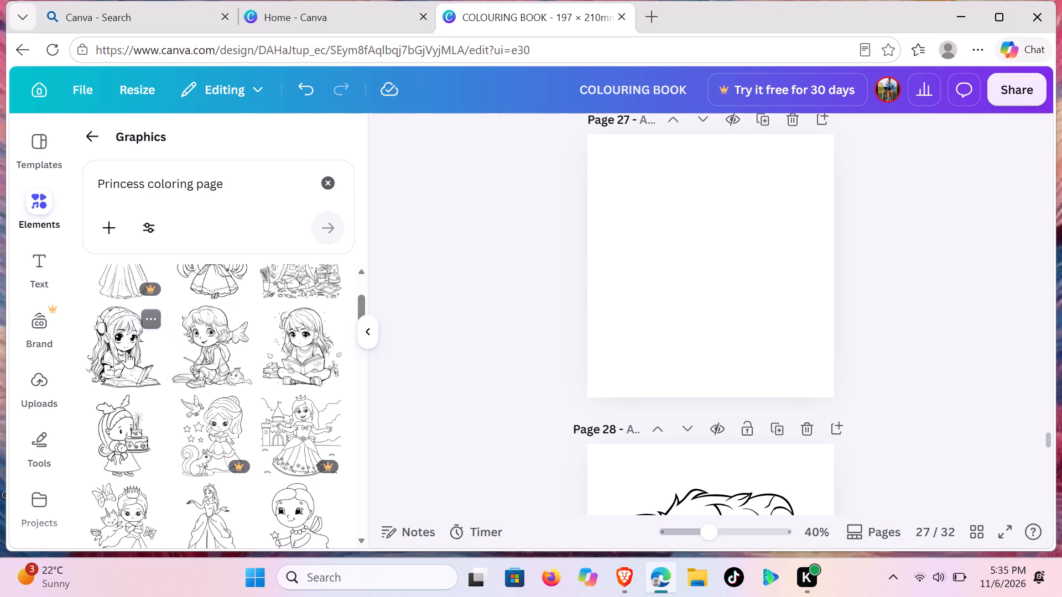
click(127, 352)
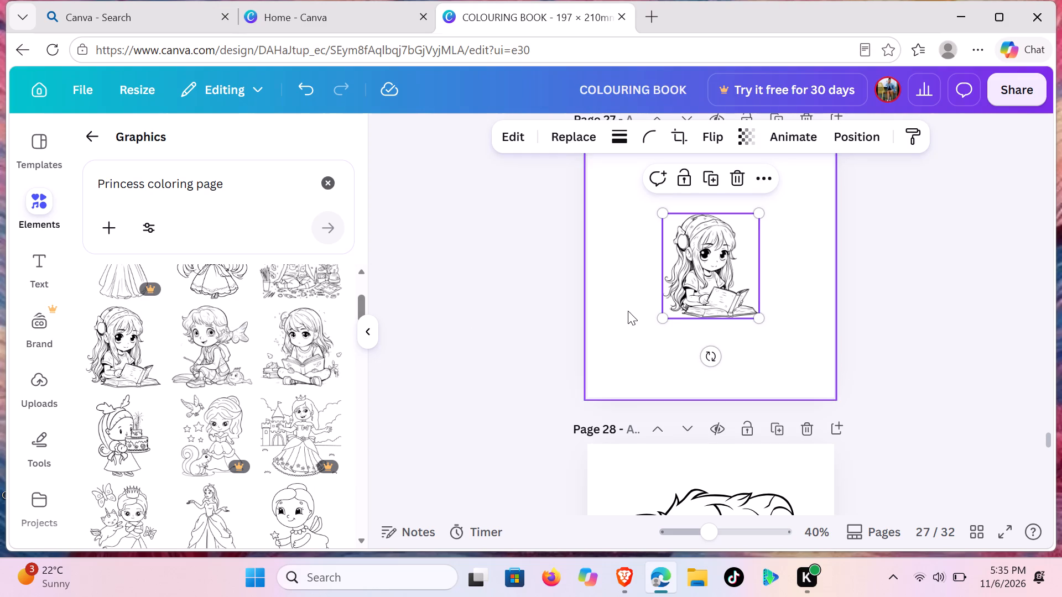
drag(663, 314, 650, 401)
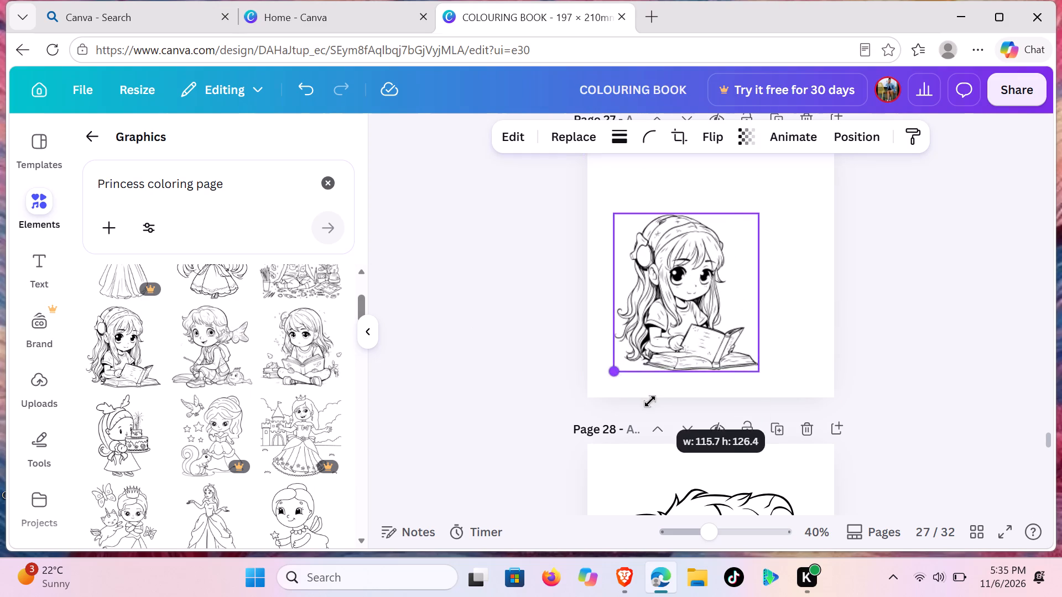
drag(650, 401, 646, 418)
drag(761, 208, 836, 175)
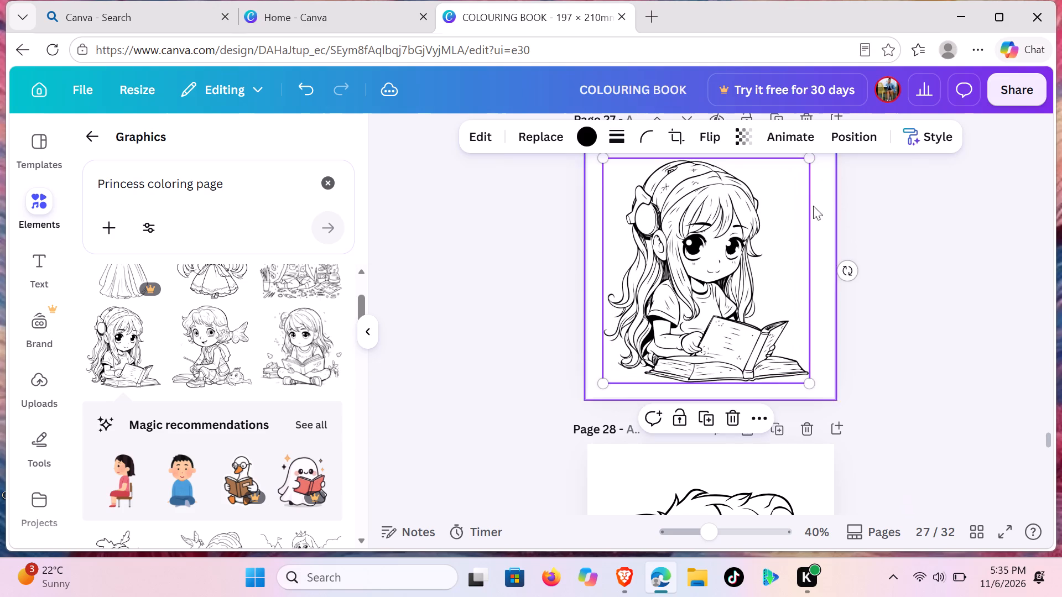
click(786, 242)
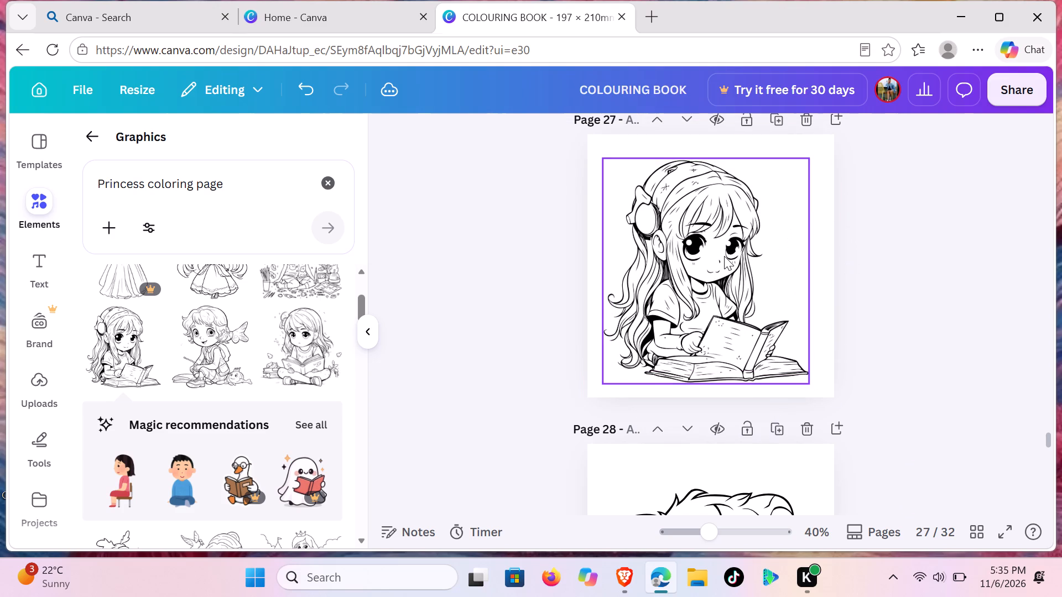
Find the line drawing of a girl holding a birthday cake among the princess graphics and place it on blank page 26.
scroll(724, 256, up, 4)
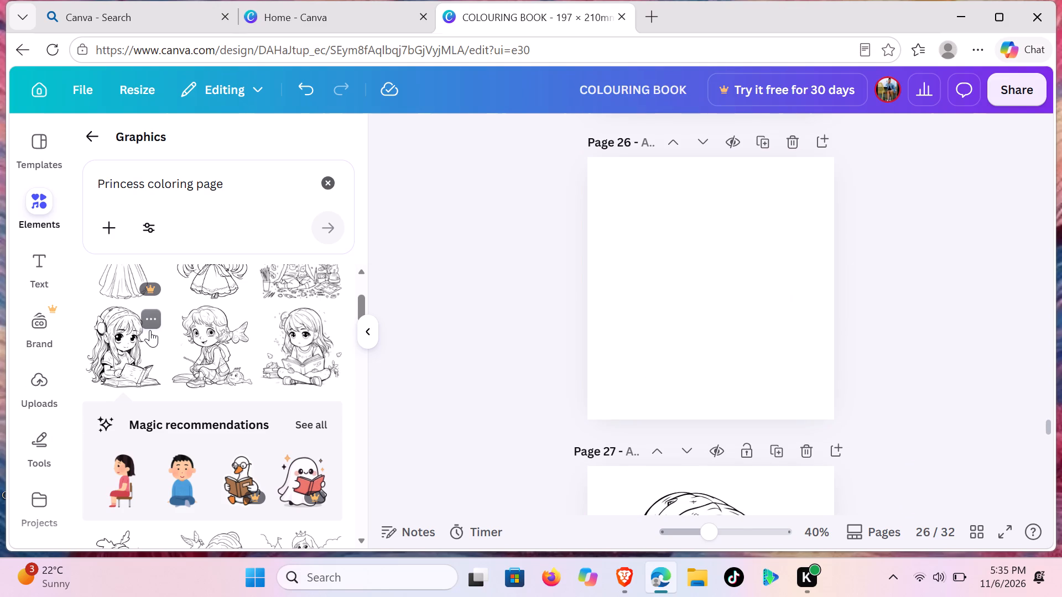
scroll(149, 330, down, 1)
scroll(147, 330, up, 2)
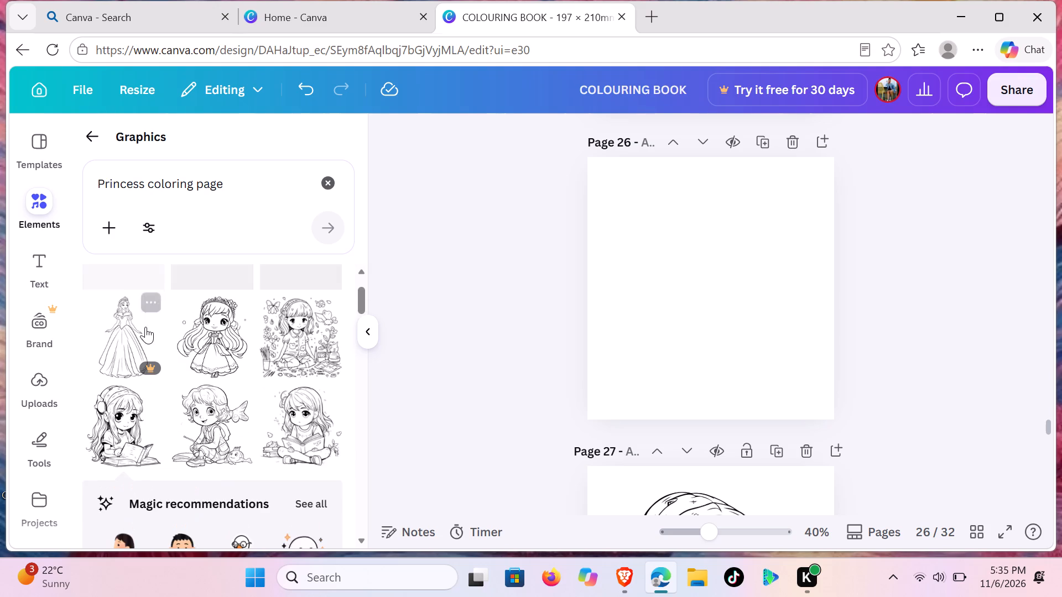
scroll(145, 332, up, 1)
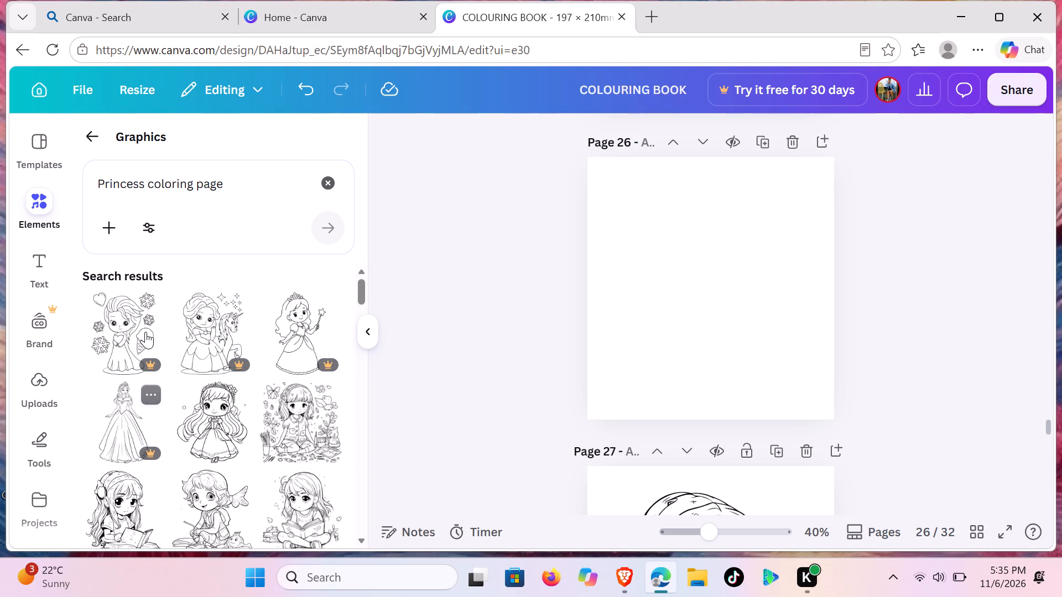
scroll(145, 330, up, 5)
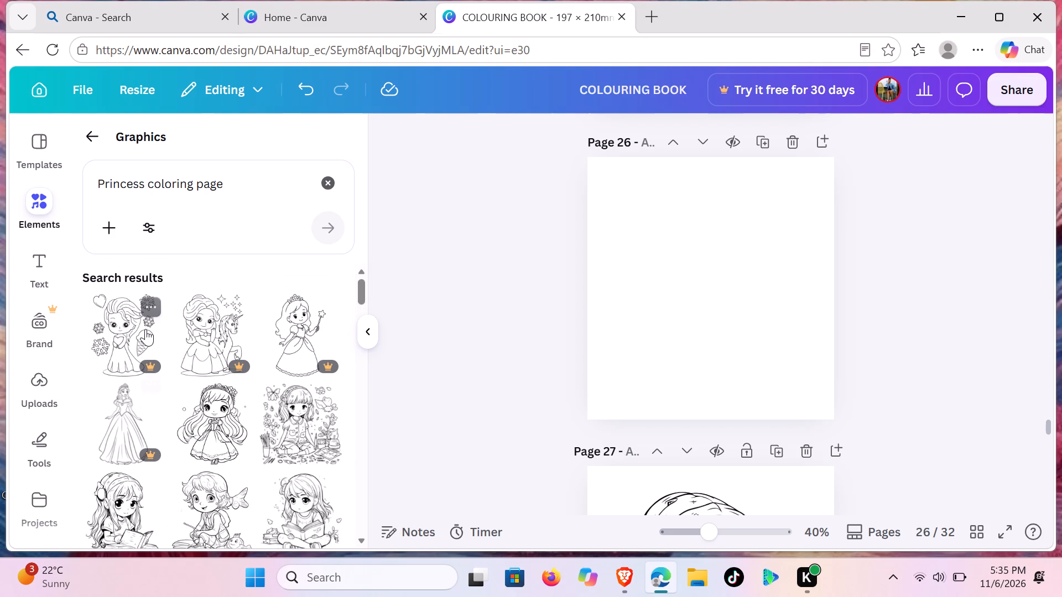
scroll(145, 329, up, 1)
scroll(145, 329, down, 5)
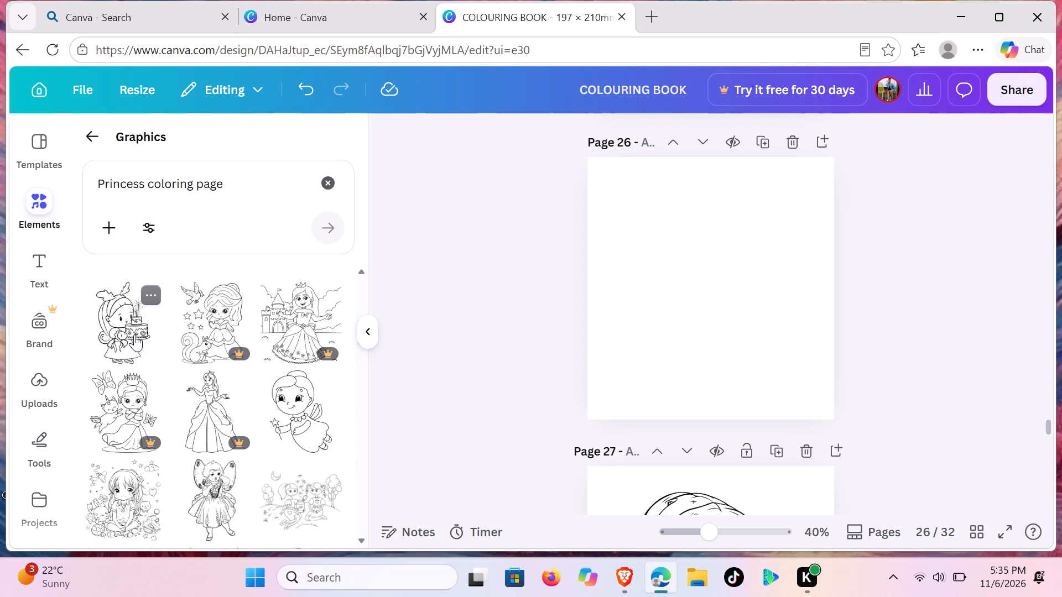
click(128, 339)
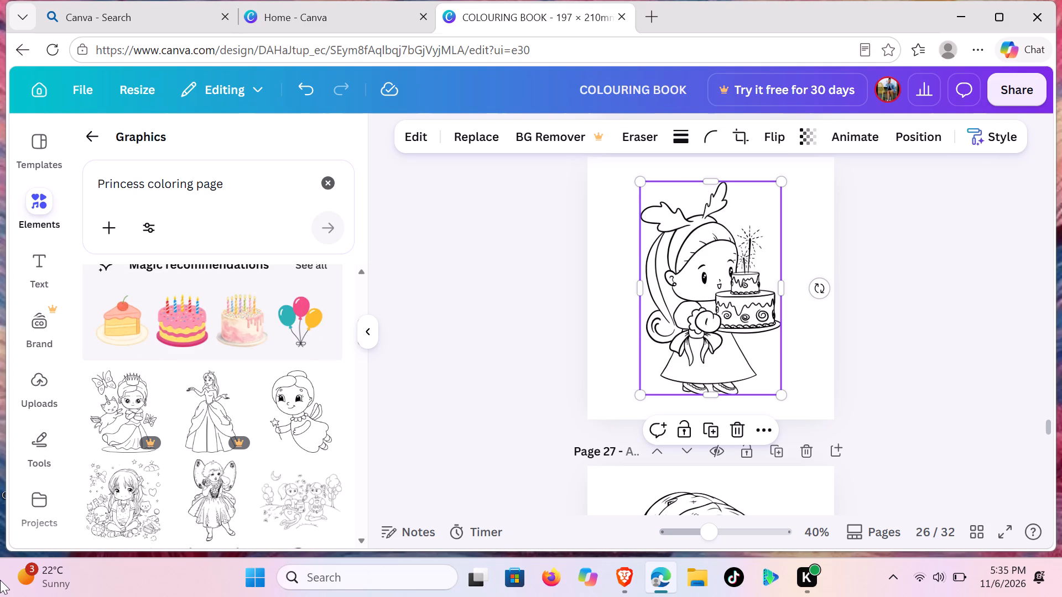
scroll(0, 580, up, 2)
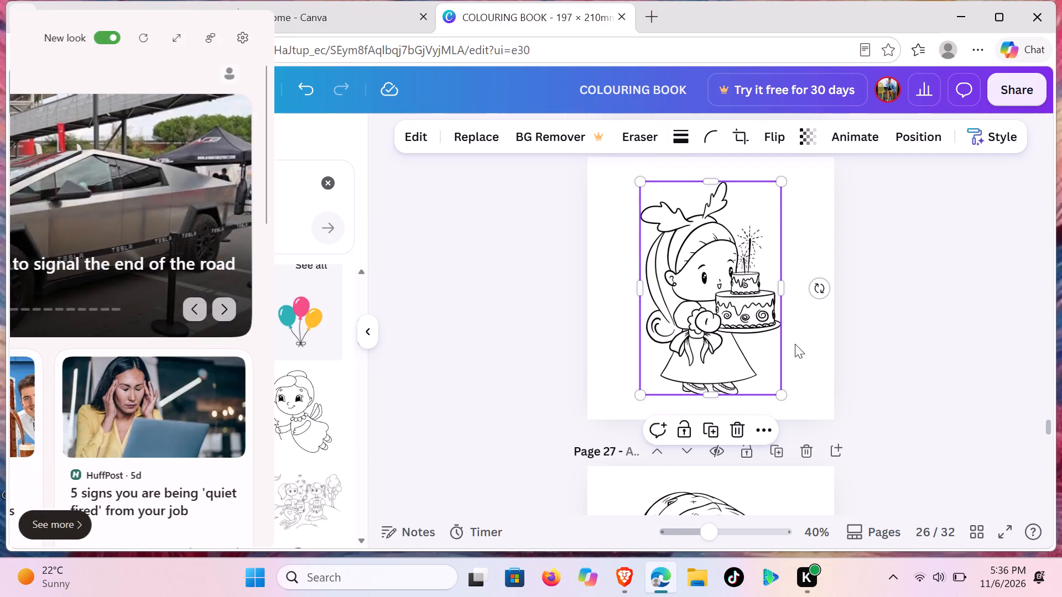
Enlarge the cake girl drawing on page 26 and stretch it to about 202 mm tall and slightly wider.
drag(782, 184, 789, 180)
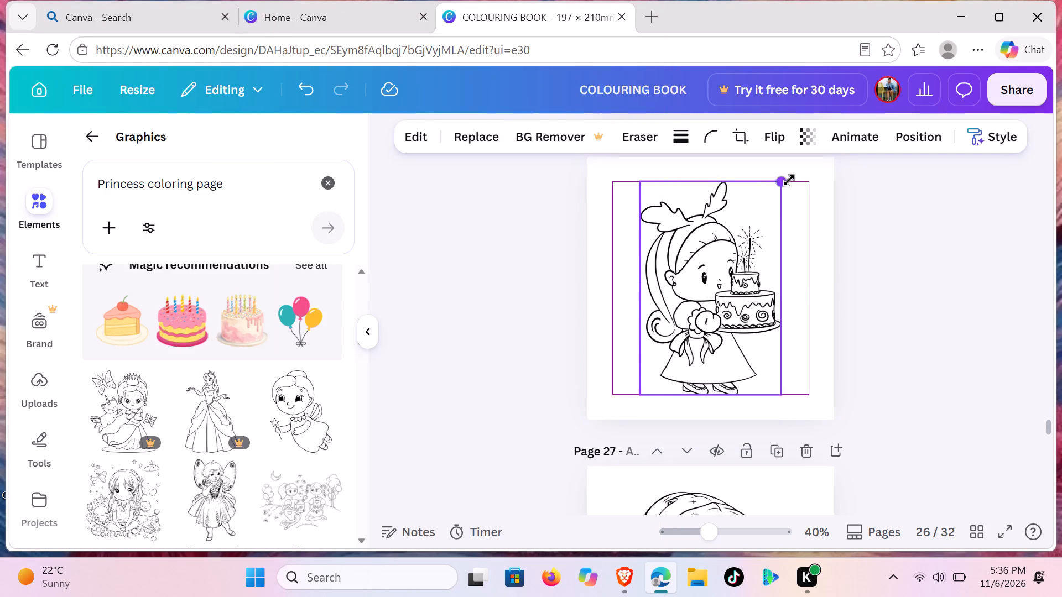
drag(789, 180, 809, 174)
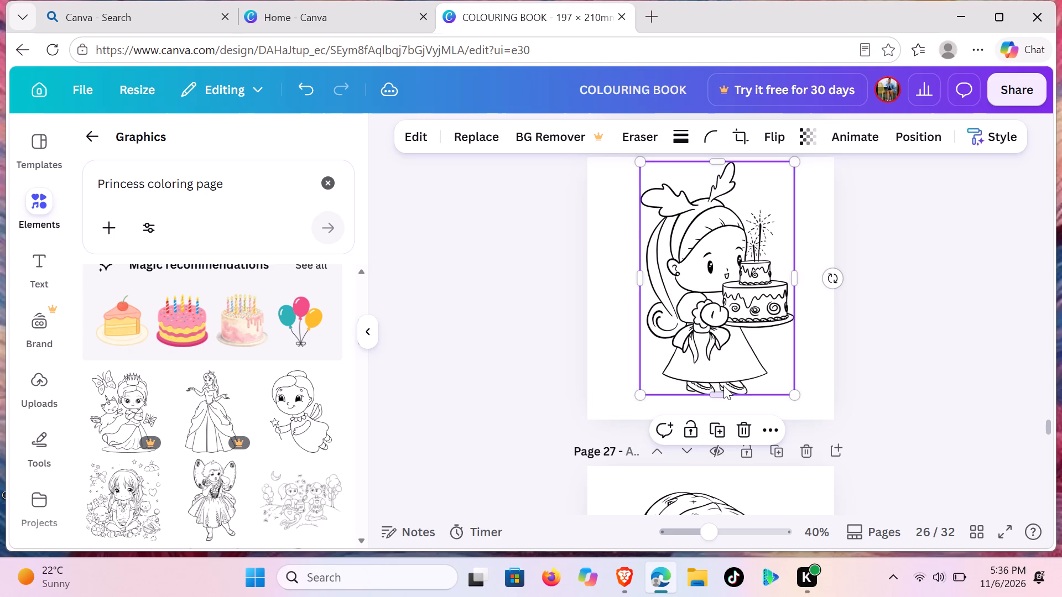
drag(720, 389, 721, 405)
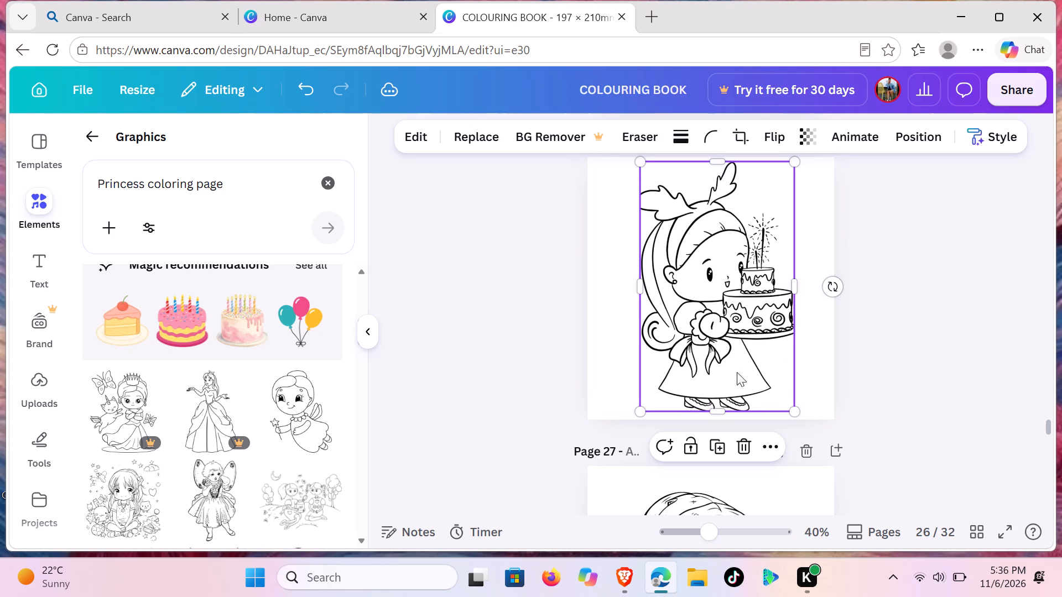
click(720, 409)
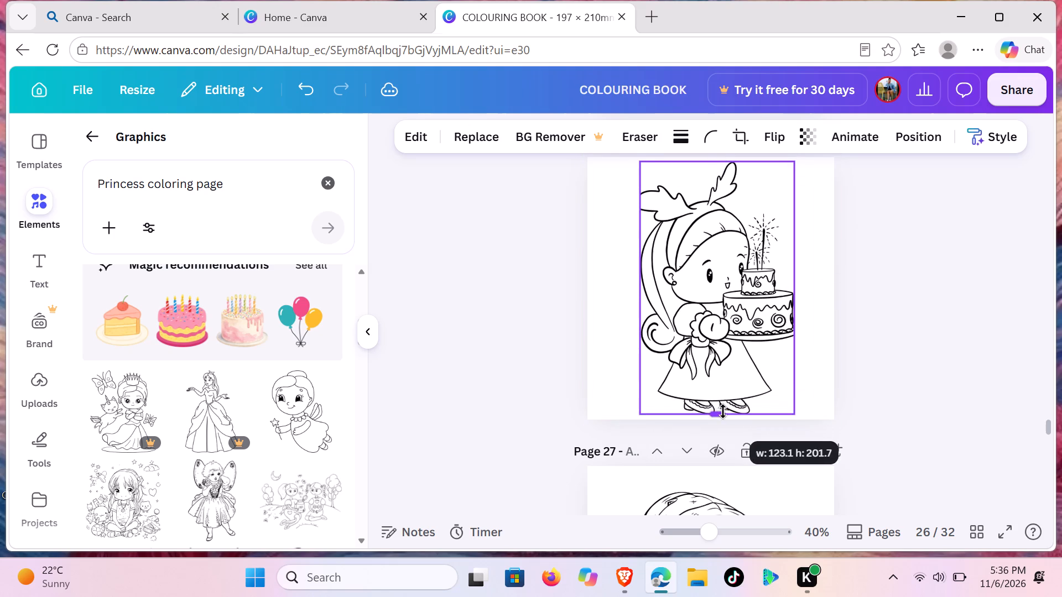
drag(636, 282, 633, 282)
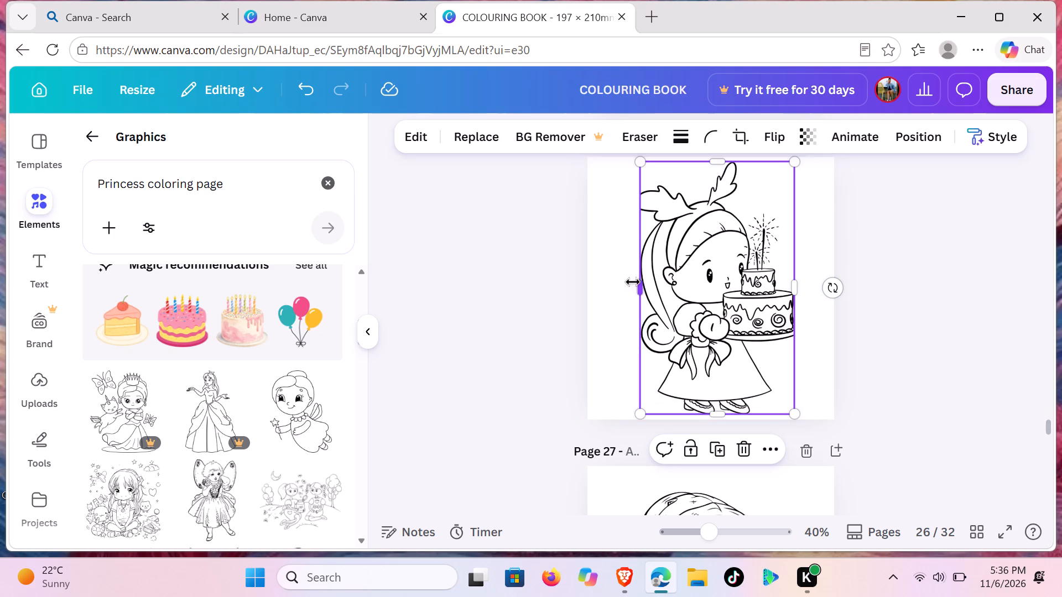
drag(633, 282, 629, 284)
click(943, 322)
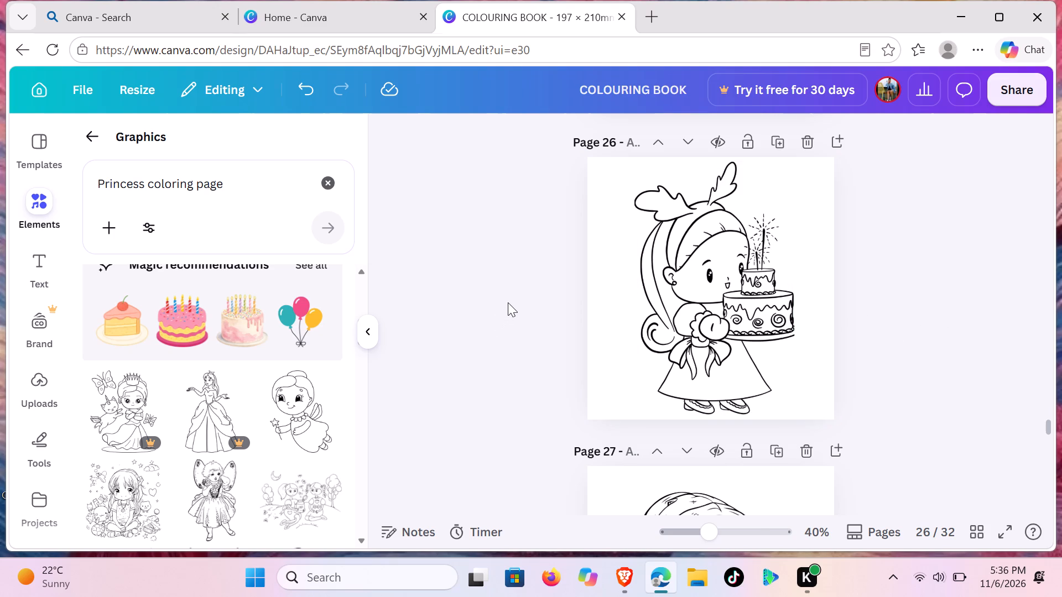
Add the little fairy with a star wand to blank page 25 and enlarge it to fill most of the page.
scroll(507, 301, up, 3)
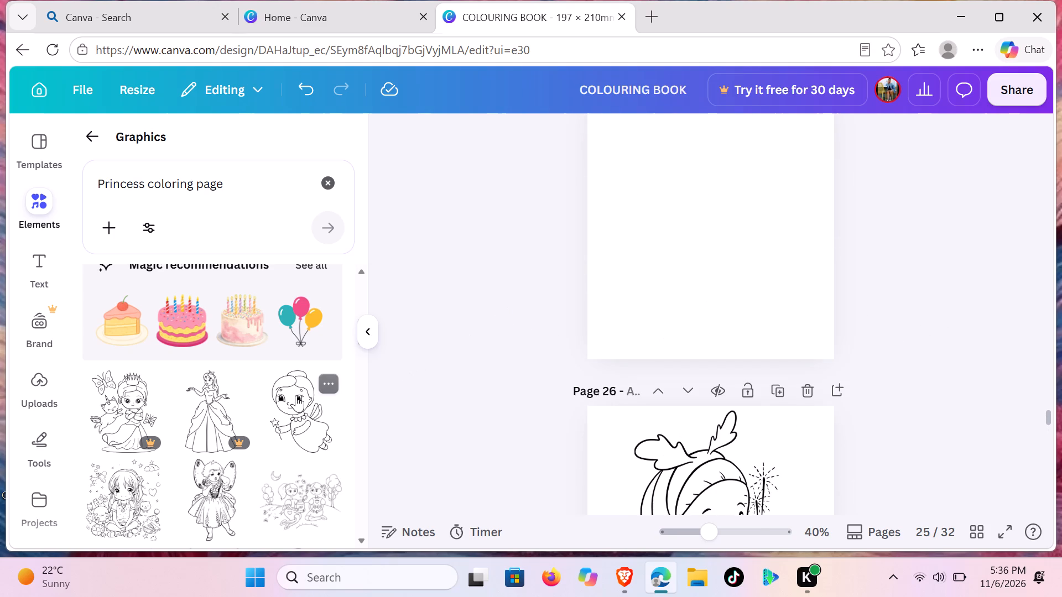
click(297, 403)
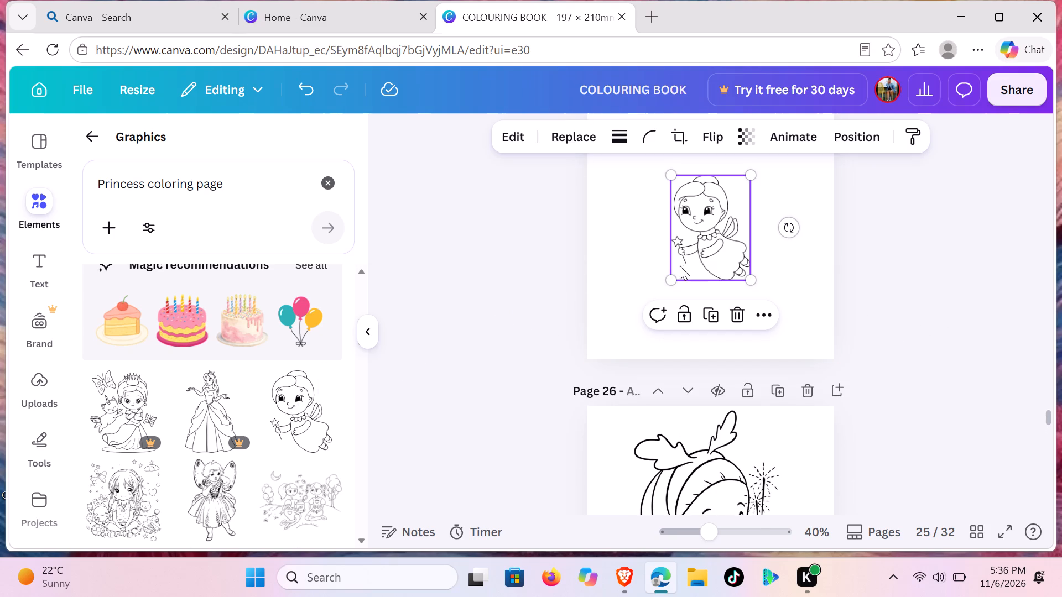
drag(670, 281, 658, 361)
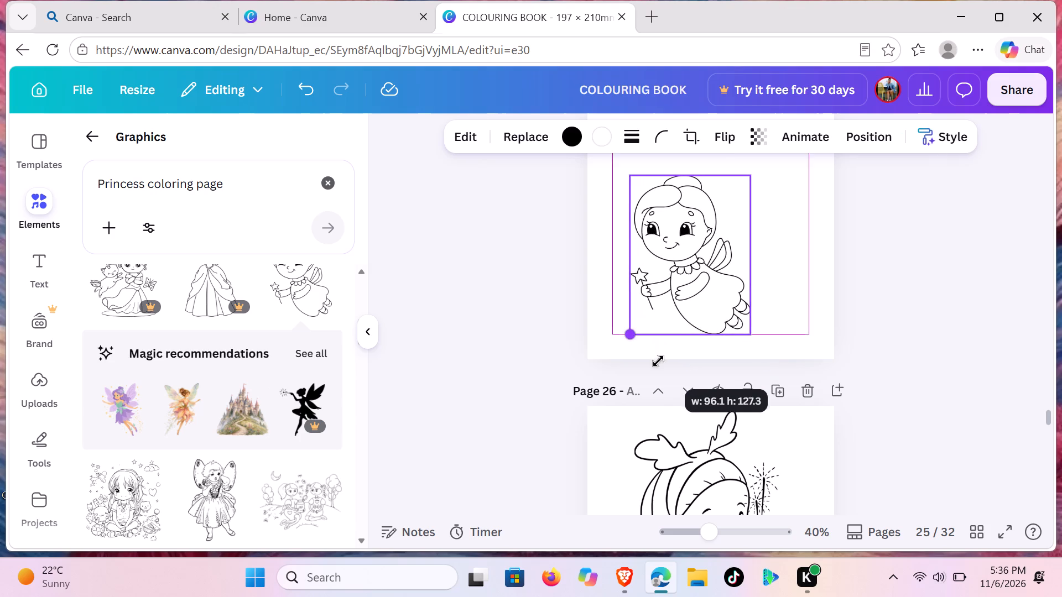
drag(658, 361, 657, 368)
drag(747, 172, 814, 172)
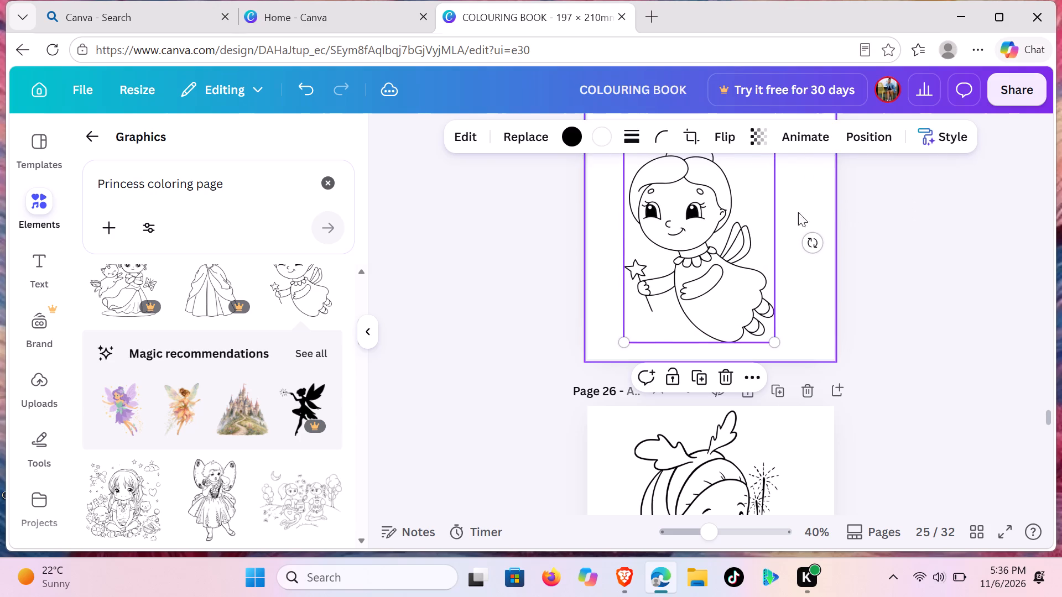
click(897, 235)
Add the line drawing of the monkey on a swing to blank page 24 and enlarge it to fill most of the page.
scroll(670, 270, up, 2)
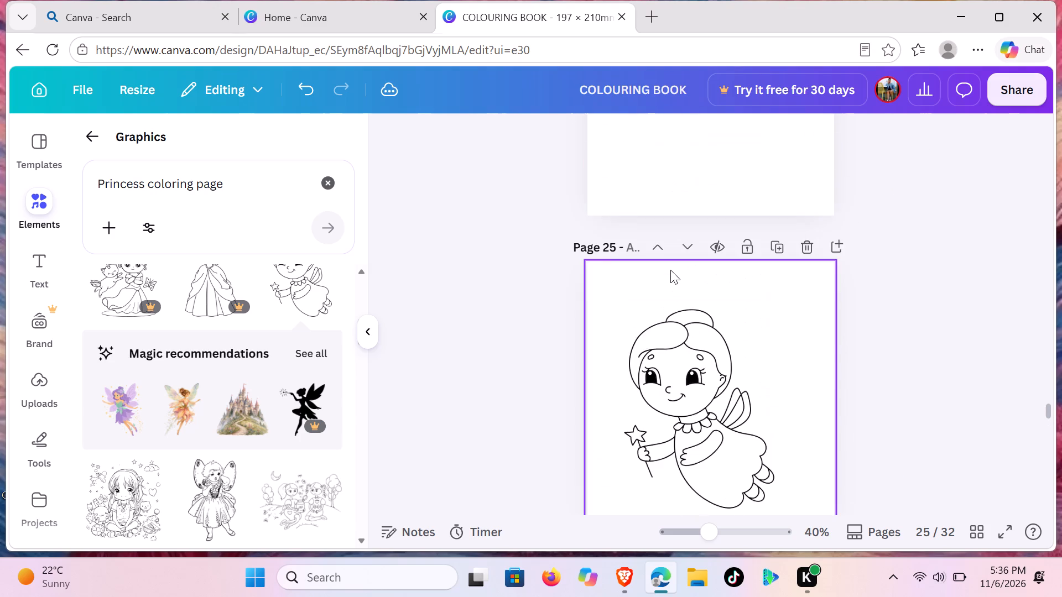
scroll(670, 270, up, 3)
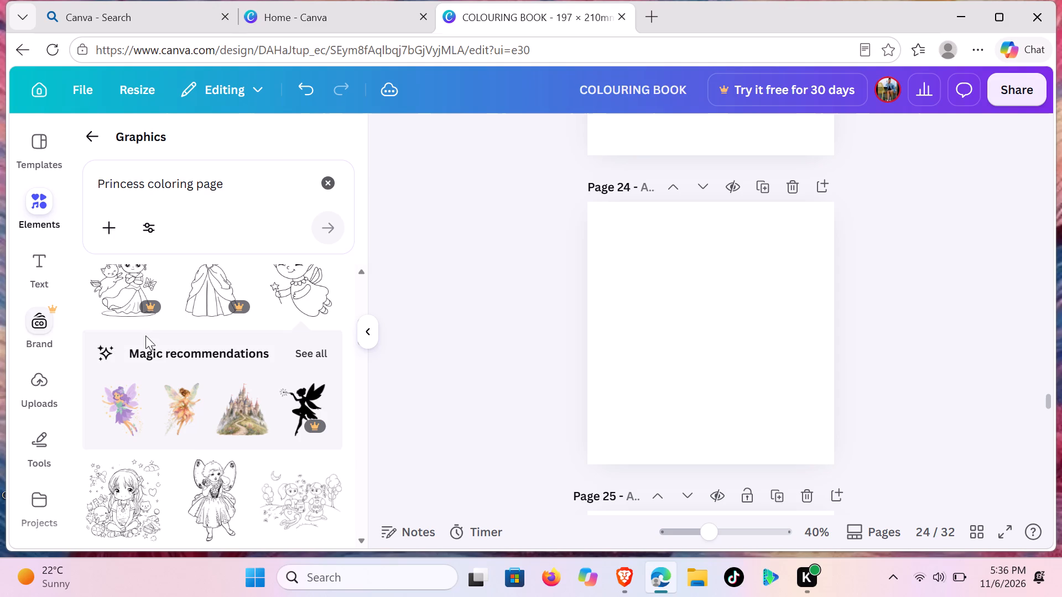
scroll(145, 336, down, 3)
click(206, 344)
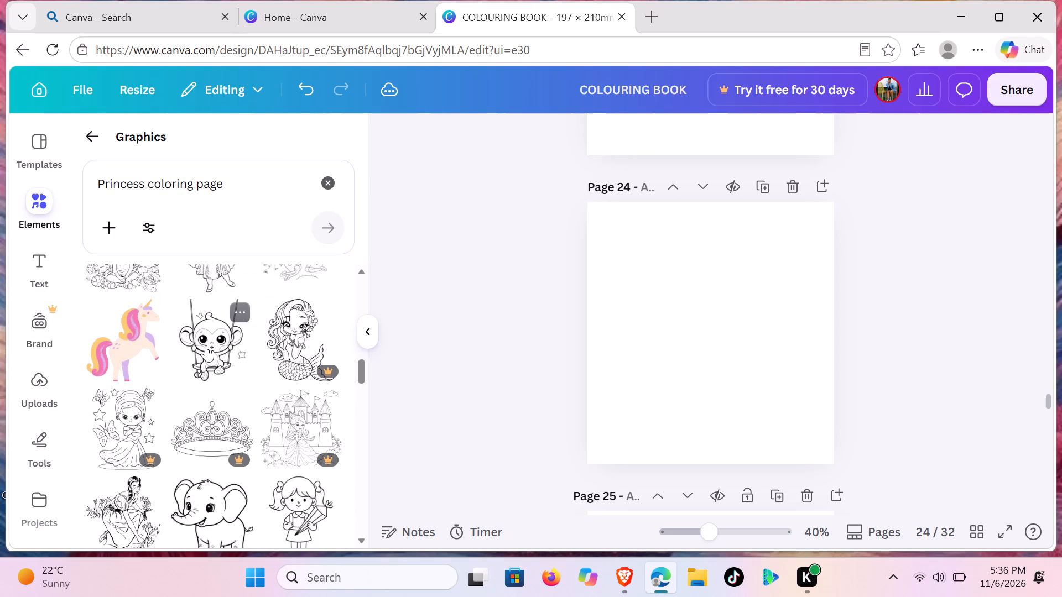
drag(667, 381, 667, 401)
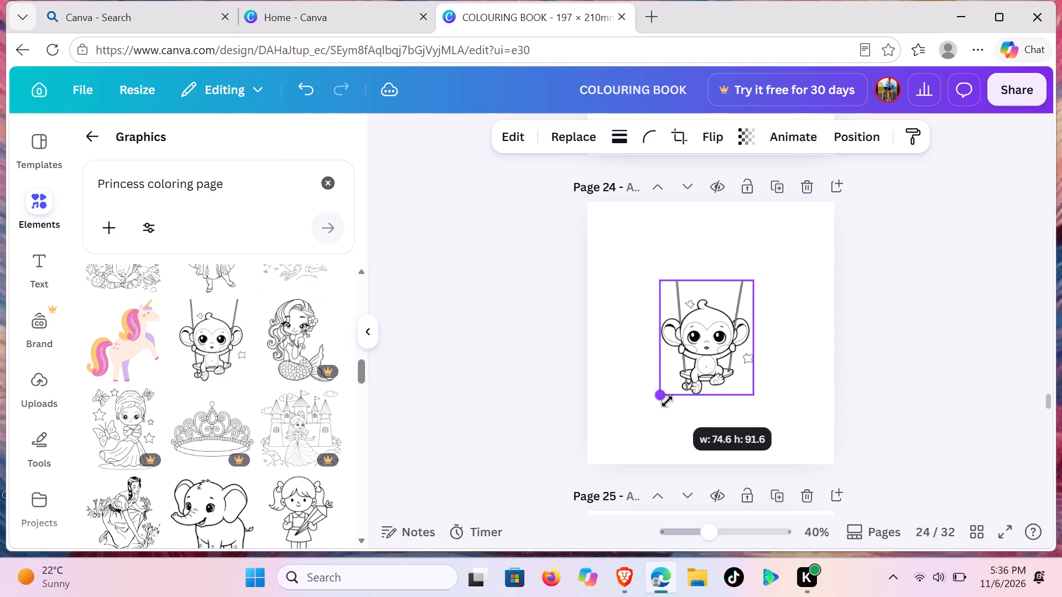
drag(667, 401, 656, 468)
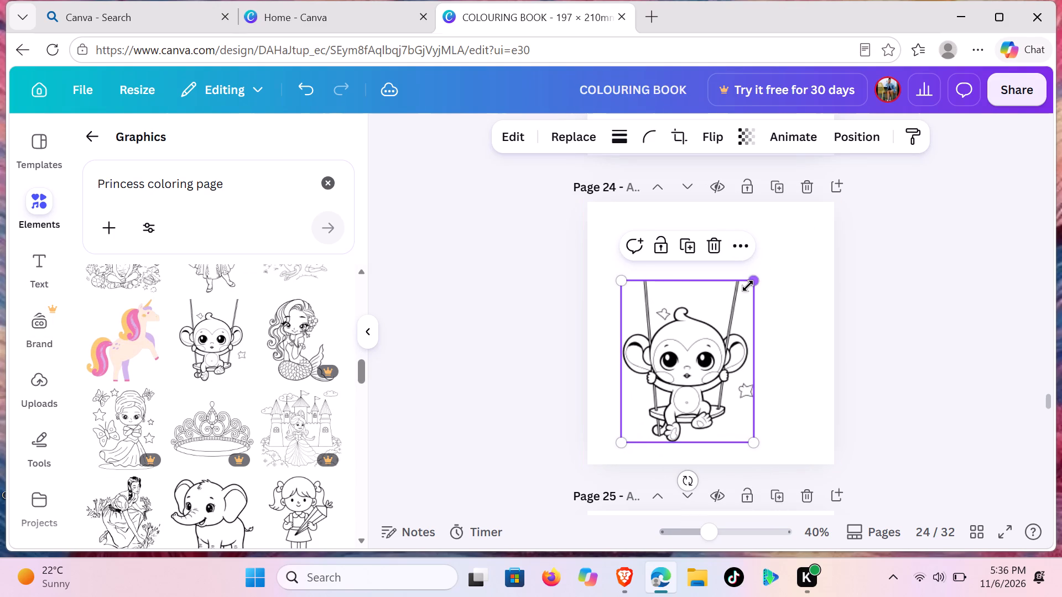
drag(748, 285, 804, 235)
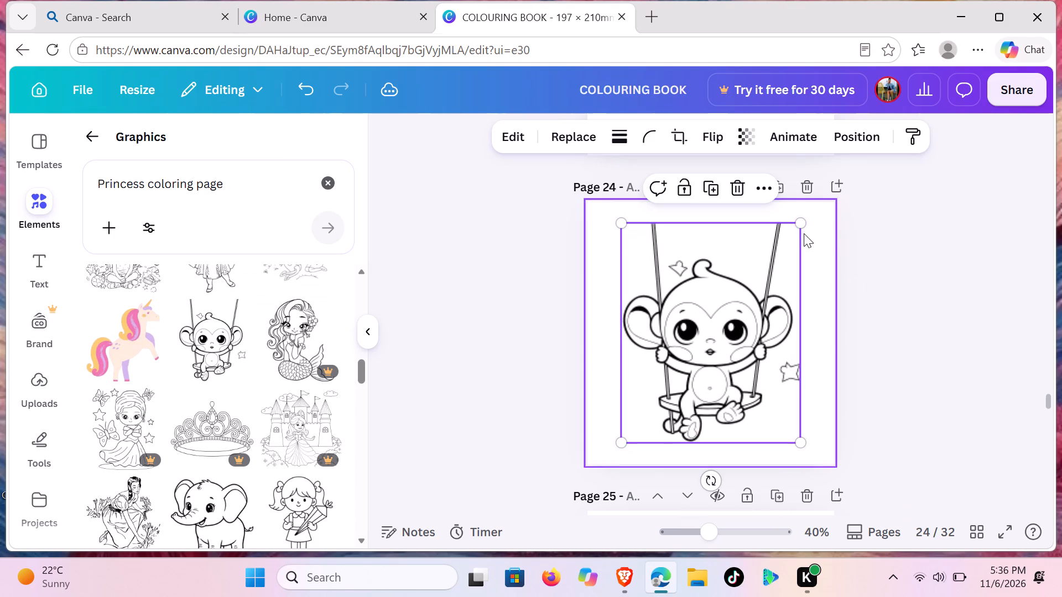
click(752, 256)
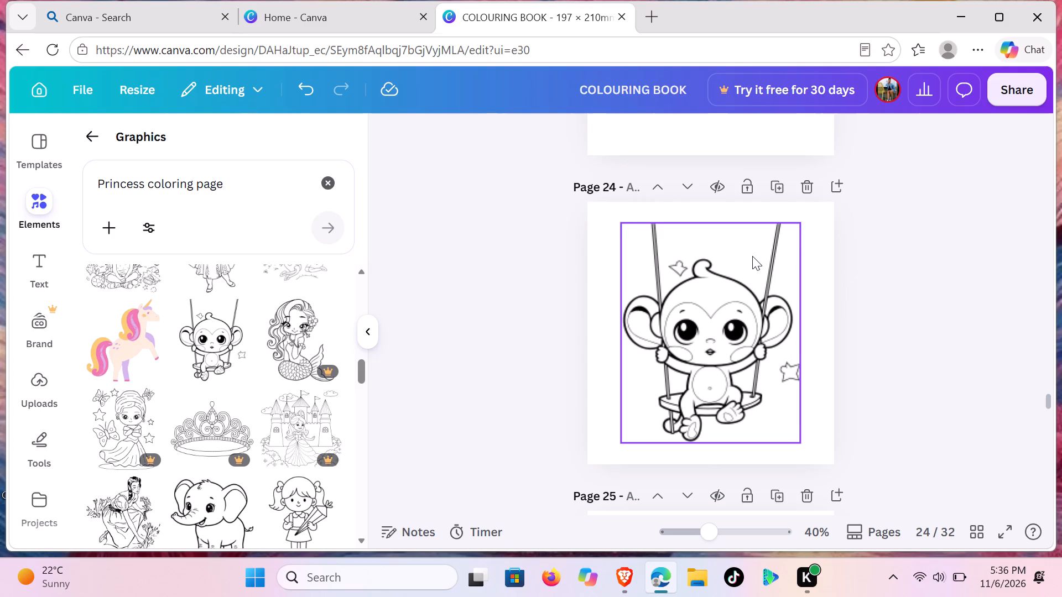
Move the swinging monkey up so its ropes start at page 24's top edge, keeping it horizontally centred.
drag(751, 261, 747, 246)
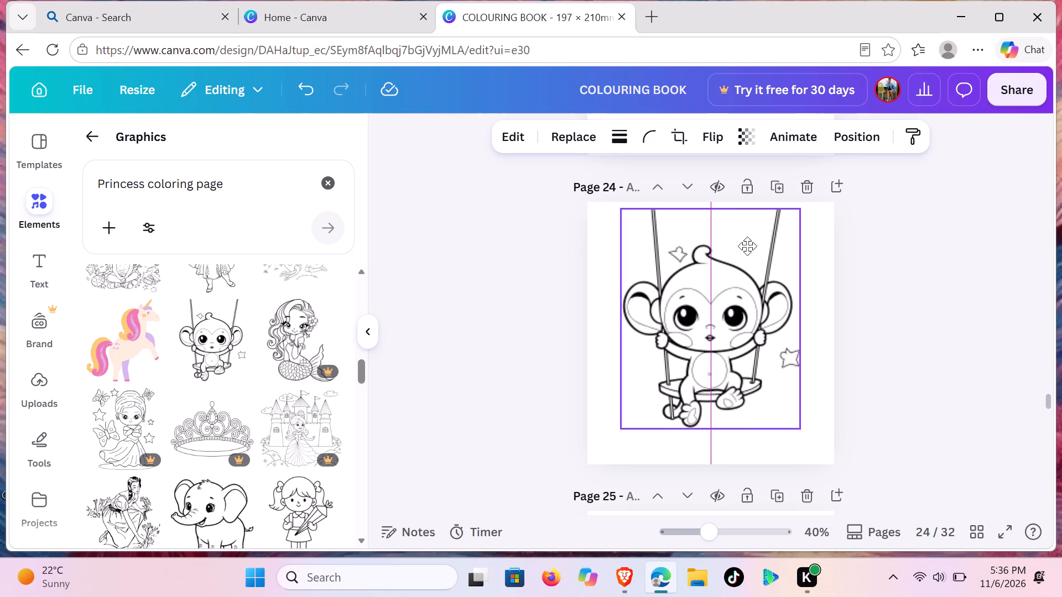
drag(747, 246, 747, 243)
click(903, 335)
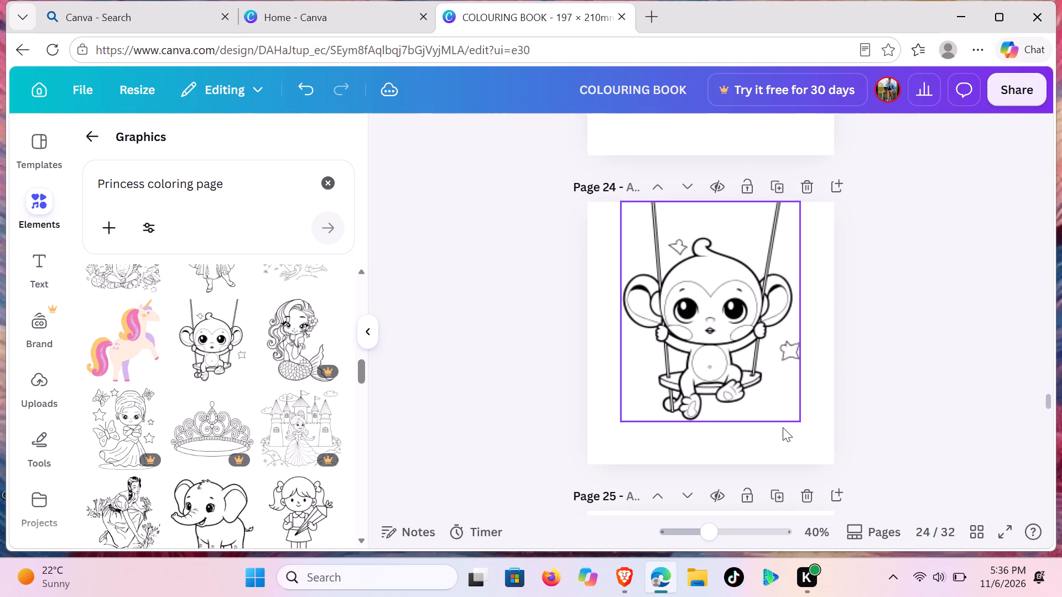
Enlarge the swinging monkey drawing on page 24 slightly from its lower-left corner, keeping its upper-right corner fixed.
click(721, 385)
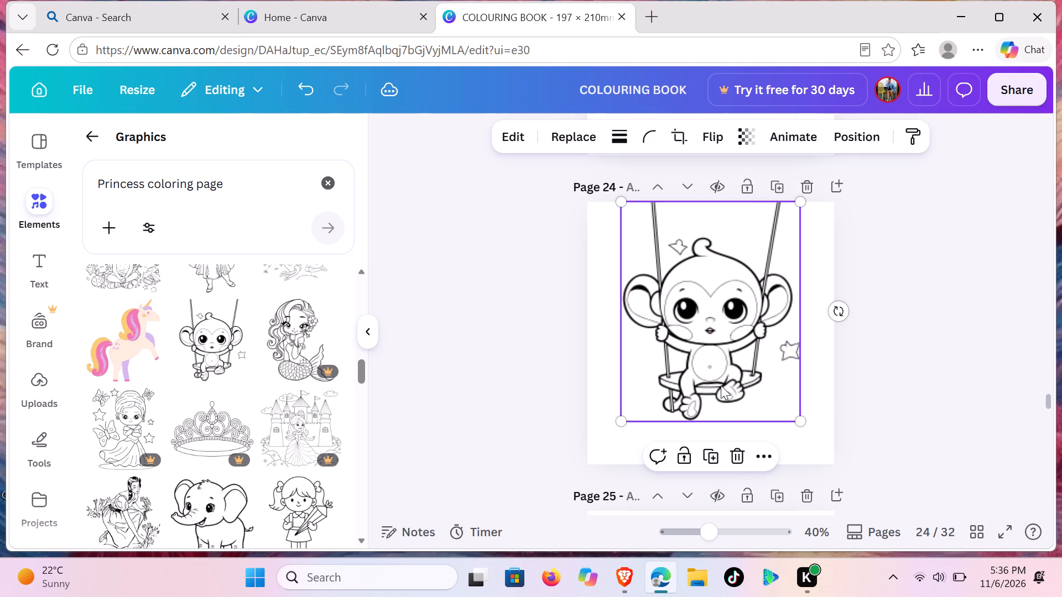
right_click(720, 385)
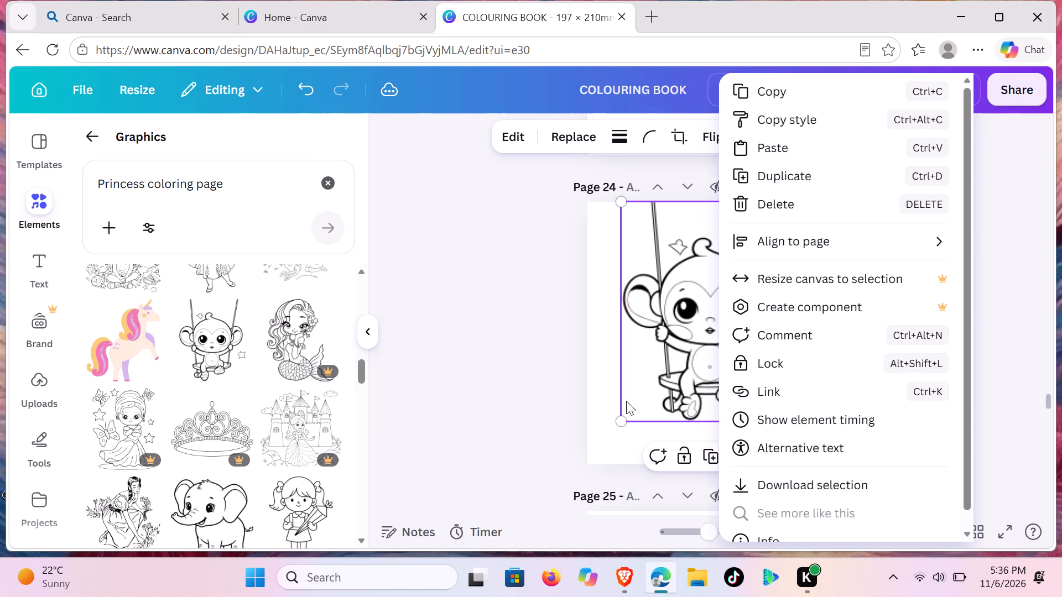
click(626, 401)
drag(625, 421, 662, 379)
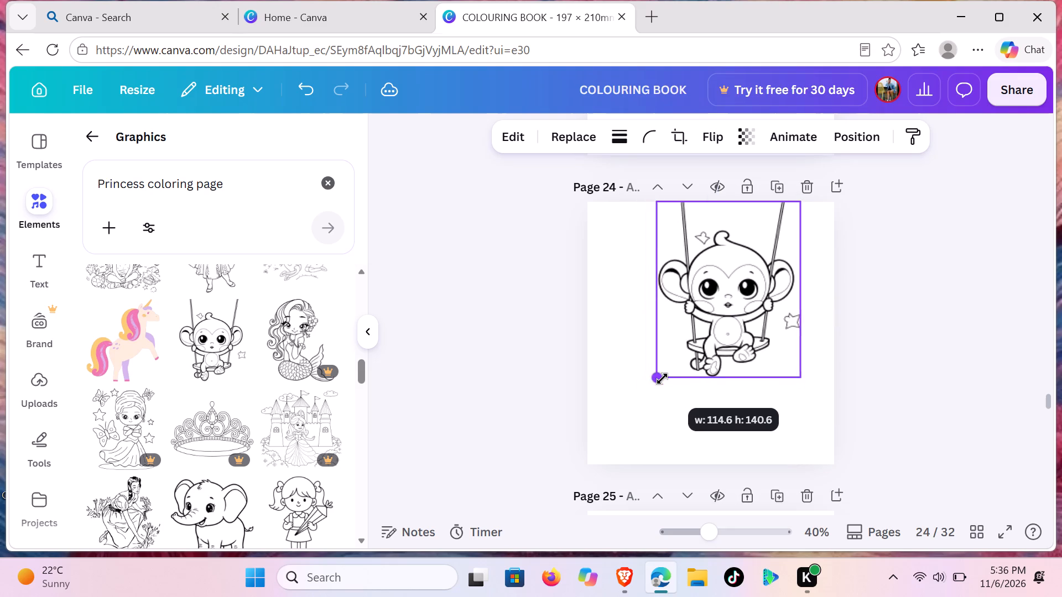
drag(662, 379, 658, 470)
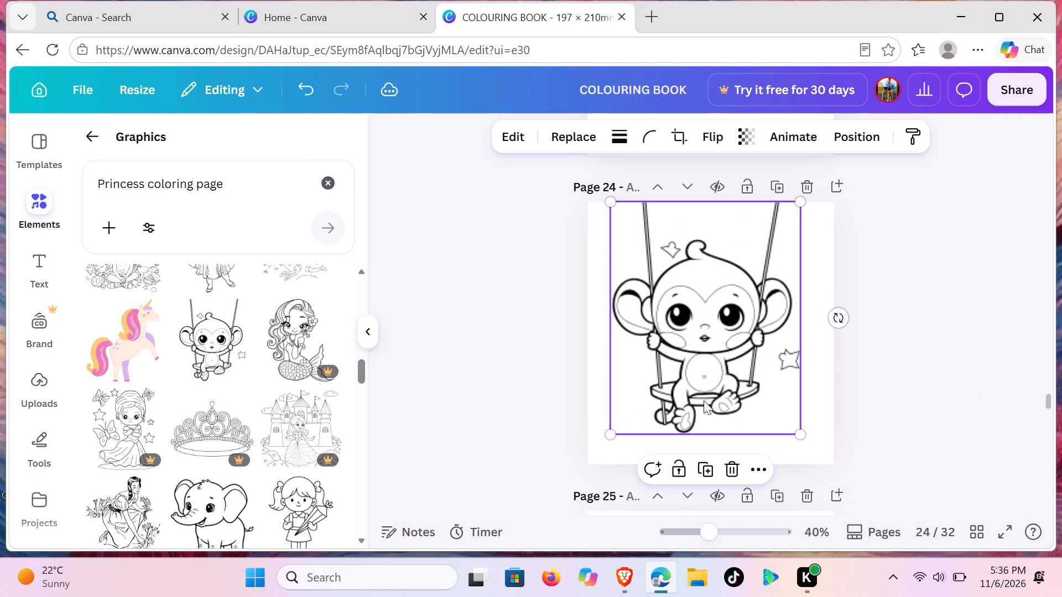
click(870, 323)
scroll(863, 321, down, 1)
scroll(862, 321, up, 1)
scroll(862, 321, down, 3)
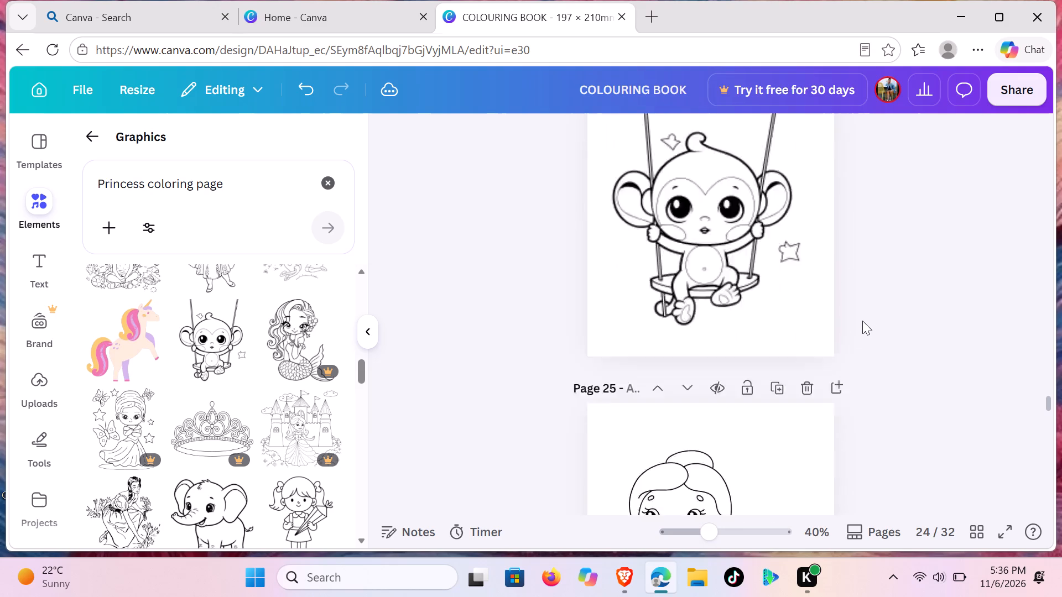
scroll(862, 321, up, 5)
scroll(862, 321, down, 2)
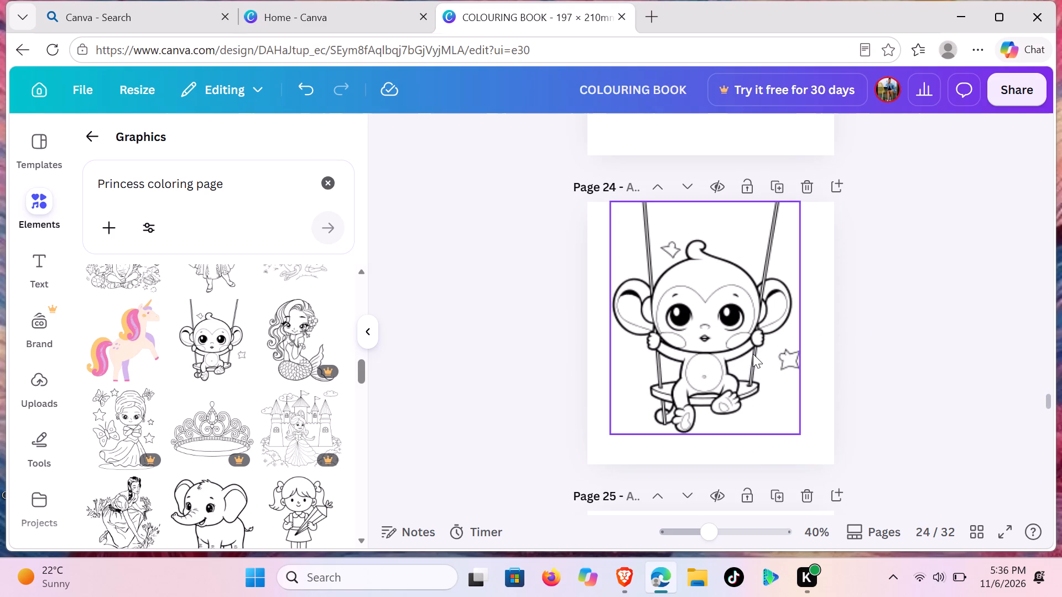
Delete the swinging monkey drawing from page 24.
right_click(751, 354)
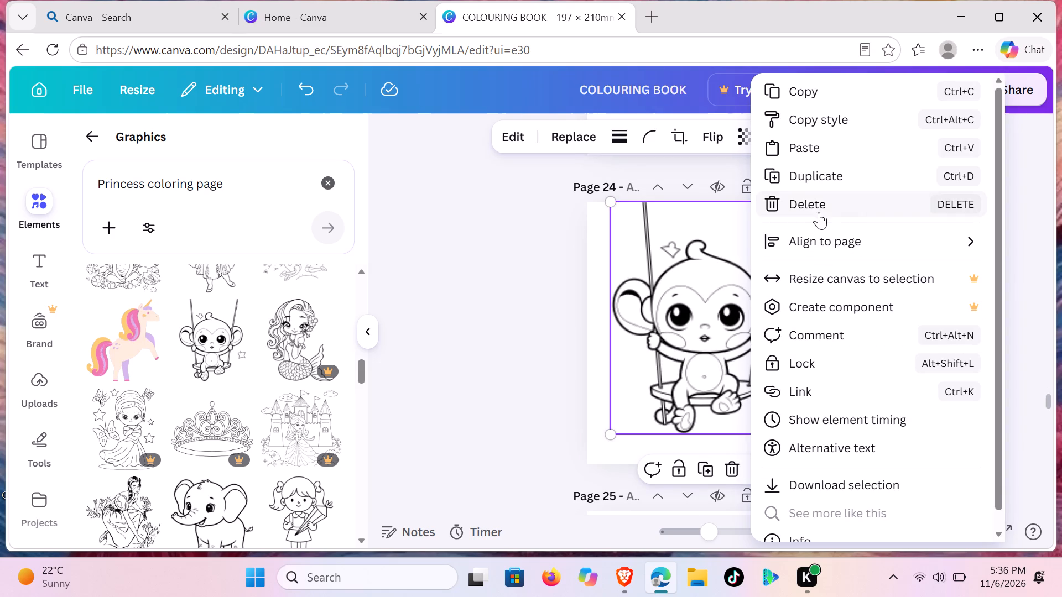
click(819, 212)
Search the graphics for "food coloring page" in place of the princess search.
scroll(263, 400, up, 5)
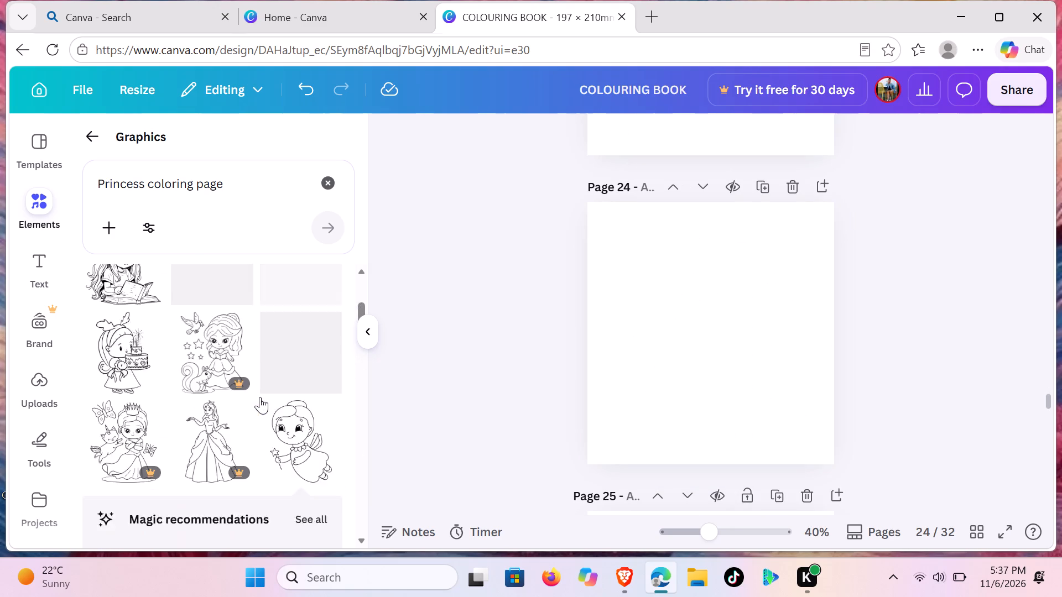
scroll(260, 397, up, 6)
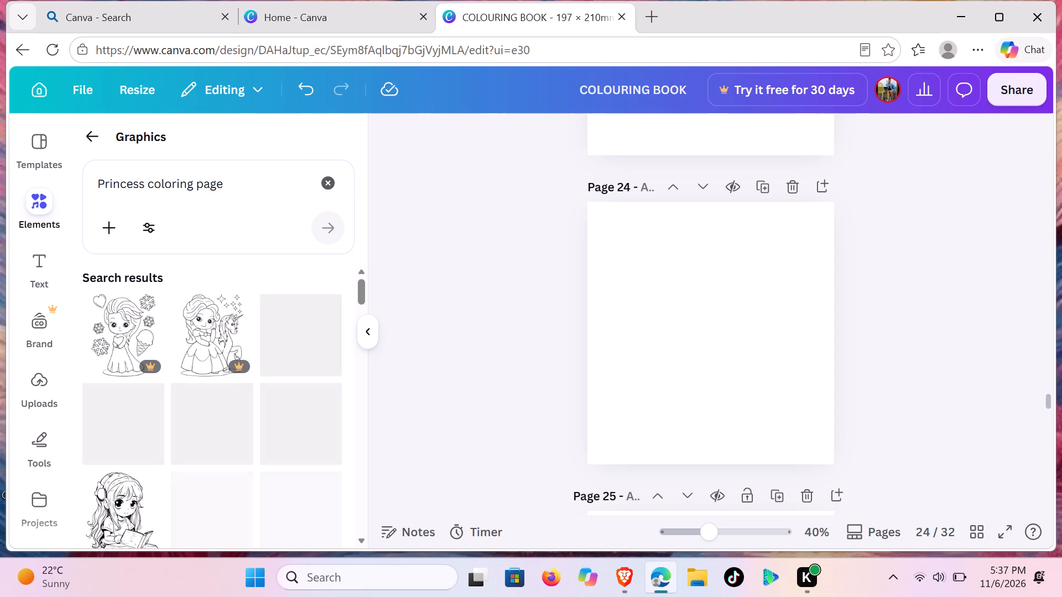
click(145, 183)
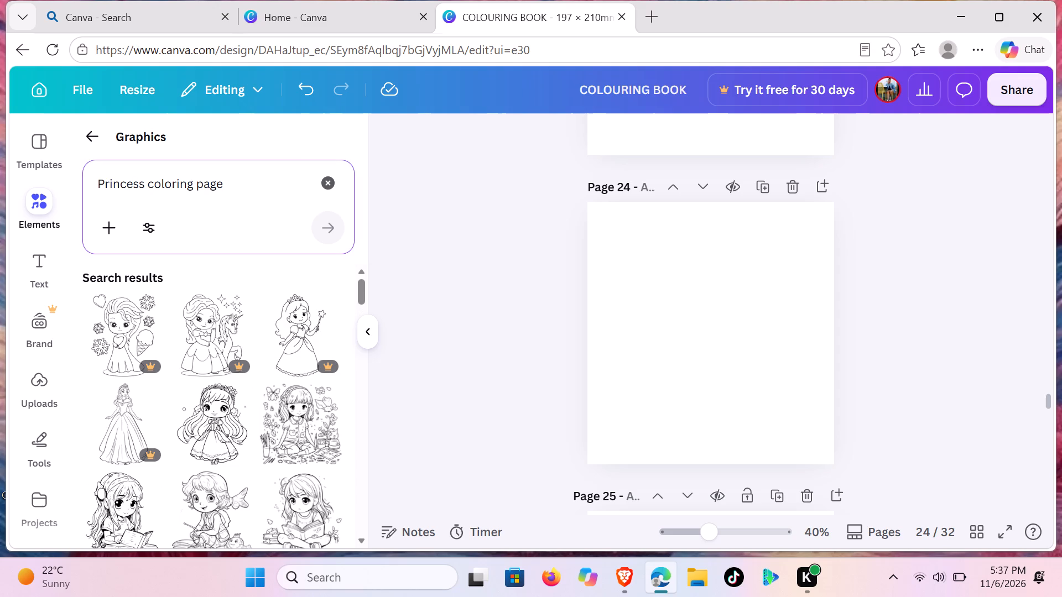
key(BackSpace)
key(BackSpace)
key(BackSpace)
key(BackSpace)
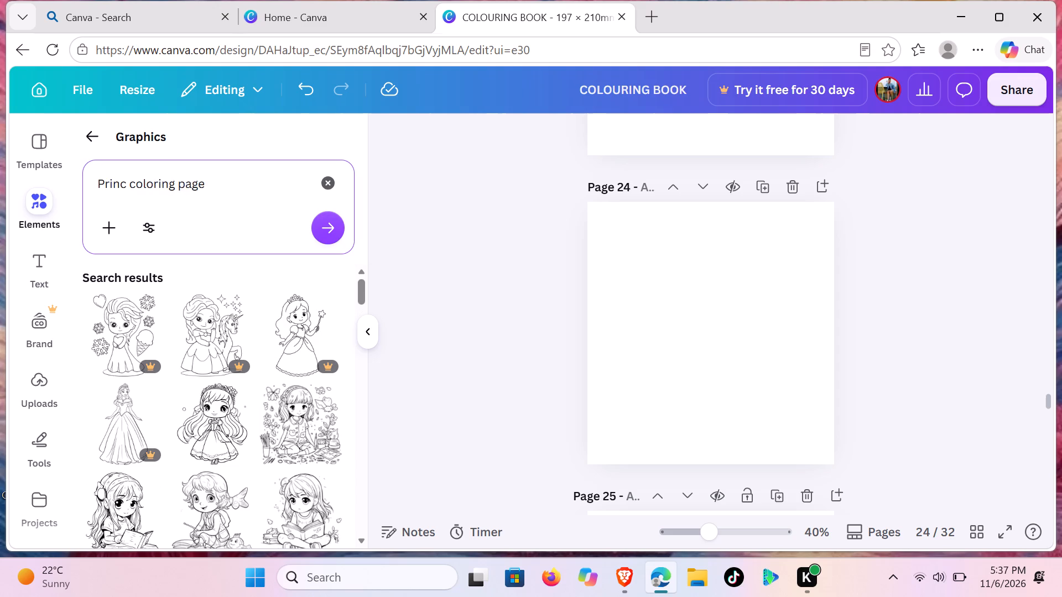
key(BackSpace)
key(BackSpace)
key(BackSpace)
key(BackSpace)
key(BackSpace)
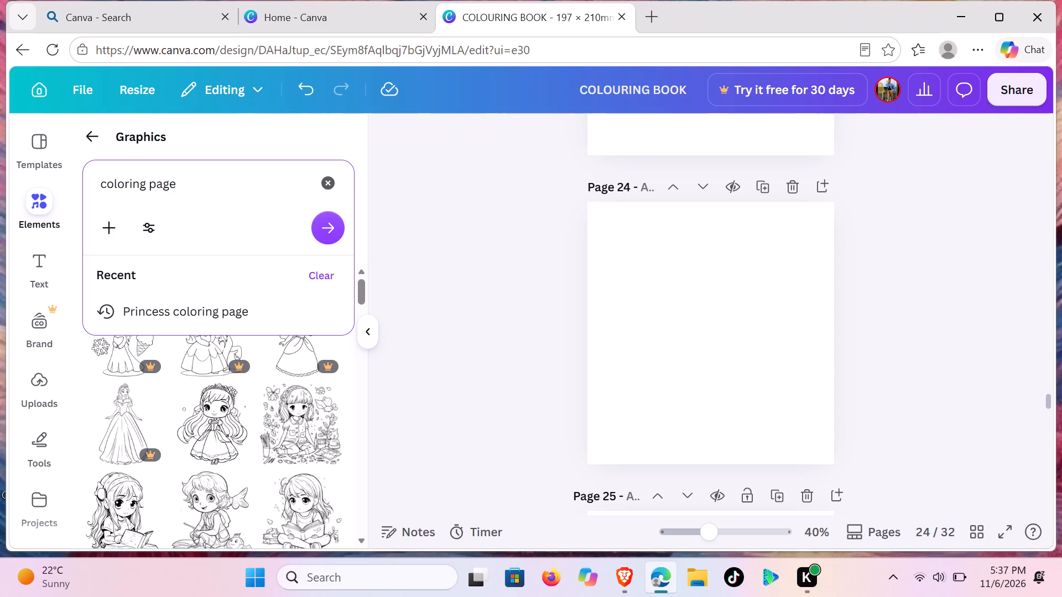
text(food)
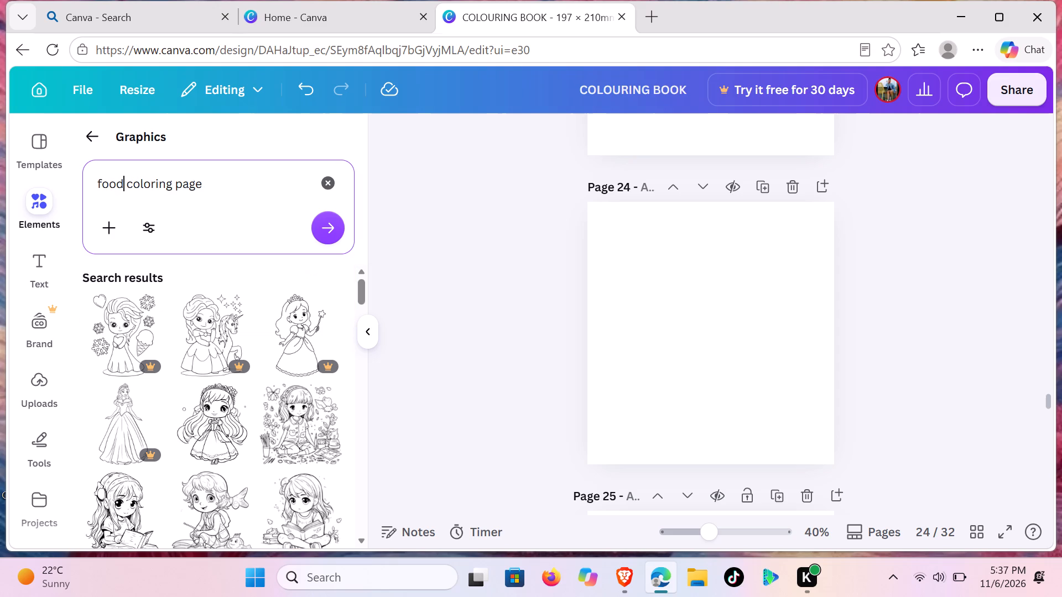
click(326, 229)
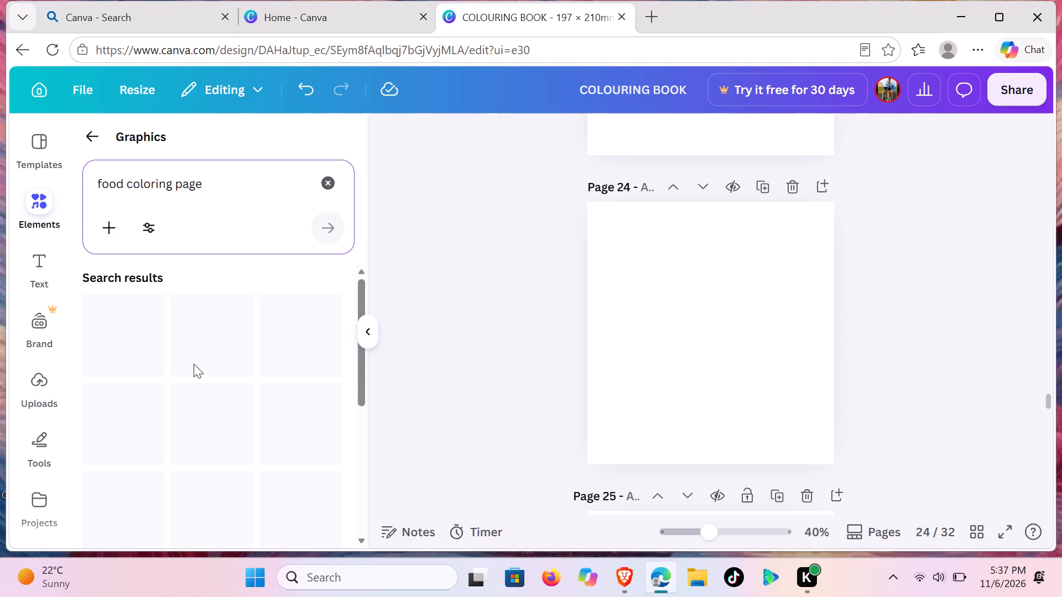
Look through the food coloring page graphics for a line drawing to put on blank page 24.
scroll(194, 364, up, 1)
scroll(194, 364, down, 2)
scroll(194, 363, up, 2)
scroll(194, 363, down, 5)
scroll(194, 363, up, 2)
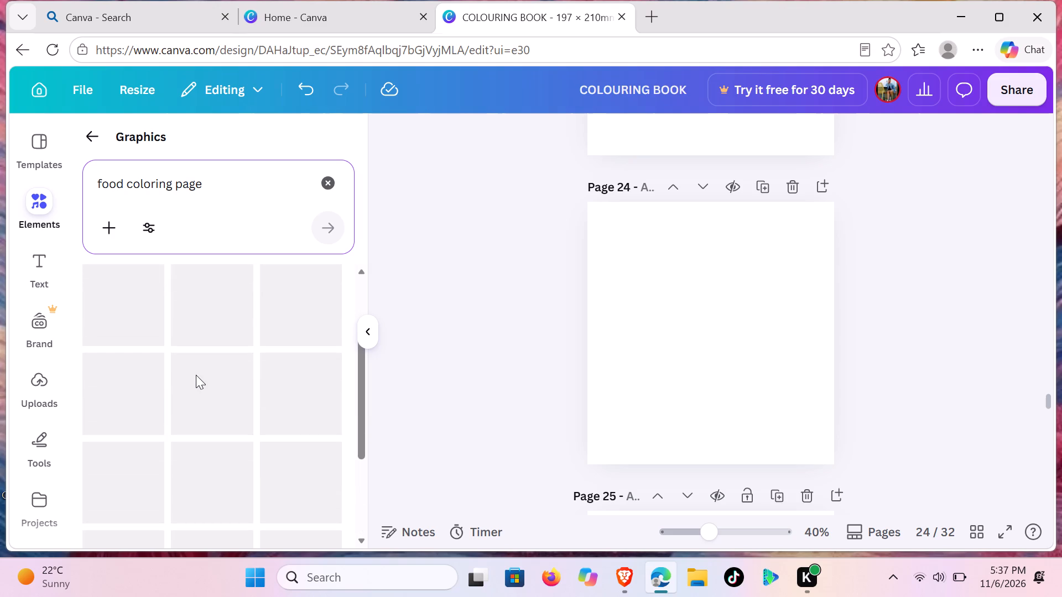
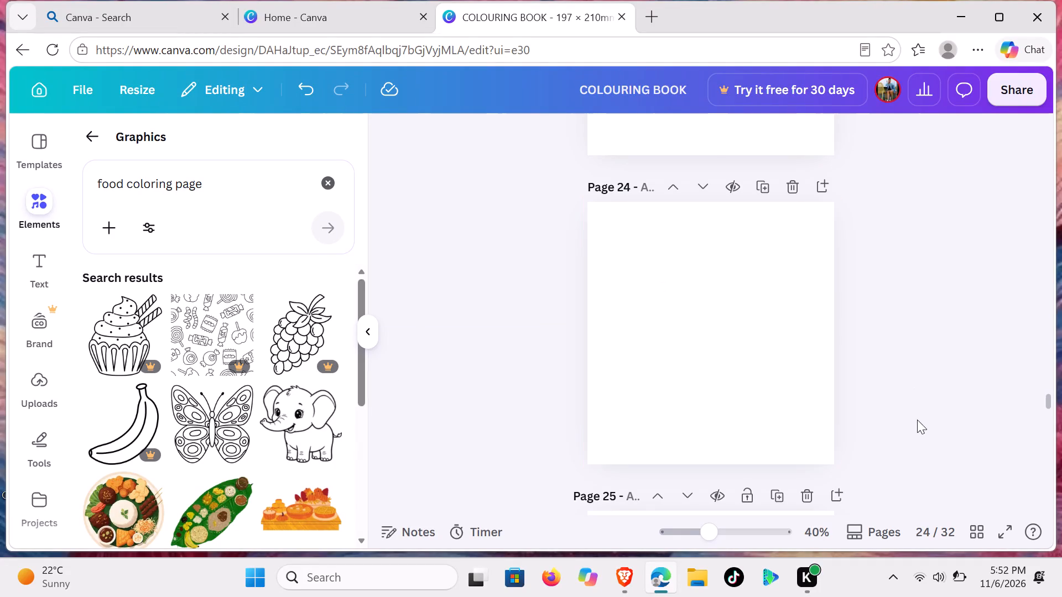
Show the page thumbnails and look through pages 24 to 32 to check their drawings.
click(865, 540)
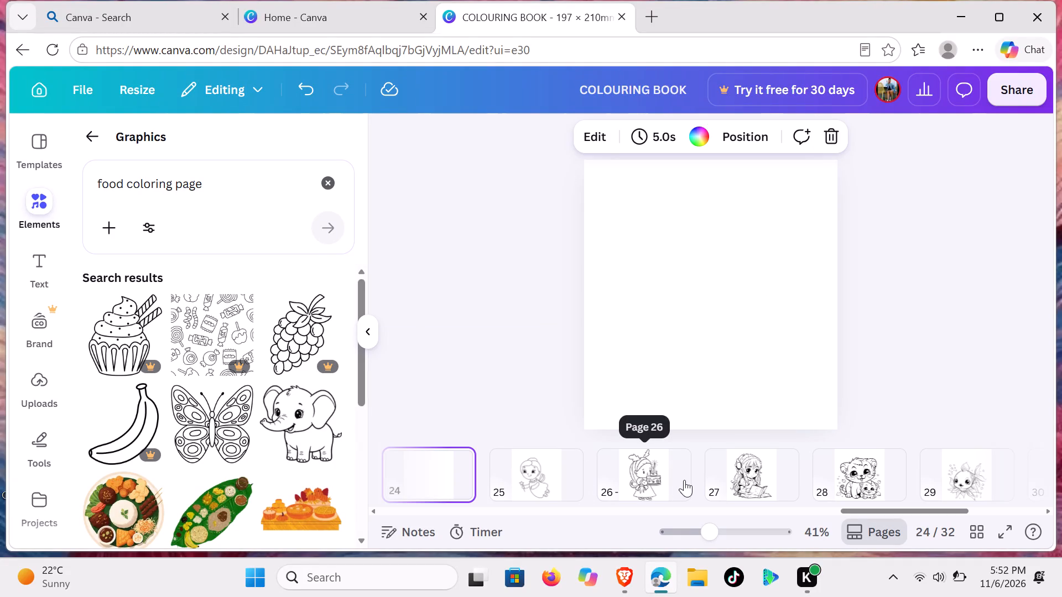
scroll(683, 480, down, 4)
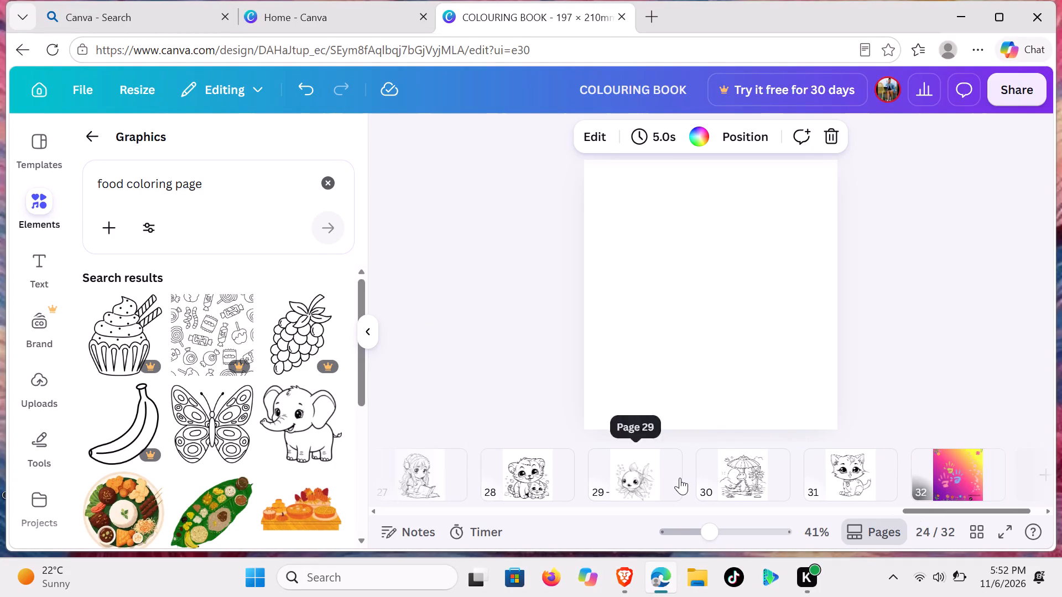
scroll(680, 478, down, 9)
scroll(676, 477, up, 1)
scroll(633, 477, down, 2)
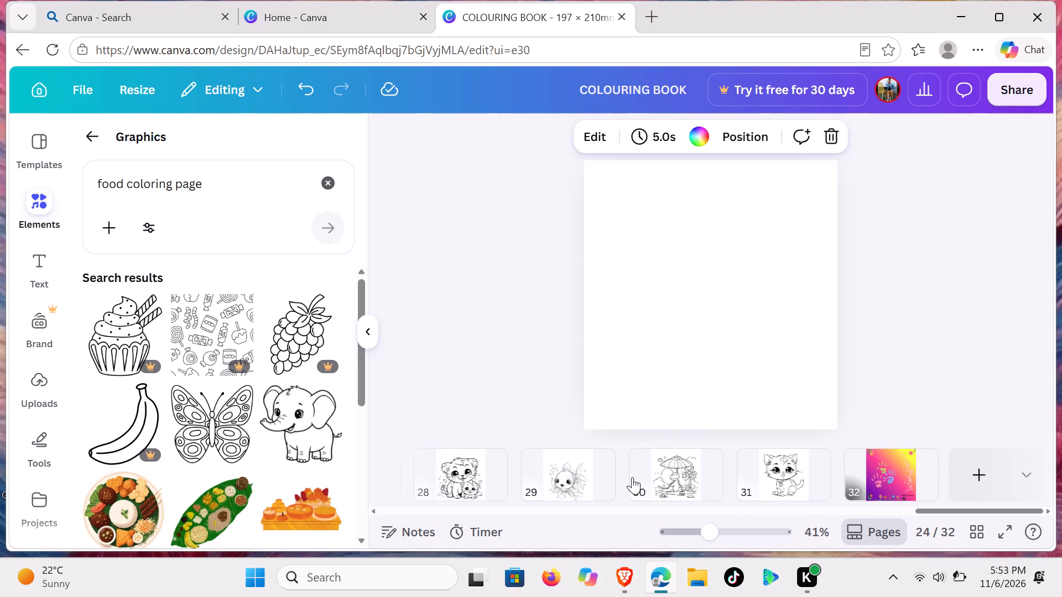
scroll(631, 477, down, 8)
scroll(483, 472, down, 4)
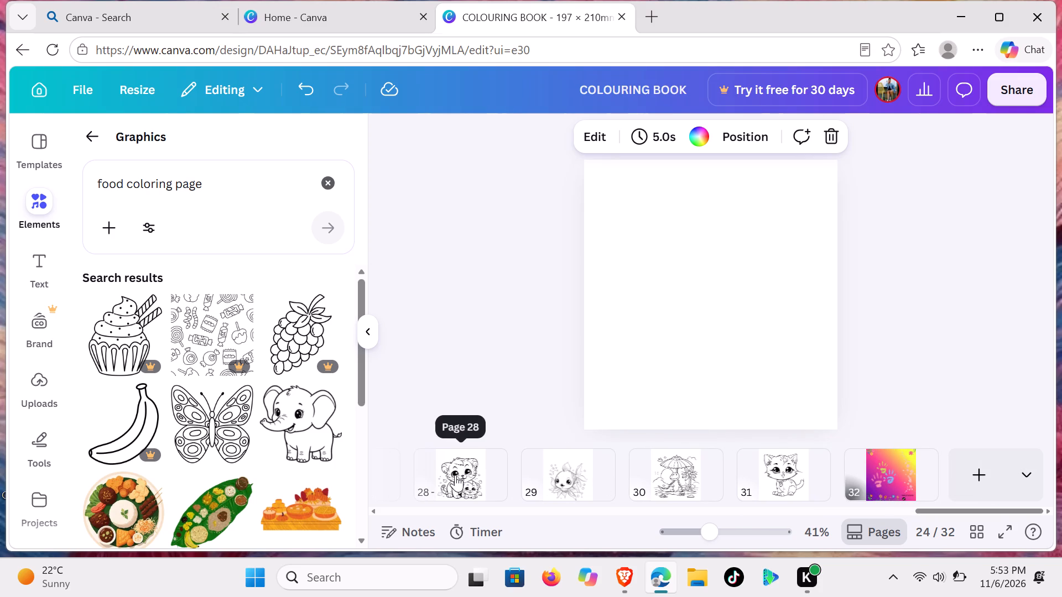
scroll(455, 475, down, 1)
Return to the first page's thumbnail and check pages 1 to 24 for pages still lacking a drawing.
click(370, 514)
drag(370, 514, 370, 514)
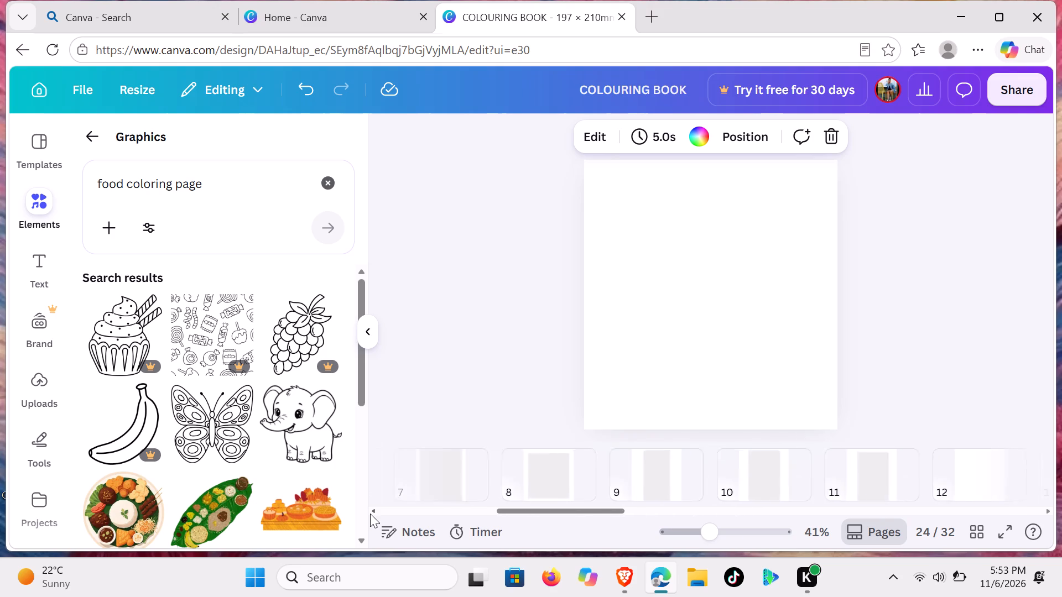
drag(370, 514, 379, 513)
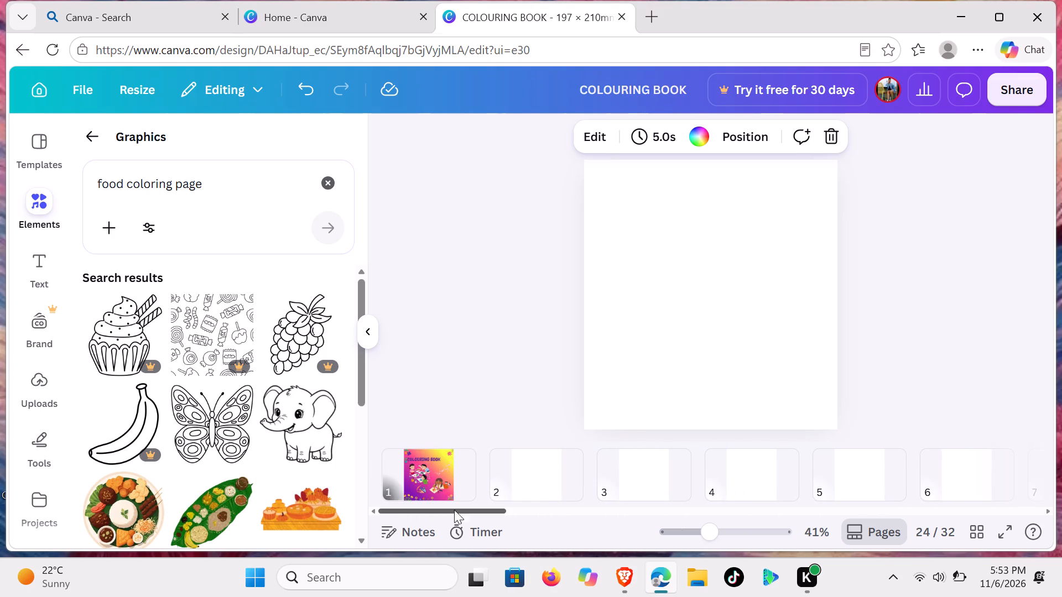
scroll(708, 468, down, 2)
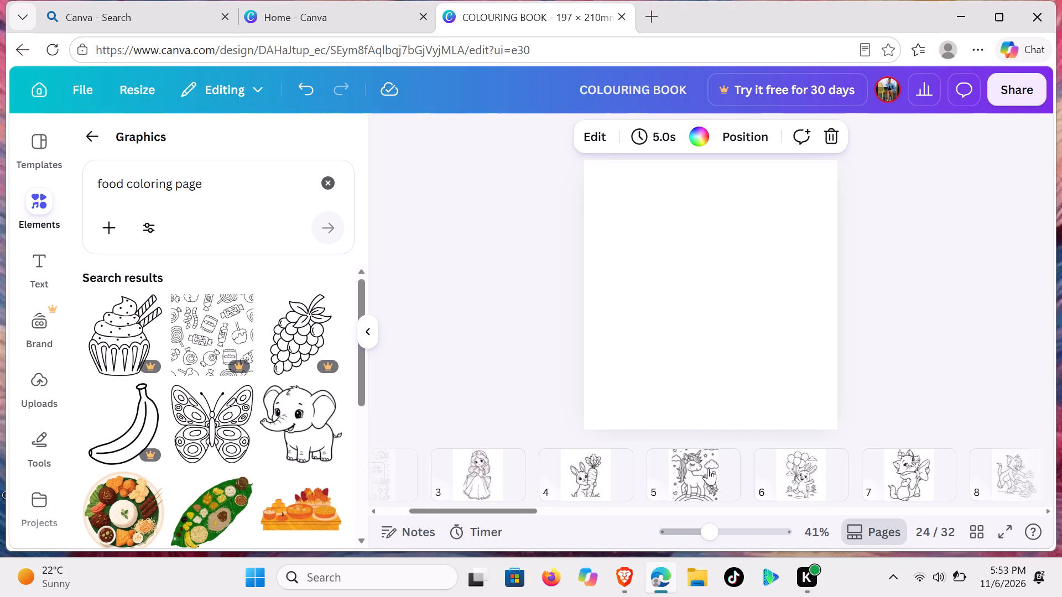
scroll(707, 468, down, 3)
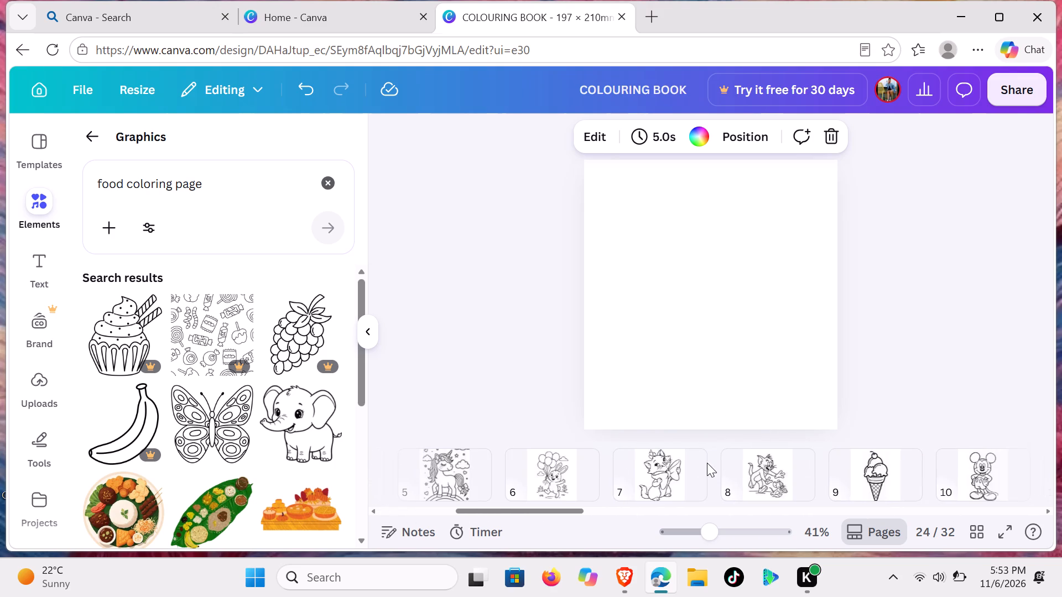
scroll(707, 463, down, 6)
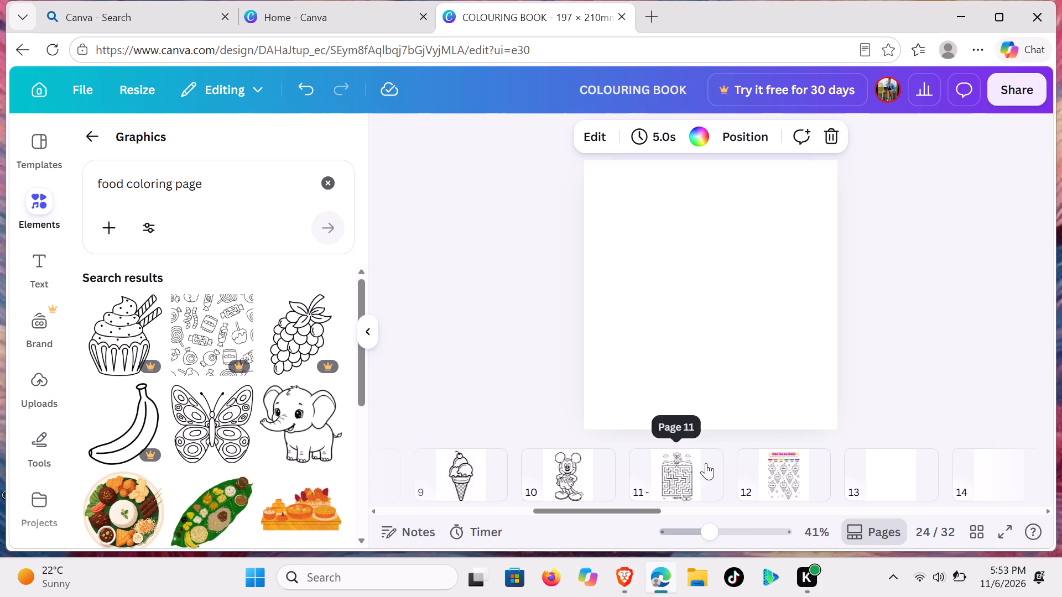
scroll(706, 463, down, 2)
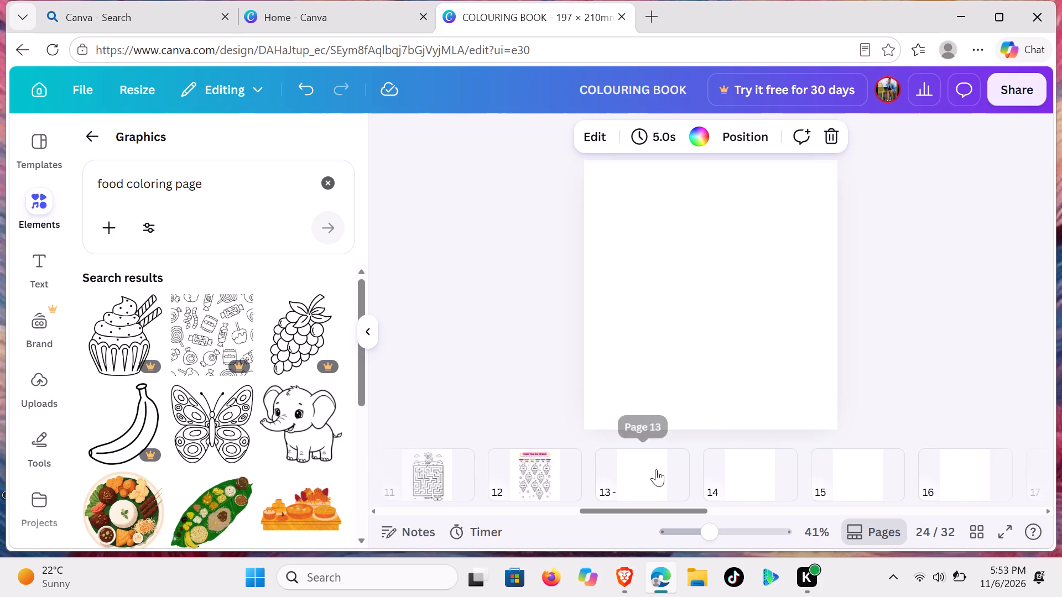
scroll(655, 470, down, 2)
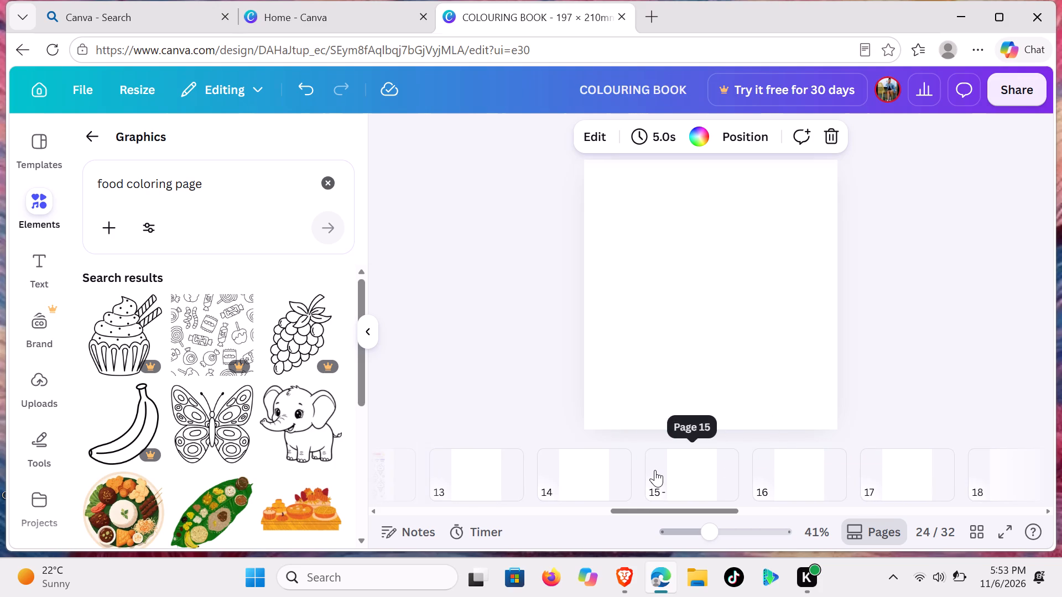
scroll(655, 470, down, 4)
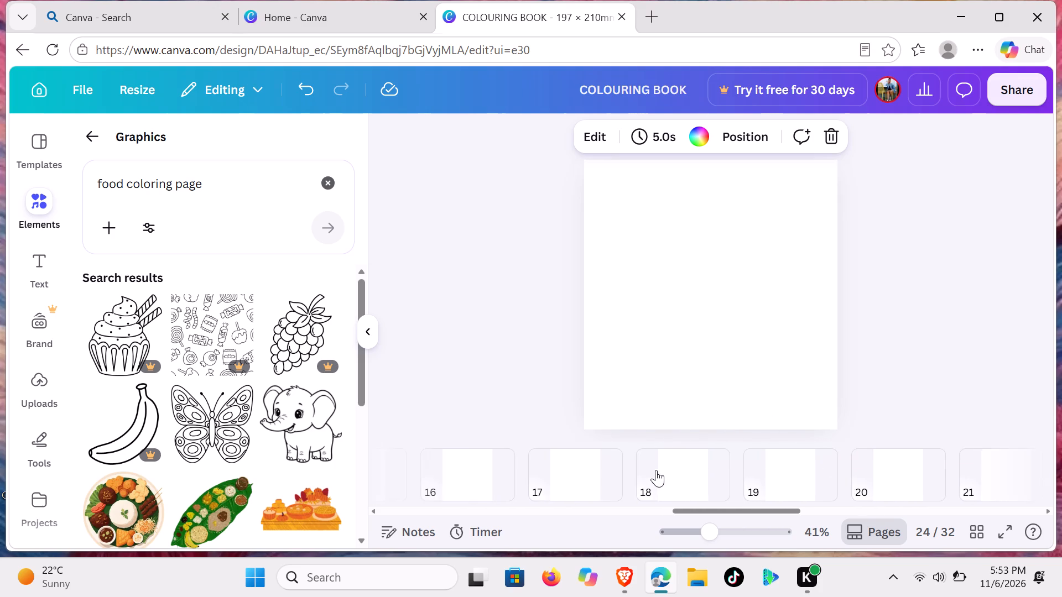
scroll(656, 470, down, 5)
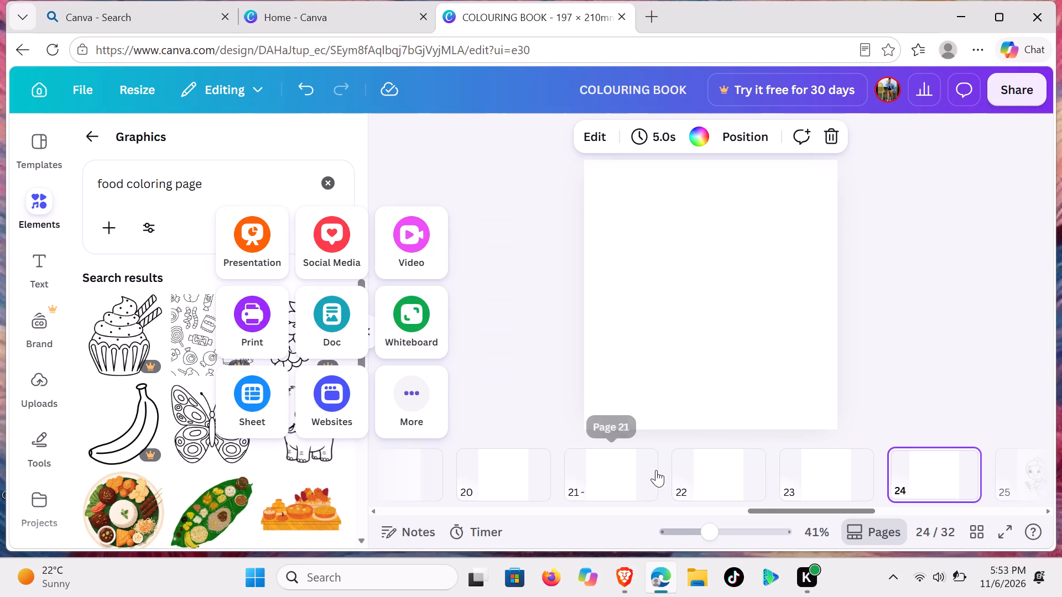
scroll(656, 470, down, 2)
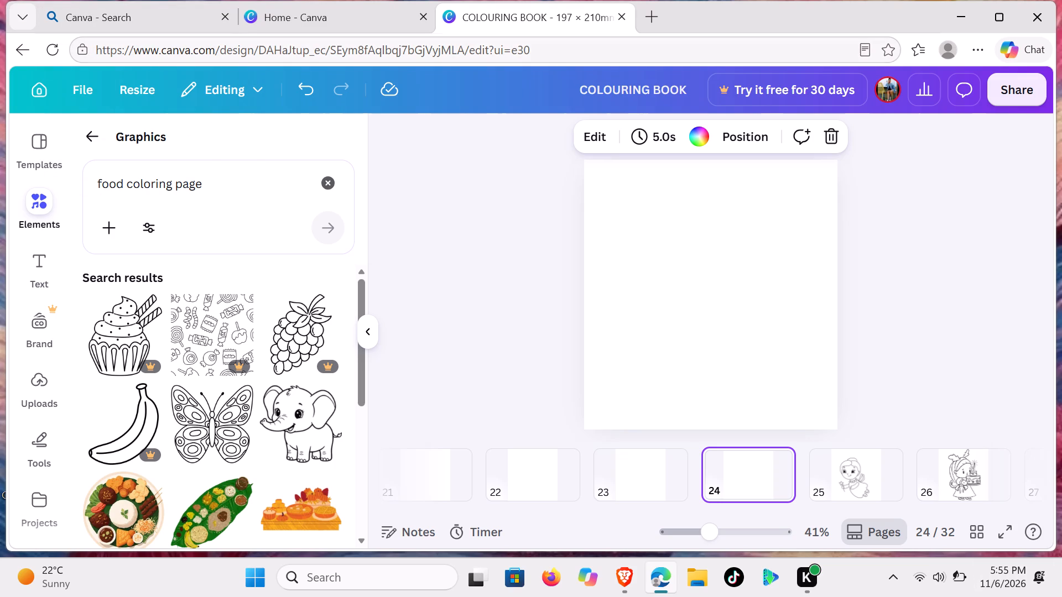
Recheck the thumbnails of pages 19 to 32, comparing blank pages with those that have drawings.
scroll(430, 397, up, 2)
scroll(500, 475, up, 3)
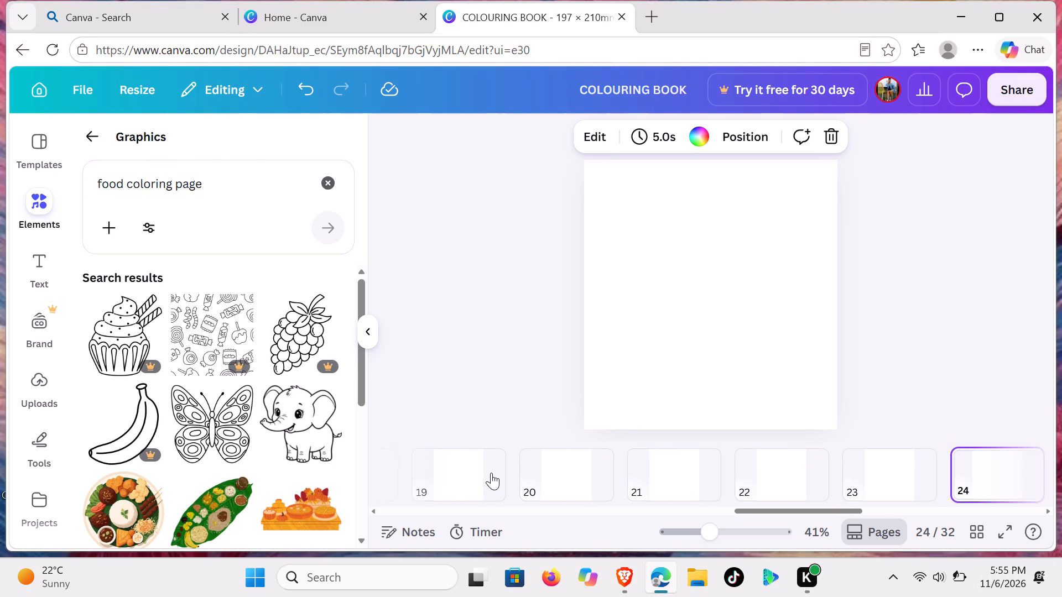
scroll(491, 473, down, 8)
scroll(491, 471, up, 2)
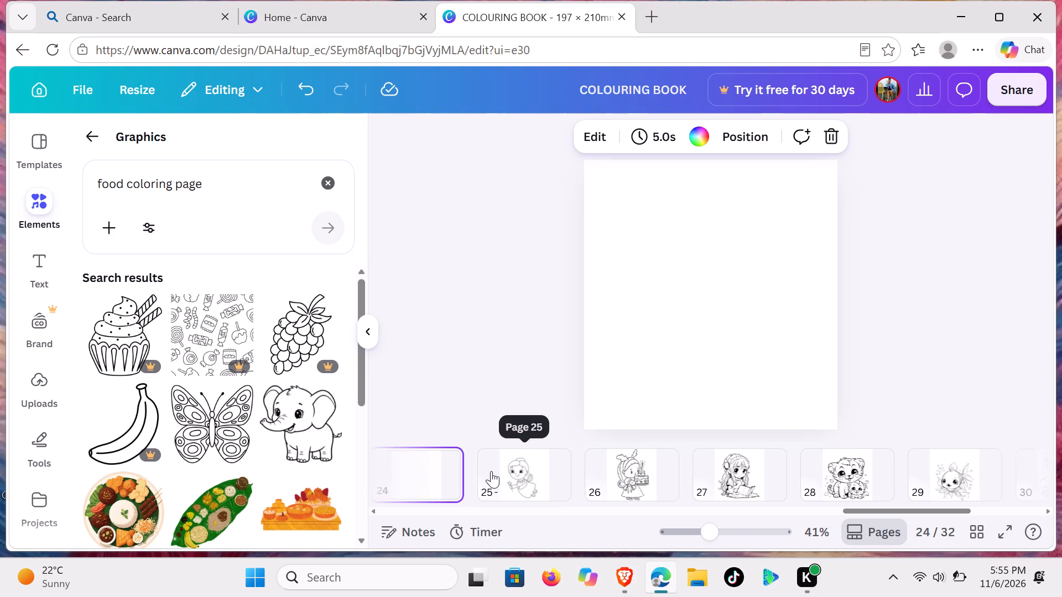
scroll(491, 471, down, 10)
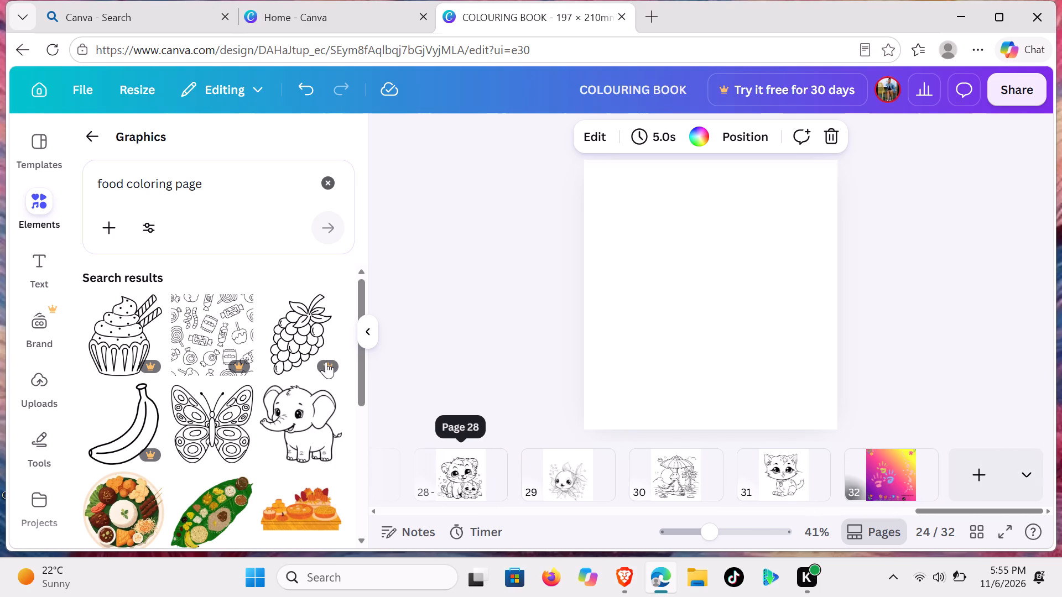
scroll(474, 302, down, 3)
scroll(447, 434, down, 2)
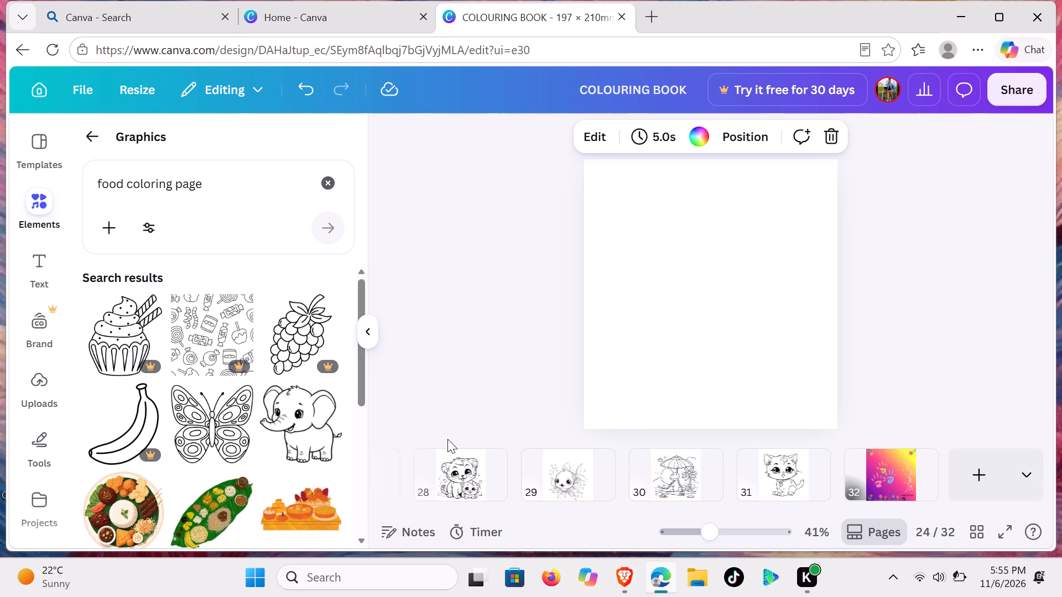
scroll(447, 439, down, 2)
scroll(539, 436, down, 1)
scroll(450, 453, down, 2)
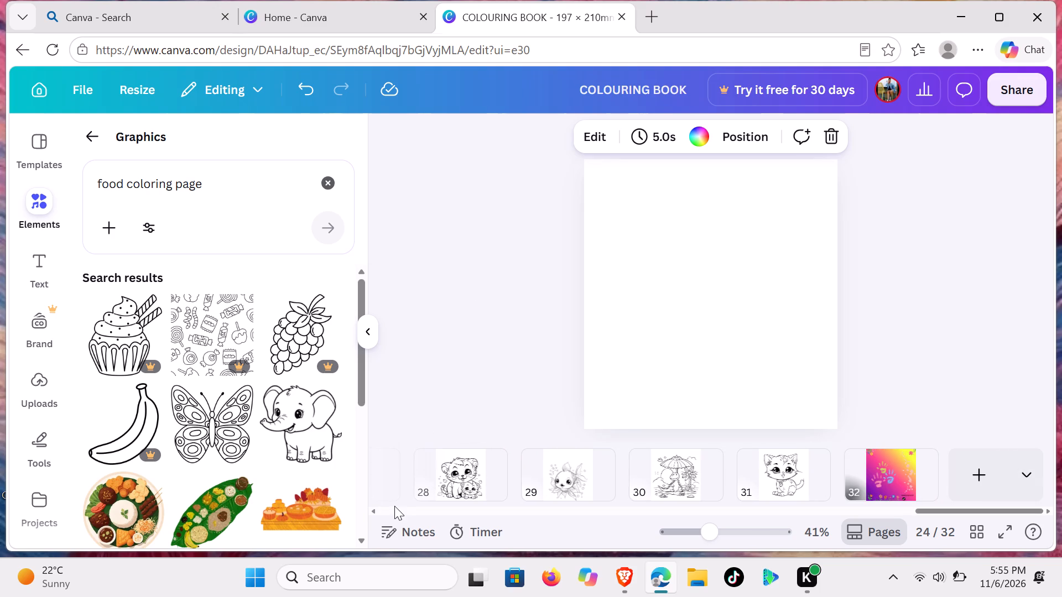
Go back through the thumbnails from page 32 to page 12 and examine the drawings around pages 13 and 14.
triple_click(375, 512)
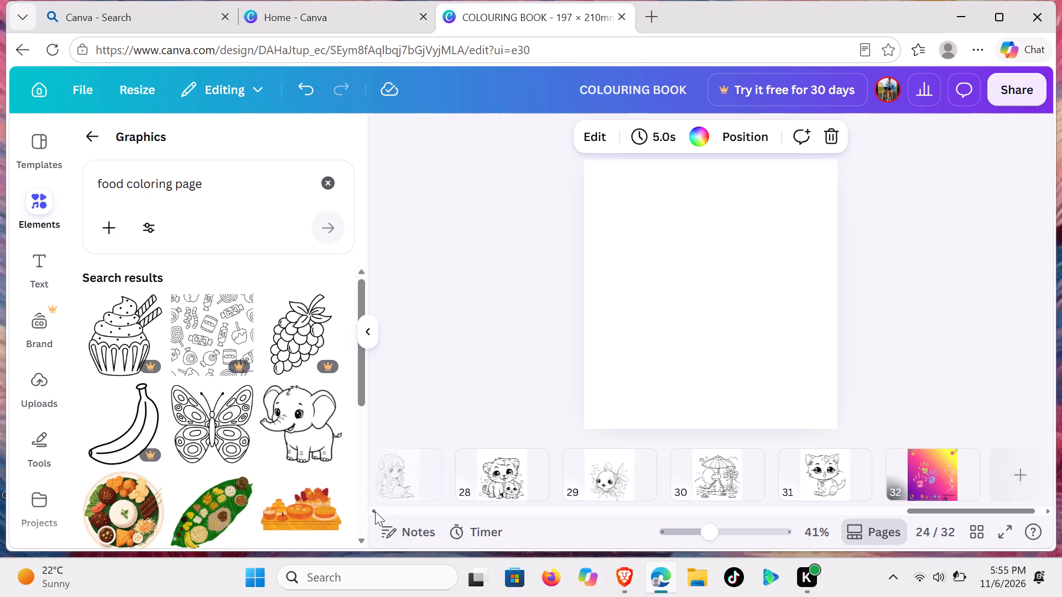
click(376, 510)
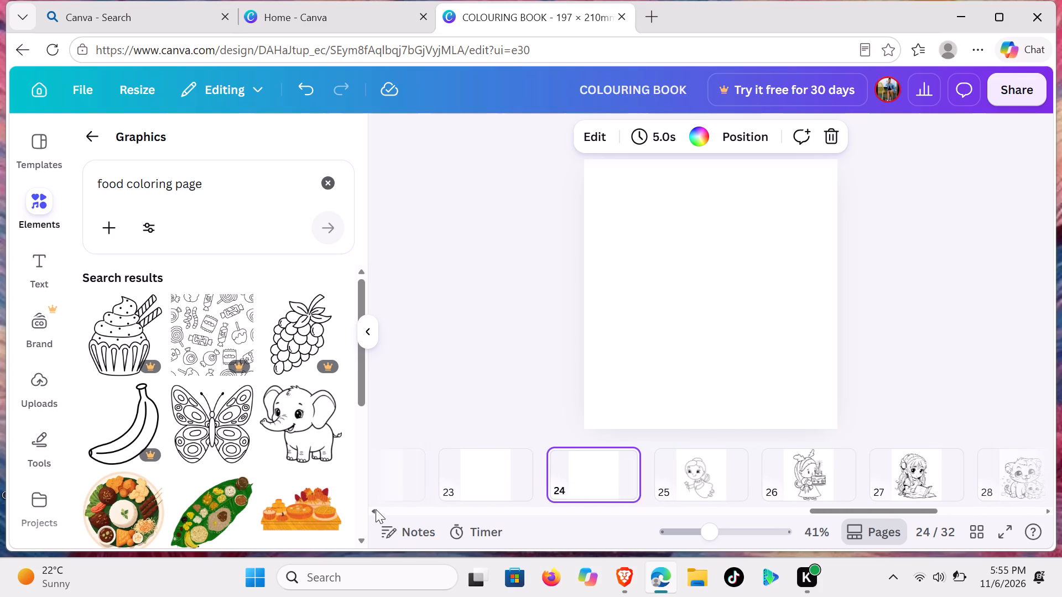
click(376, 508)
click(374, 507)
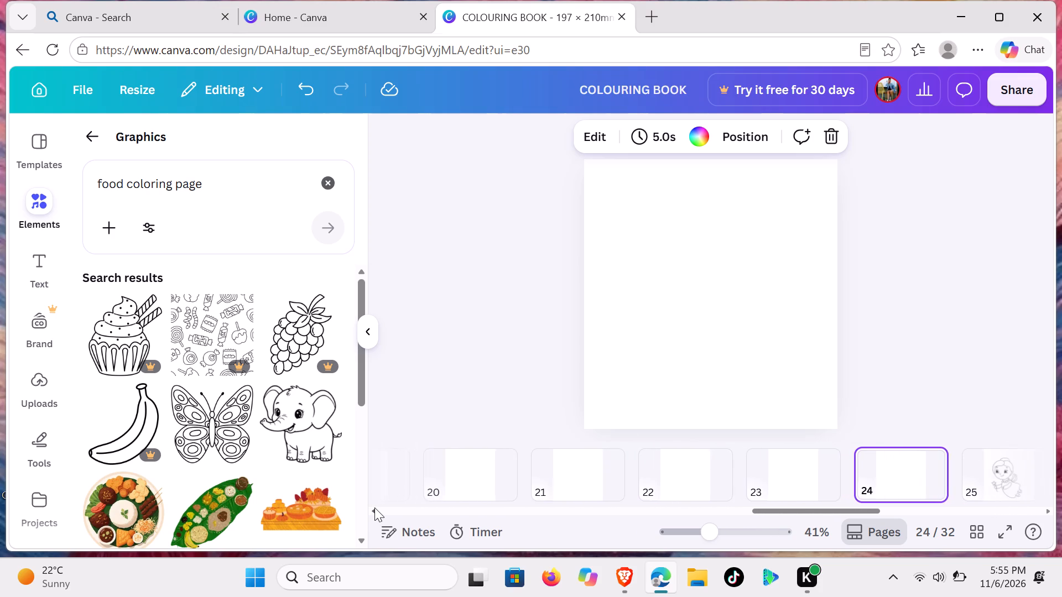
click(374, 507)
click(374, 507)
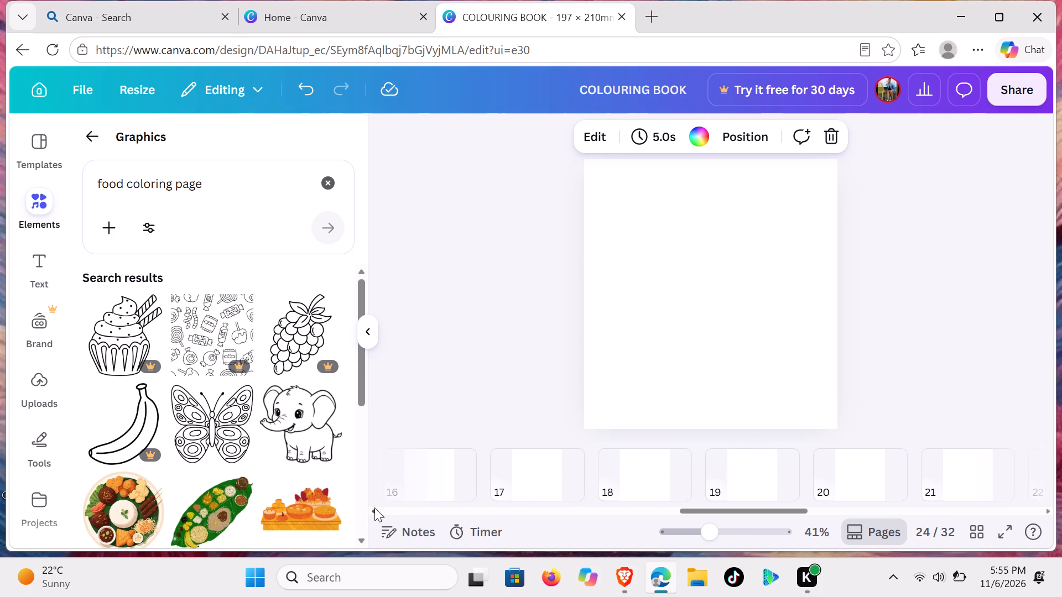
click(374, 507)
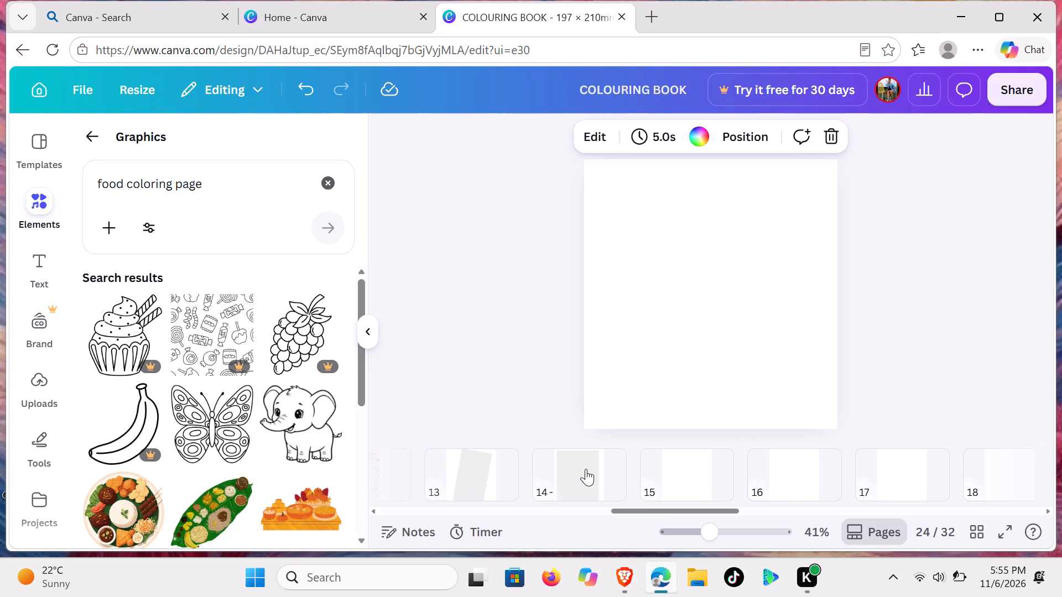
scroll(587, 472, up, 2)
scroll(586, 472, down, 2)
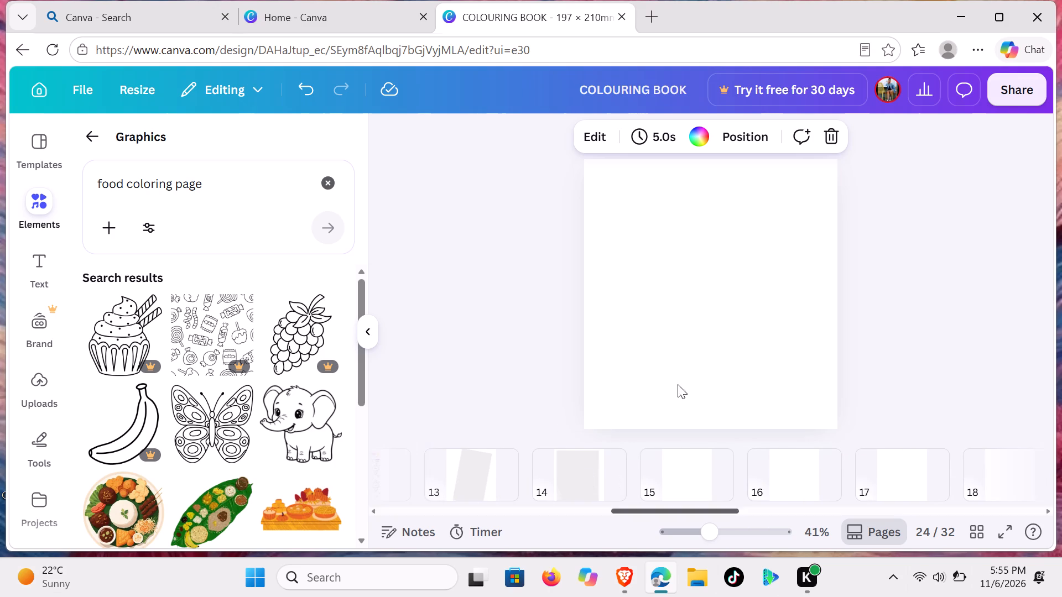
scroll(618, 443, up, 2)
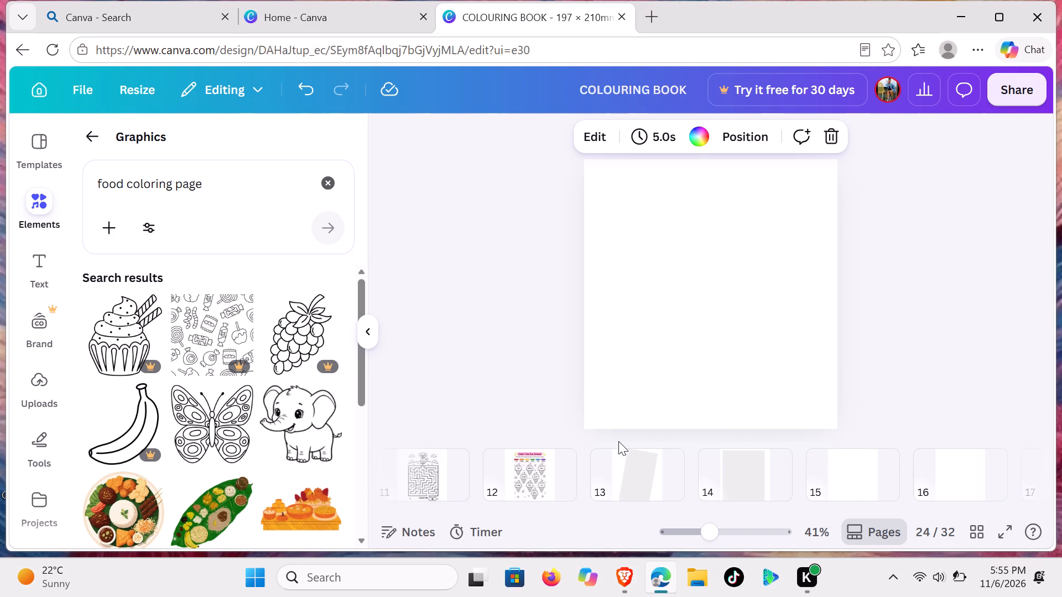
scroll(618, 441, down, 2)
scroll(669, 453, down, 1)
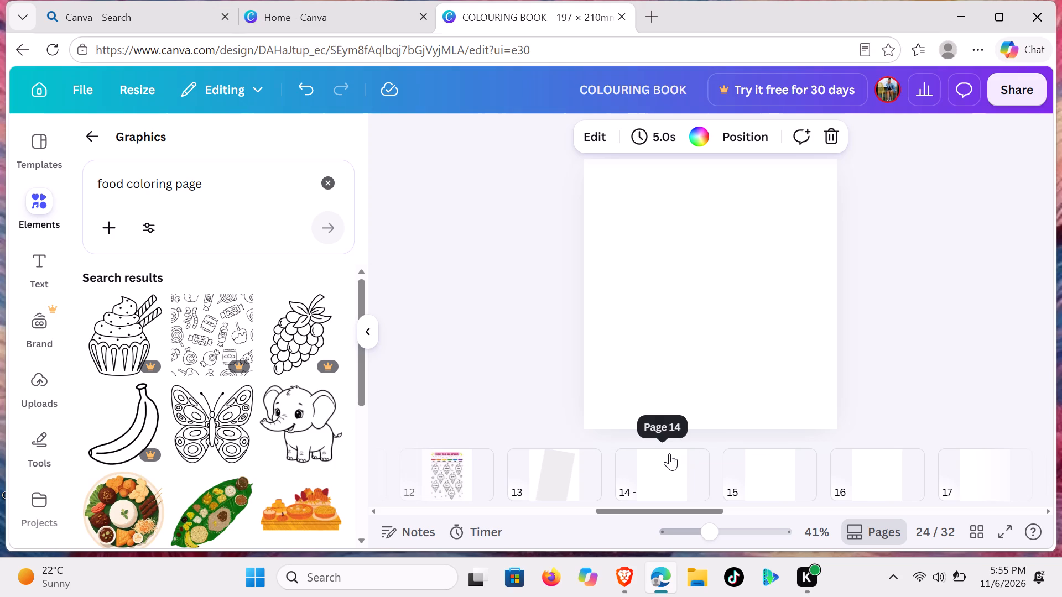
scroll(669, 453, down, 1)
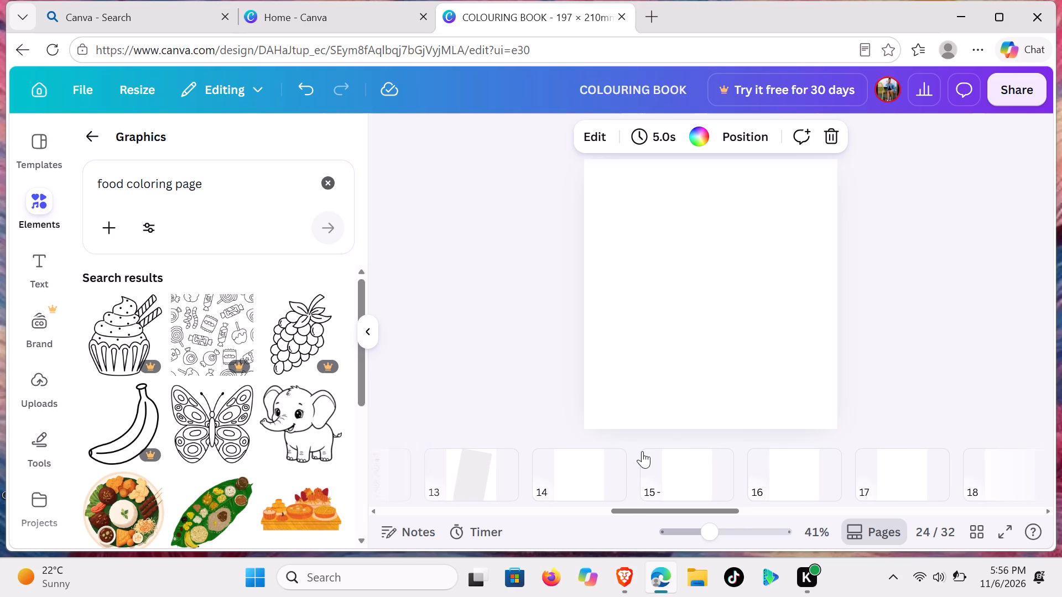
scroll(488, 494, up, 1)
scroll(488, 493, down, 1)
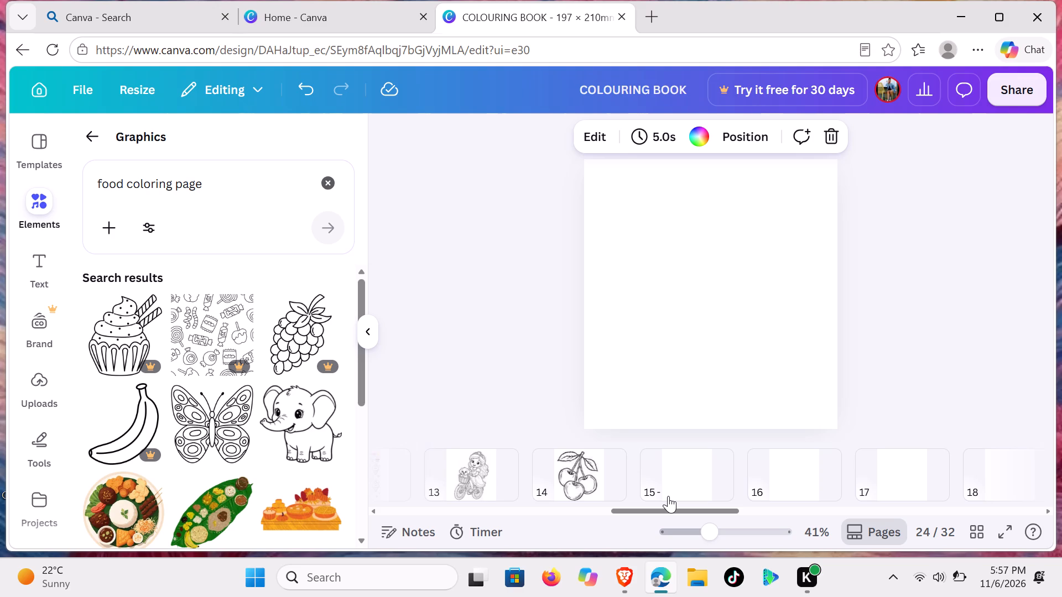
Review the thumbnails from page 14 back to page 2, and bring page 26 into view.
scroll(520, 485, up, 2)
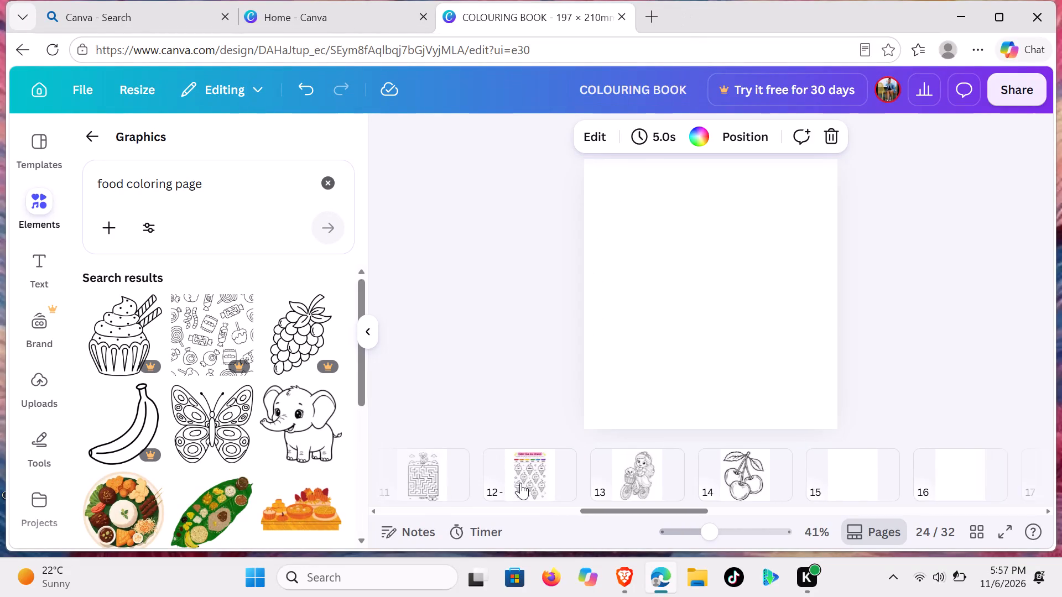
scroll(520, 483, up, 12)
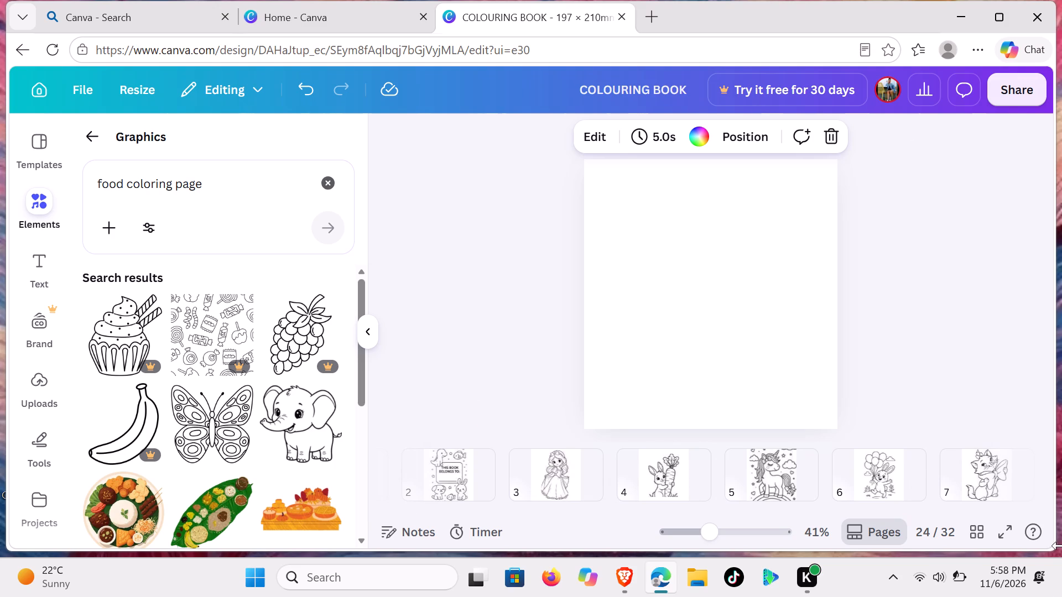
scroll(908, 398, down, 5)
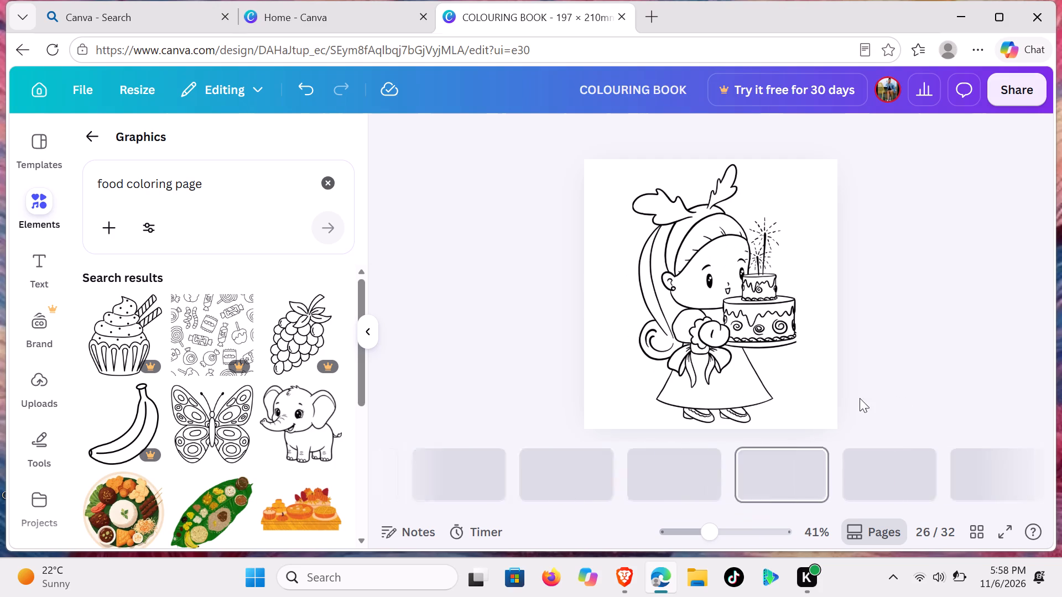
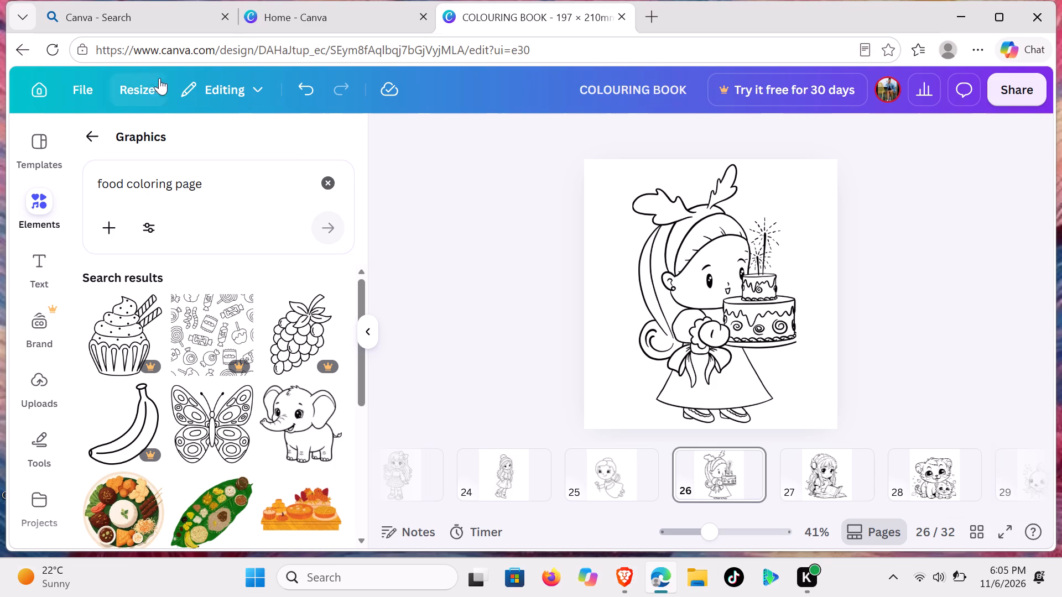
Go back from the graphics search results for "food coloring page".
click(397, 213)
click(96, 137)
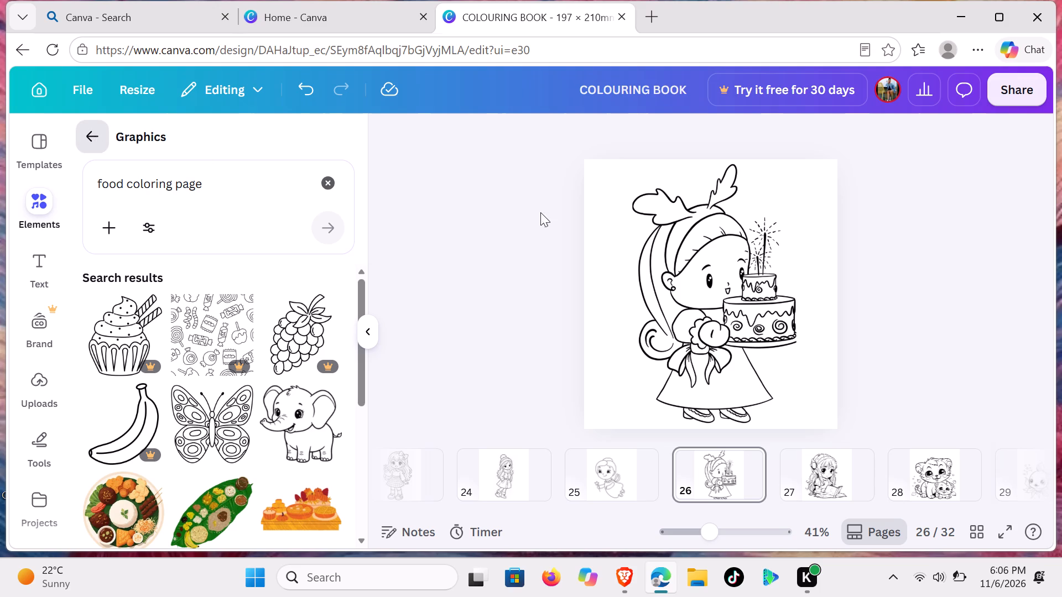
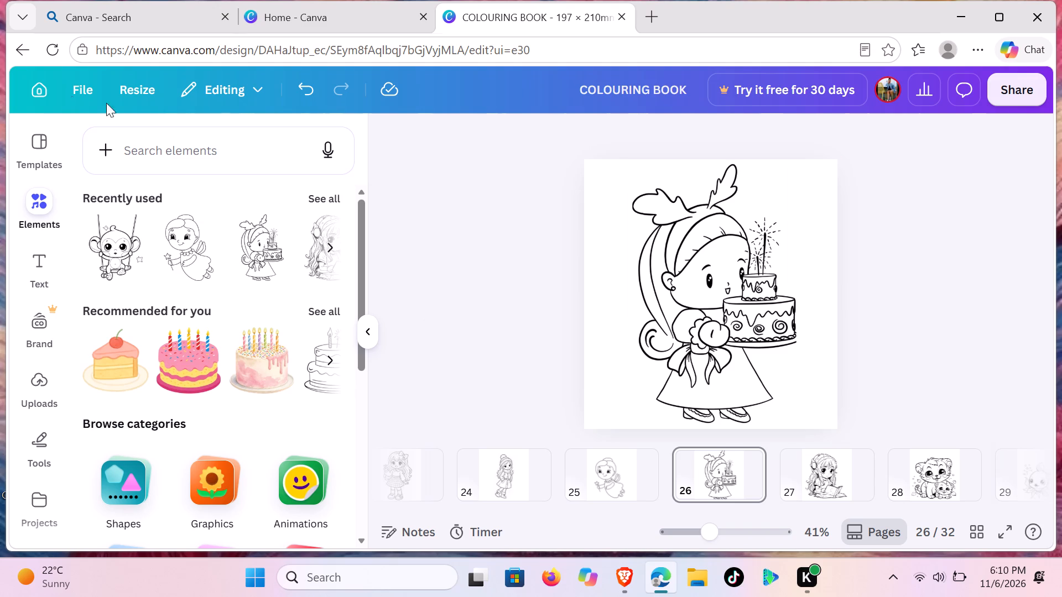
Return to the Canva home page and reopen the COLOURING BOOK design from the recent designs.
click(45, 92)
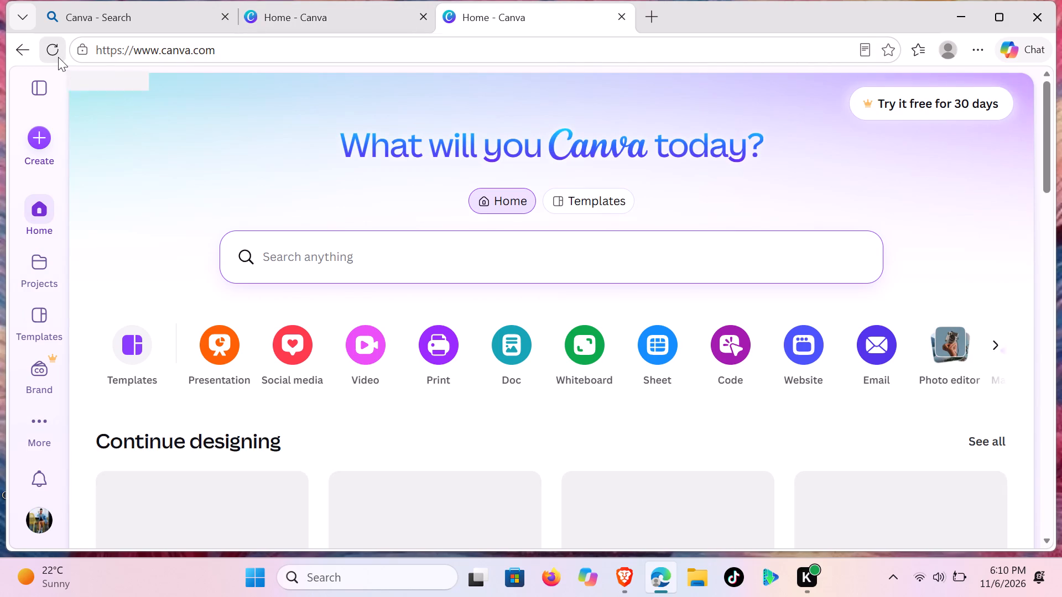
scroll(120, 278, down, 3)
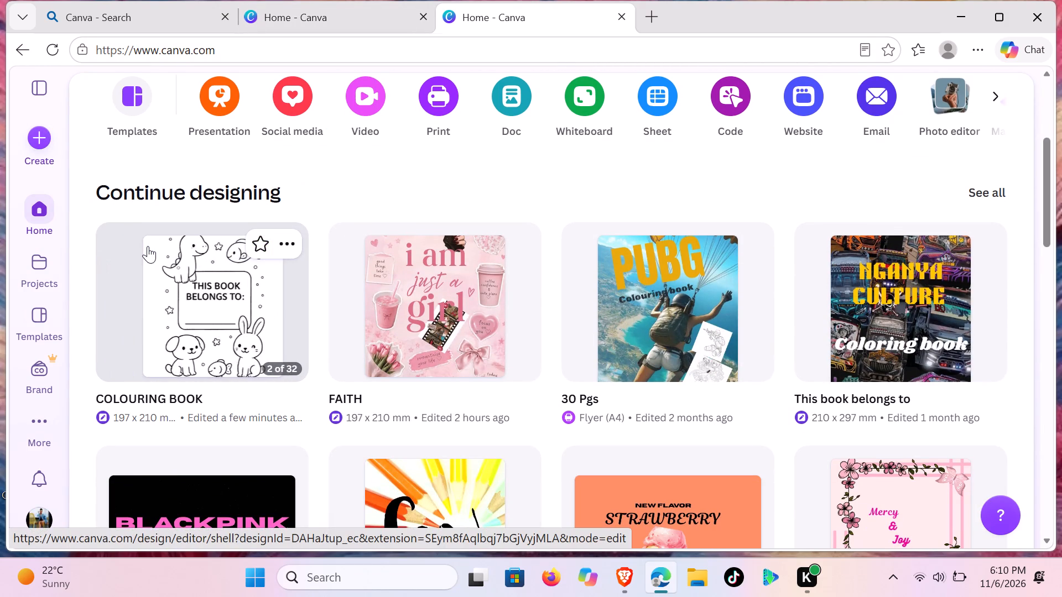
scroll(150, 247, up, 1)
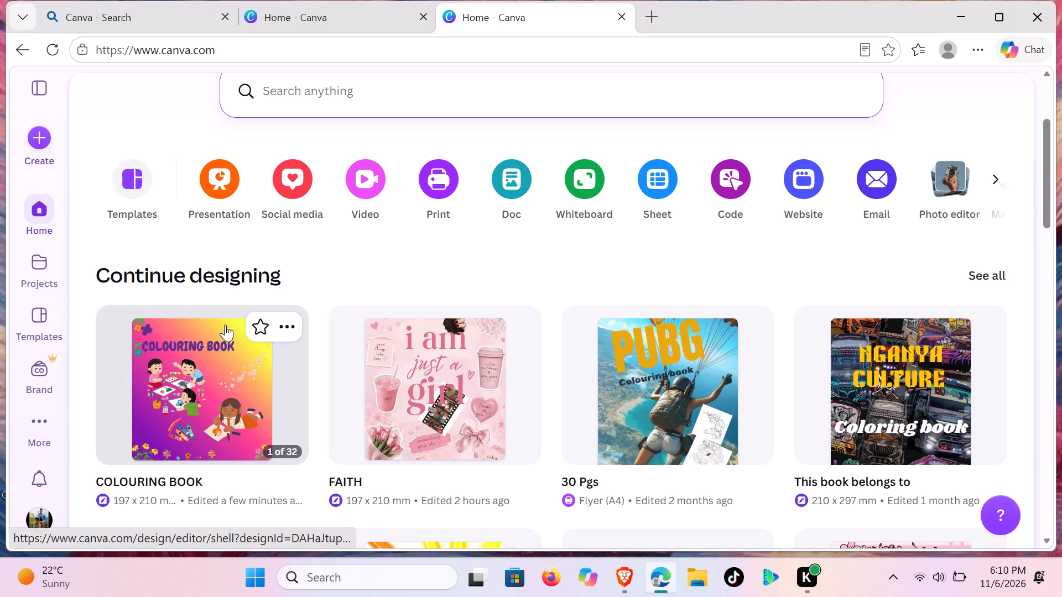
click(210, 370)
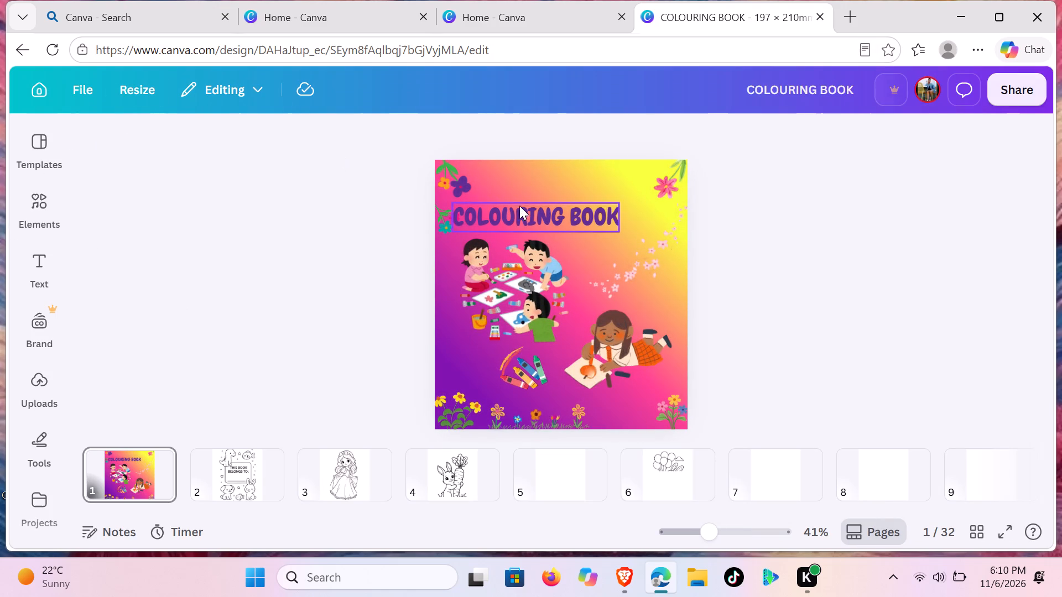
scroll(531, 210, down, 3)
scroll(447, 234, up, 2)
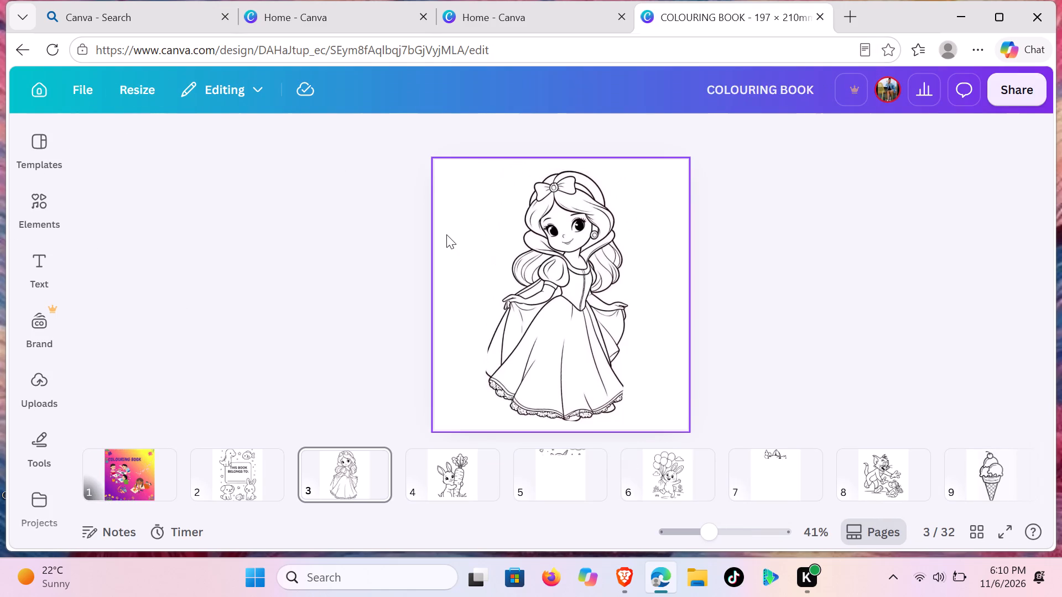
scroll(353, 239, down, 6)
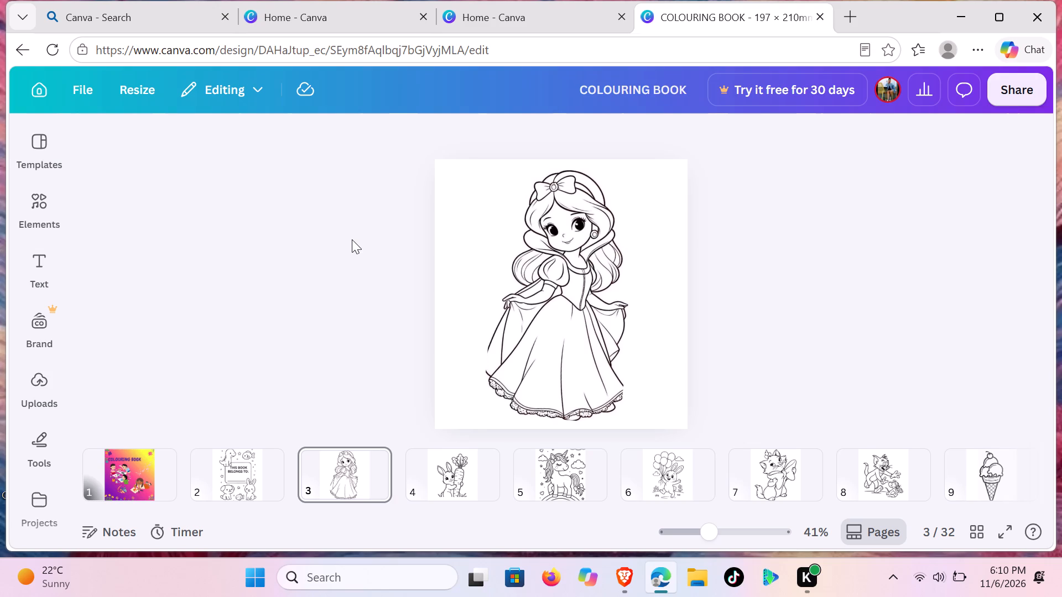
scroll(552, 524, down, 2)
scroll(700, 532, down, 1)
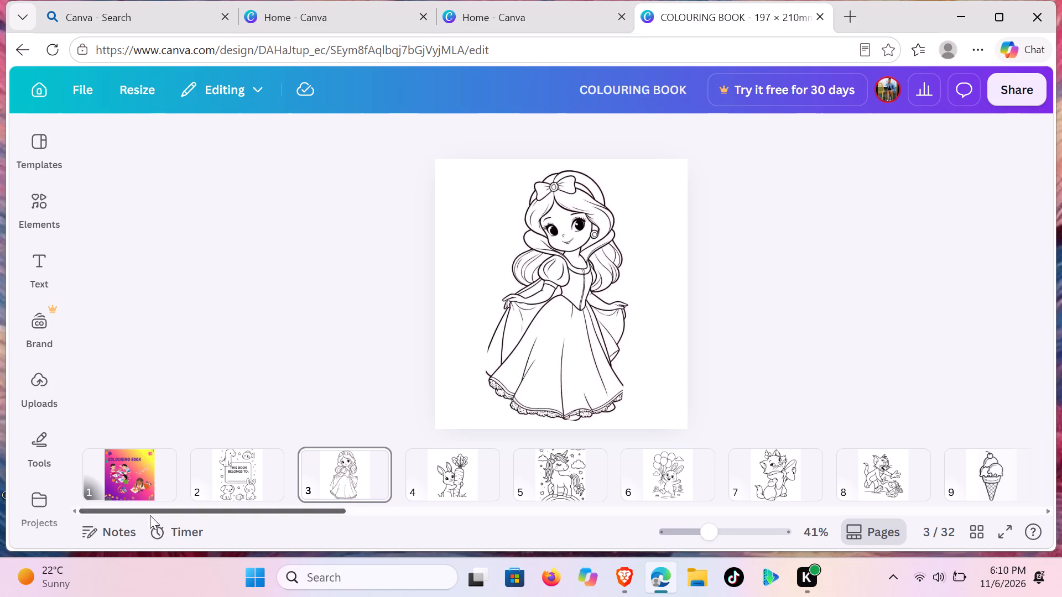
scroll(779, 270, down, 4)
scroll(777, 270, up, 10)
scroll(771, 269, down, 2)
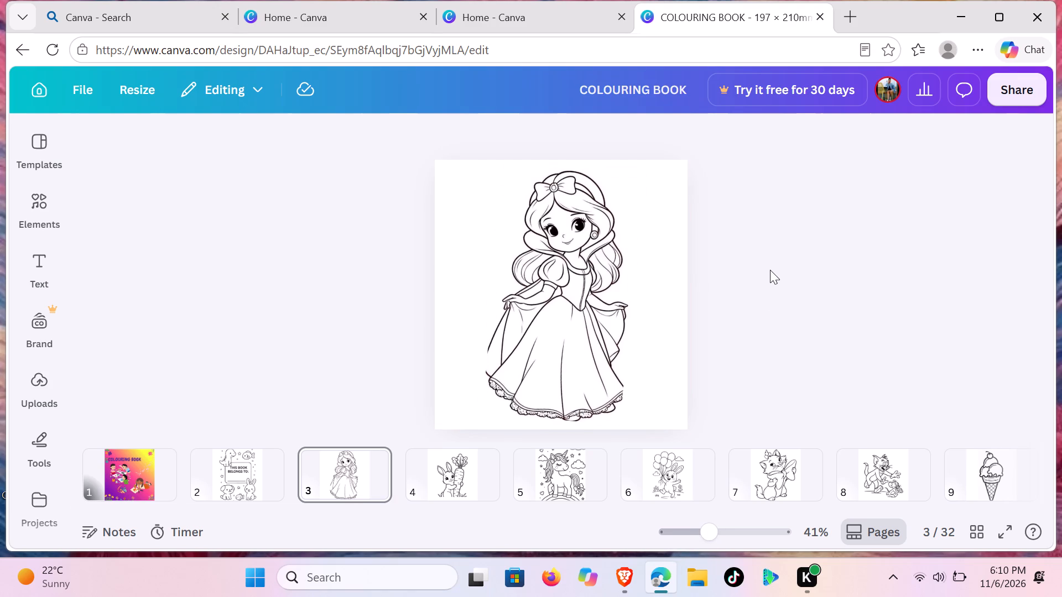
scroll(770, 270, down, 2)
Examine the princess drawing on page 3 at several zoom levels, ending at 47%.
click(660, 532)
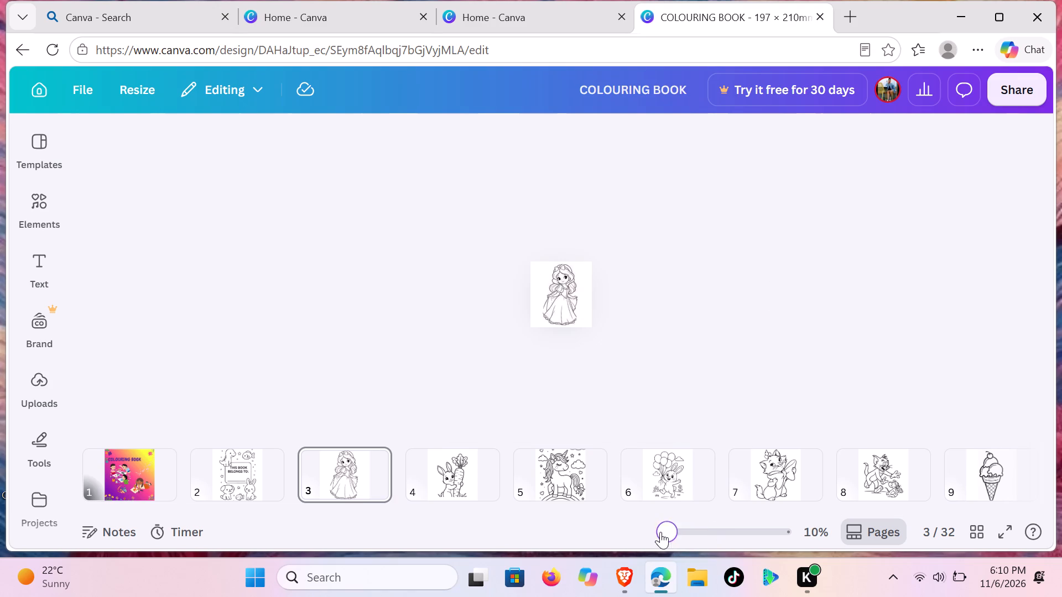
click(734, 530)
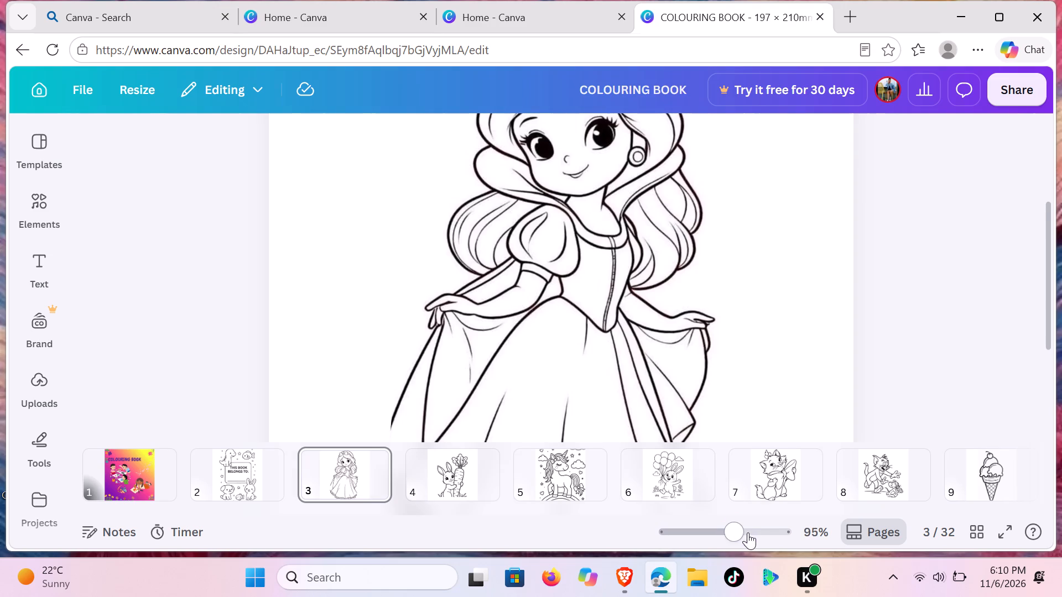
click(710, 531)
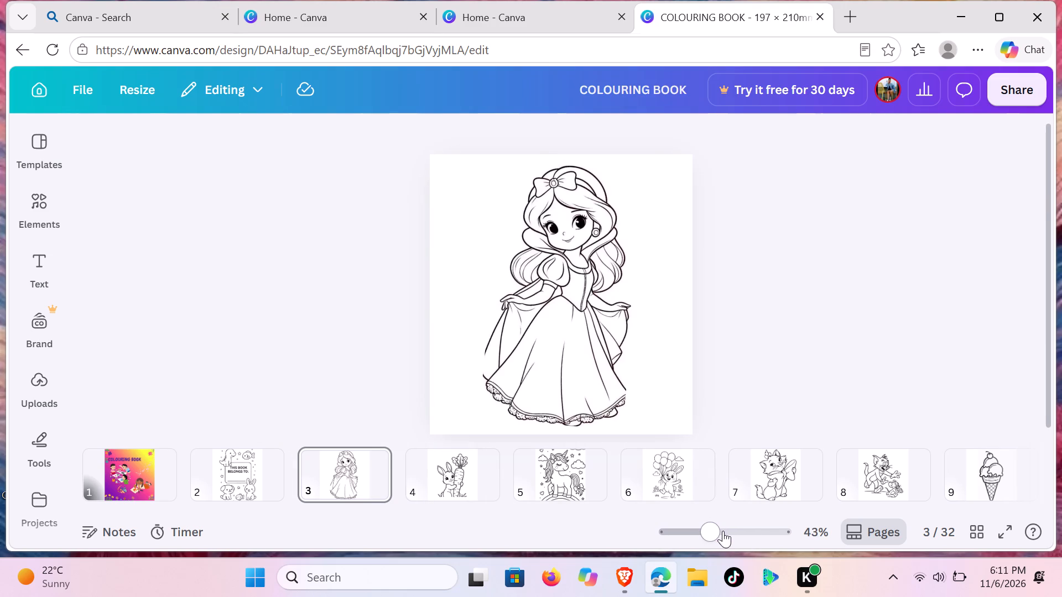
click(723, 531)
click(711, 532)
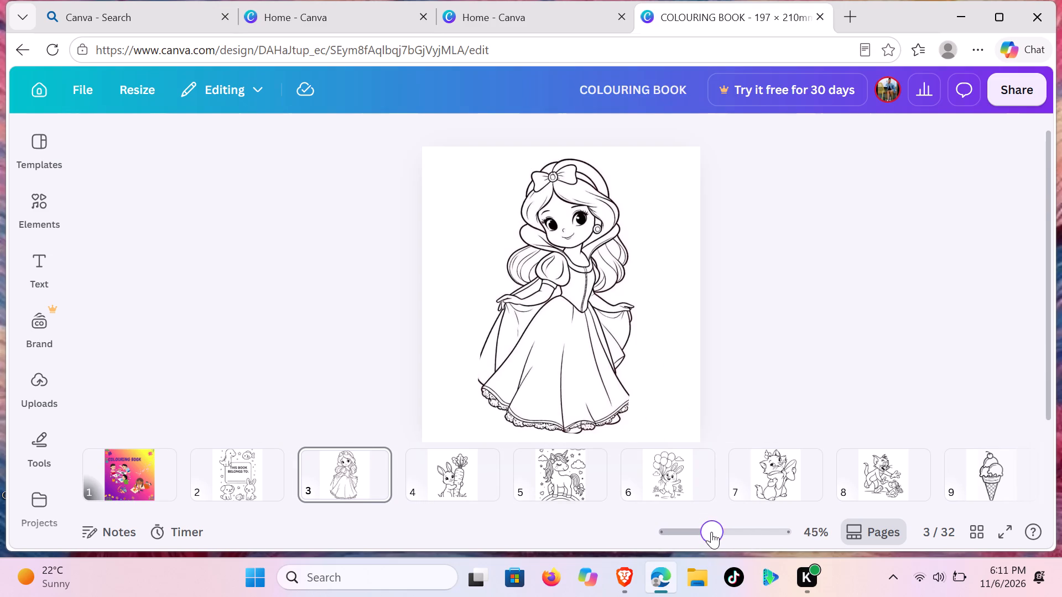
click(722, 528)
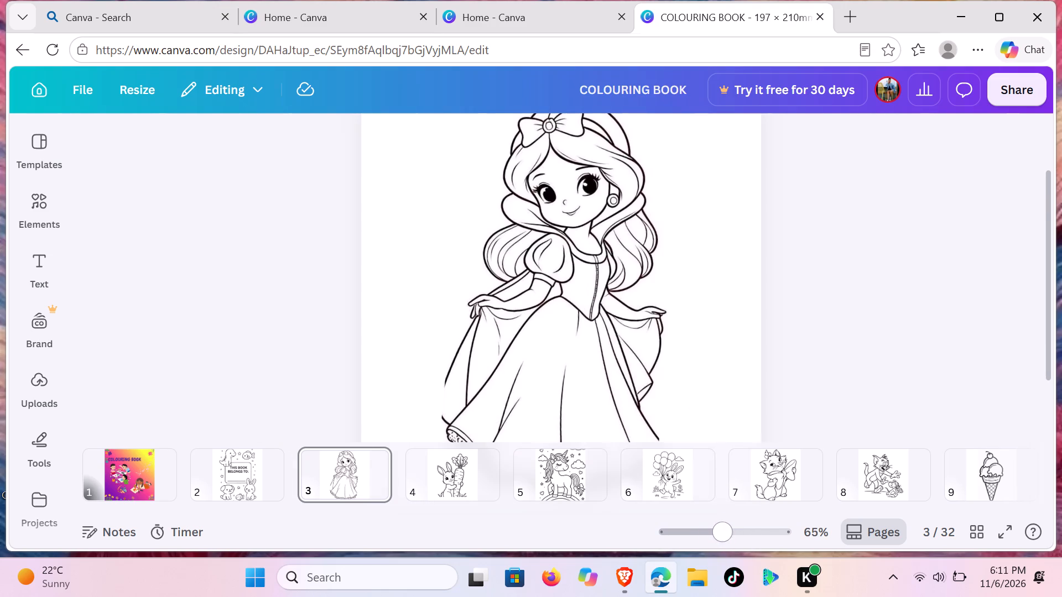
click(717, 532)
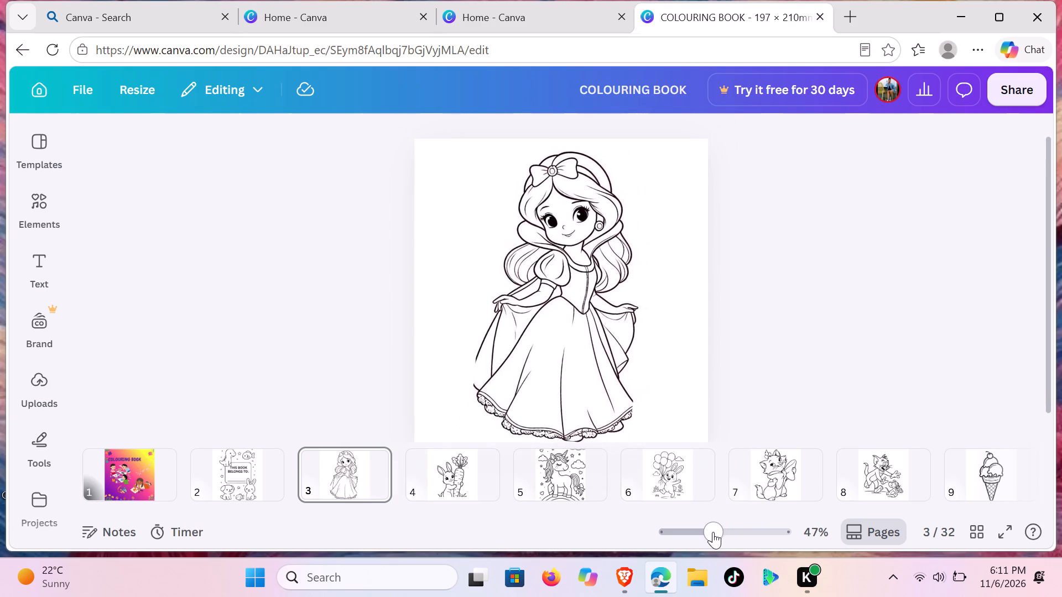
scroll(763, 359, down, 4)
scroll(758, 360, up, 6)
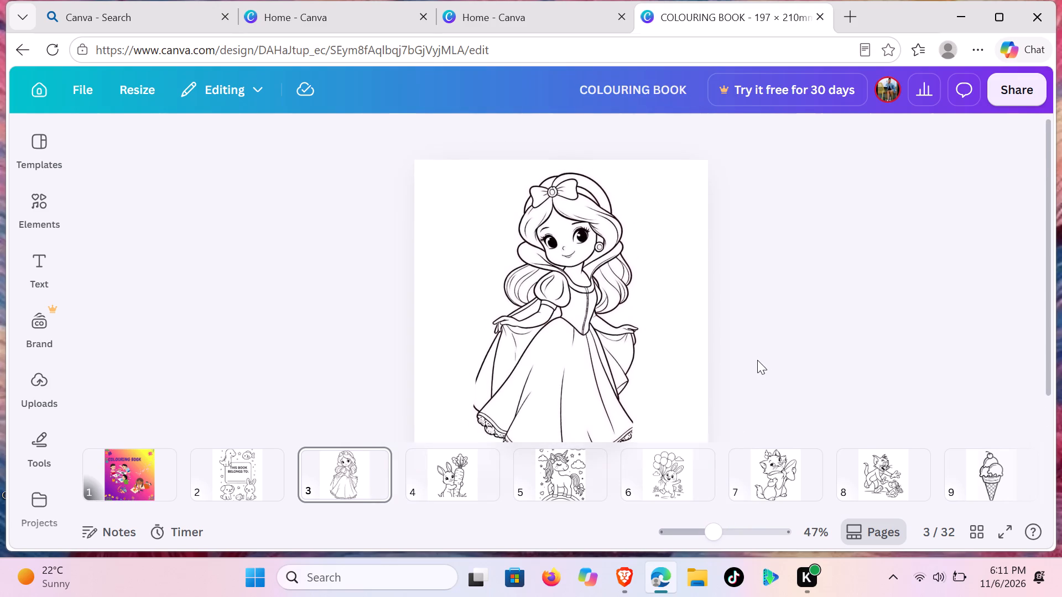
scroll(757, 360, up, 3)
scroll(758, 364, down, 1)
scroll(799, 452, down, 2)
scroll(797, 453, up, 5)
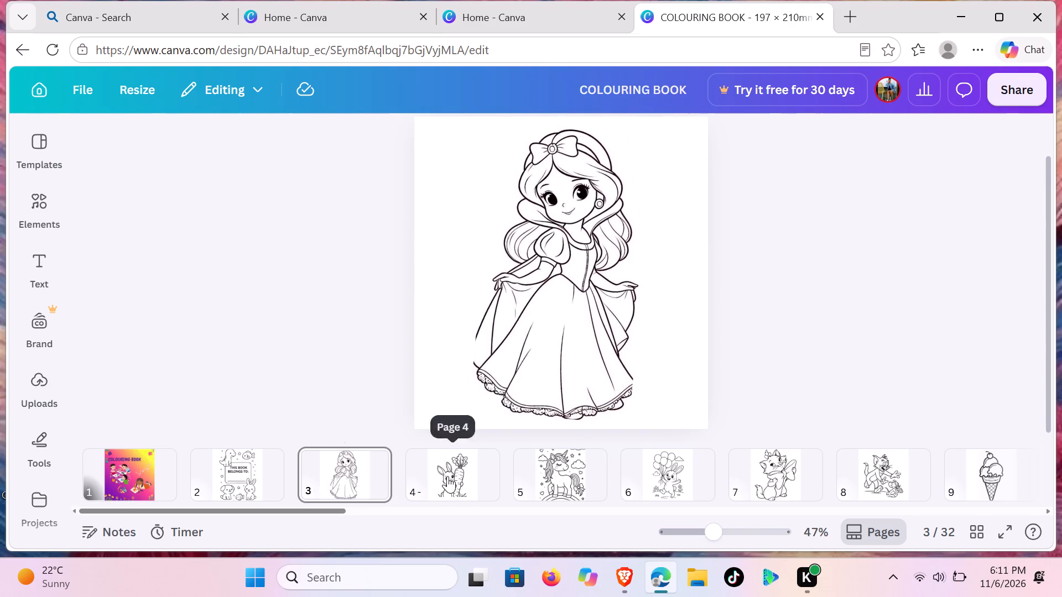
Review the page thumbnails from page 3 through the back cover on page 32 and back to the start.
scroll(447, 476, down, 11)
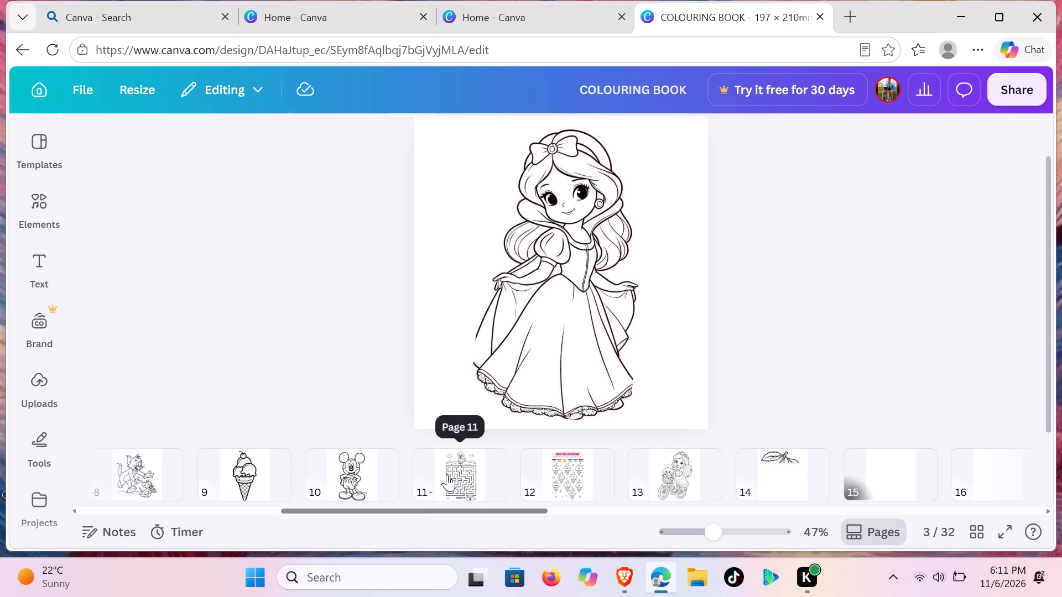
scroll(447, 474, down, 15)
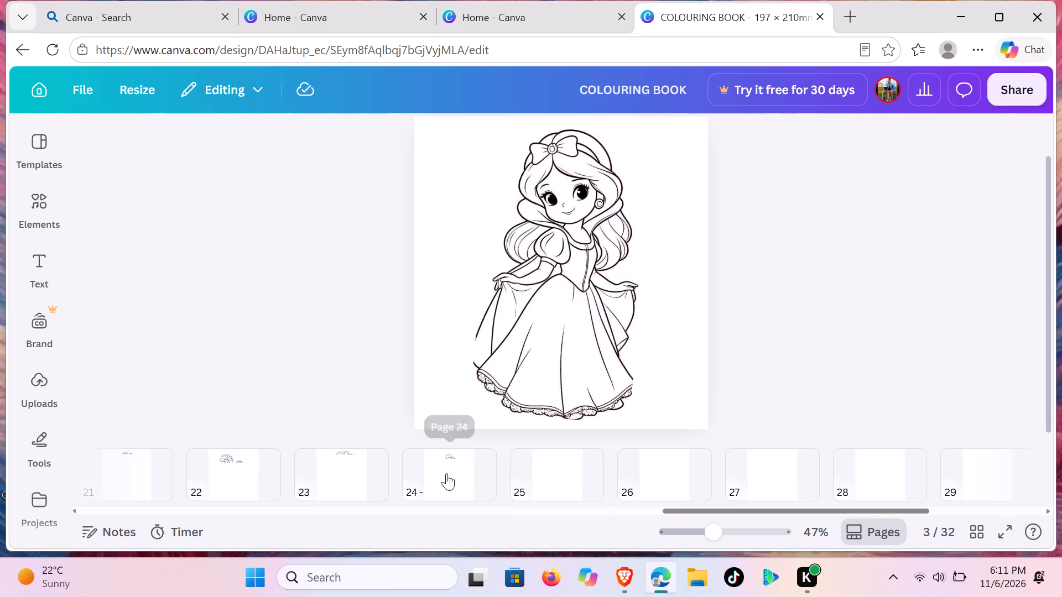
scroll(446, 473, down, 4)
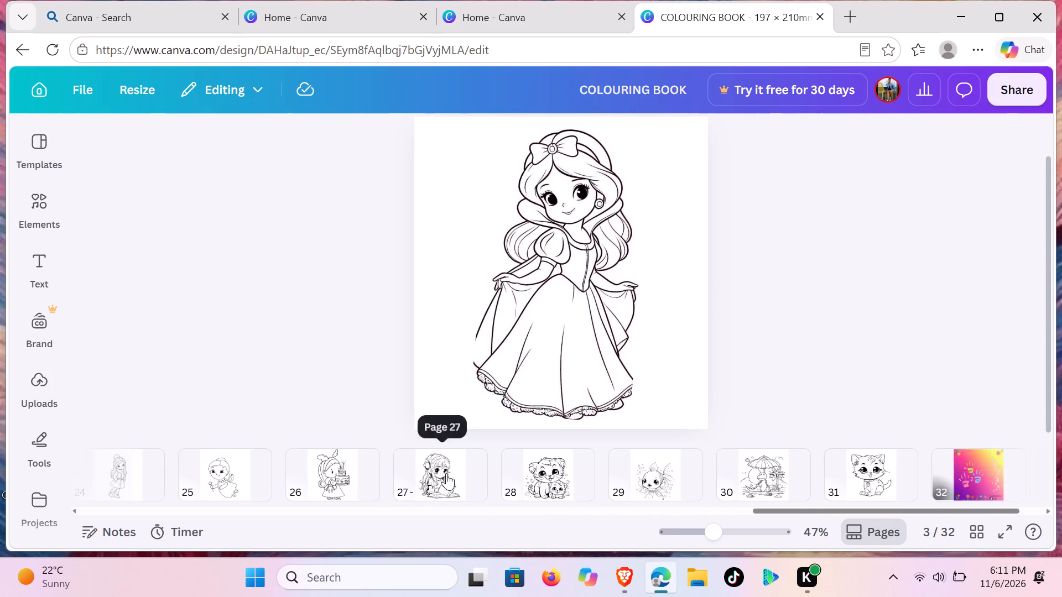
scroll(446, 473, down, 4)
scroll(446, 473, up, 8)
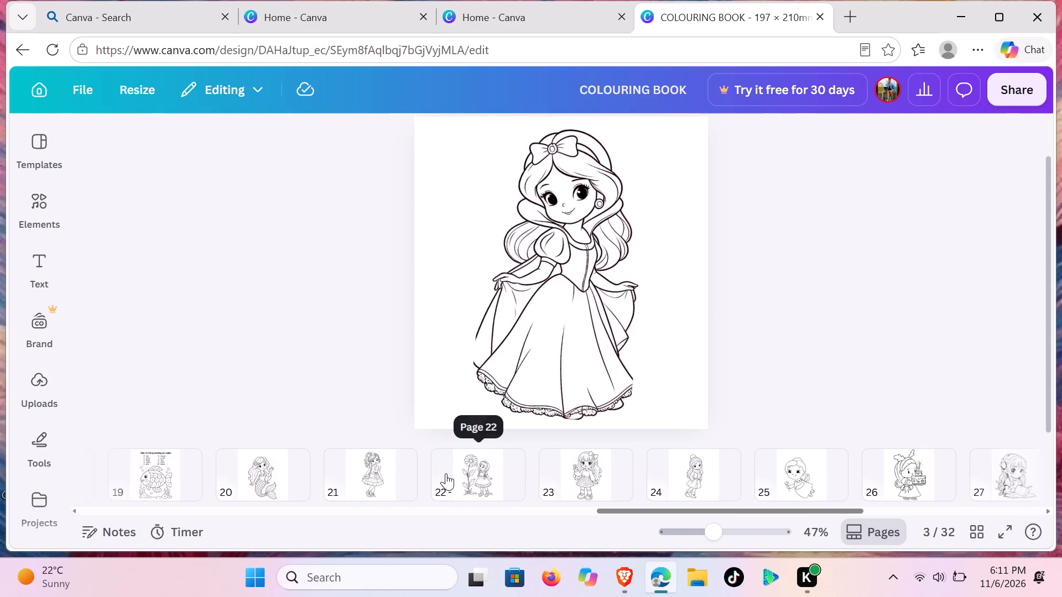
scroll(446, 473, up, 19)
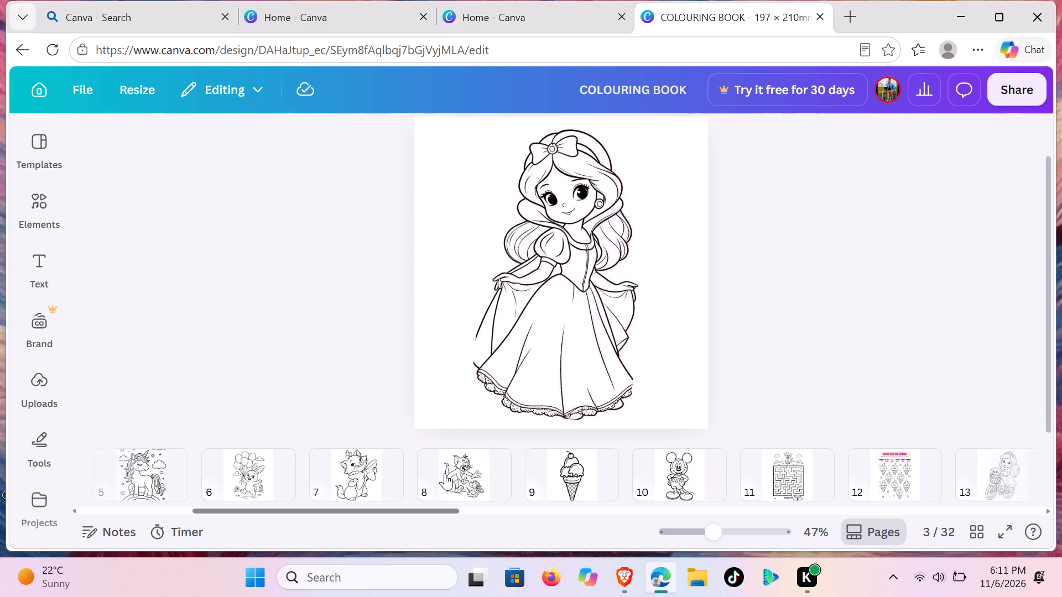
scroll(445, 473, up, 4)
click(327, 389)
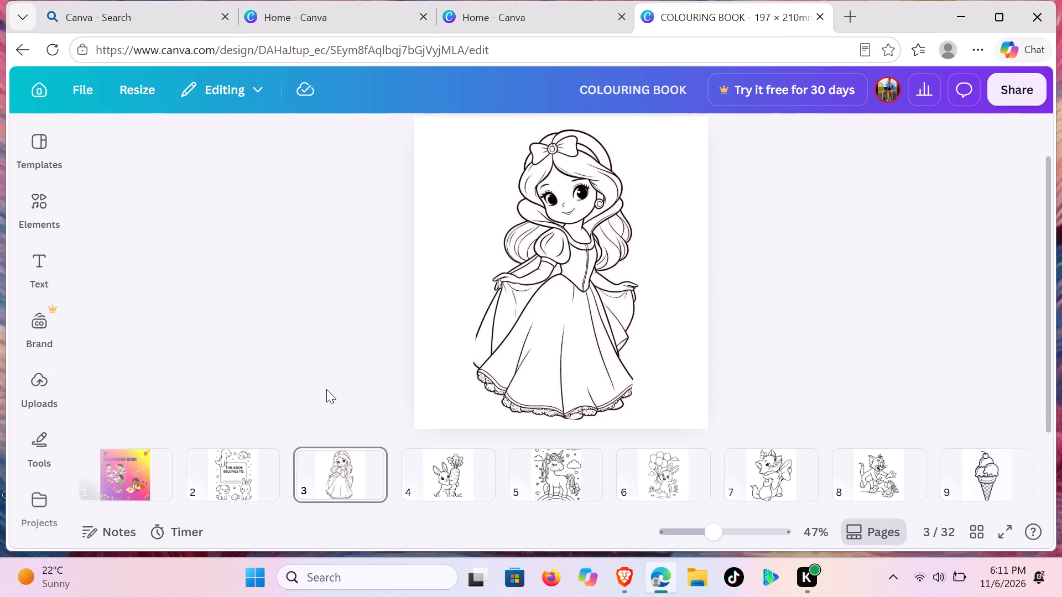
Open the front cover on page 1 and look through the thumbnails of the inner pages again.
click(117, 470)
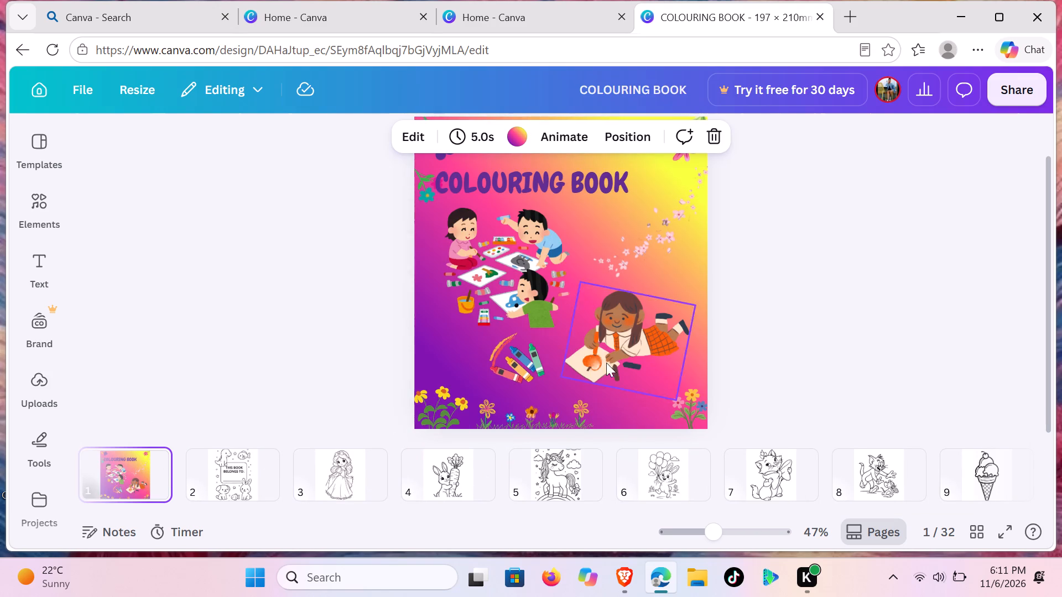
scroll(768, 343, down, 3)
scroll(466, 485, up, 2)
scroll(466, 485, down, 2)
scroll(419, 495, down, 5)
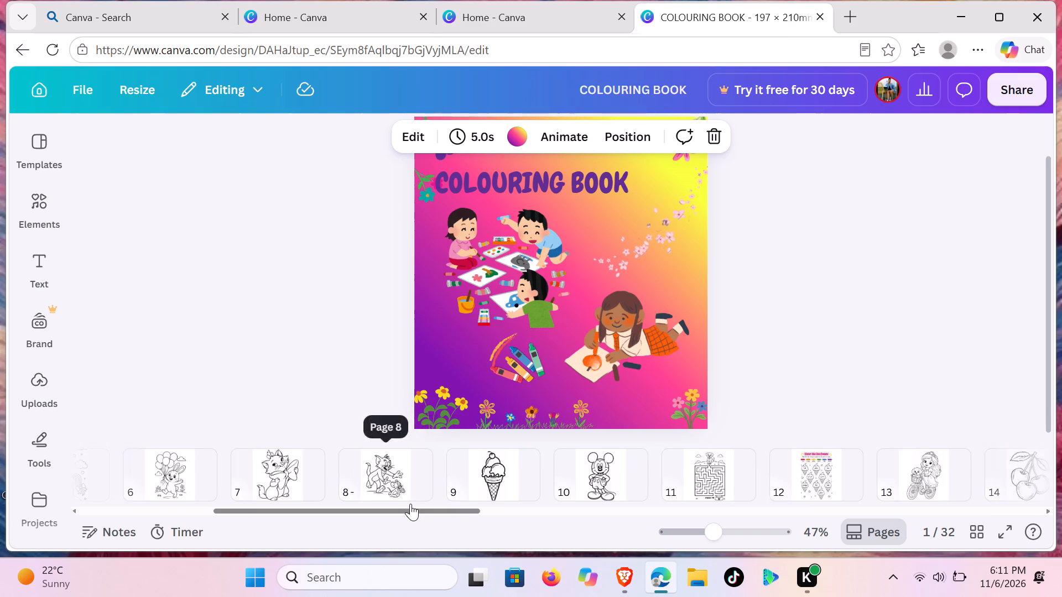
scroll(410, 504, down, 9)
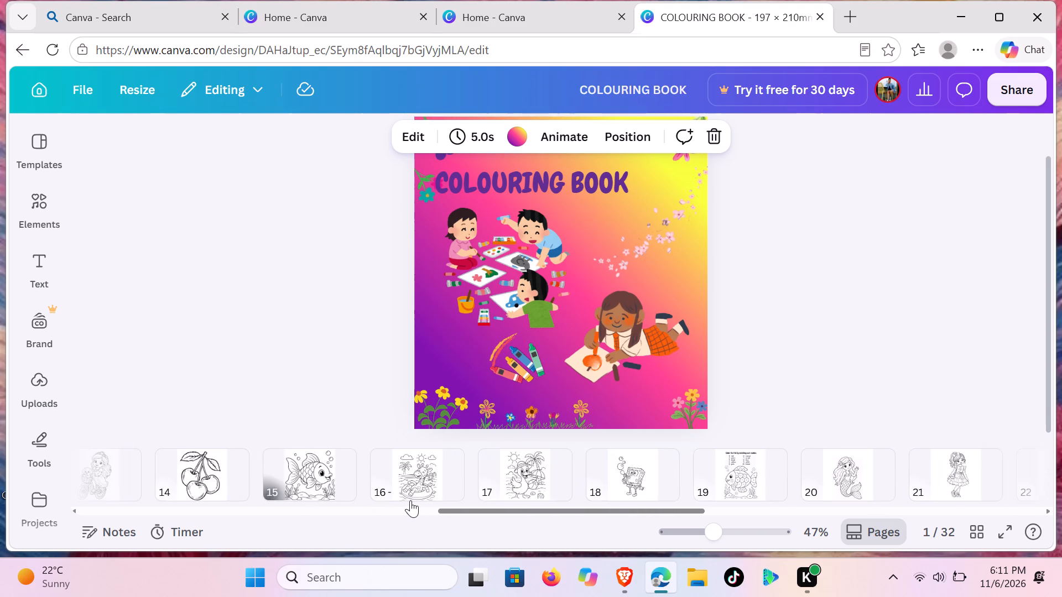
scroll(410, 500, down, 10)
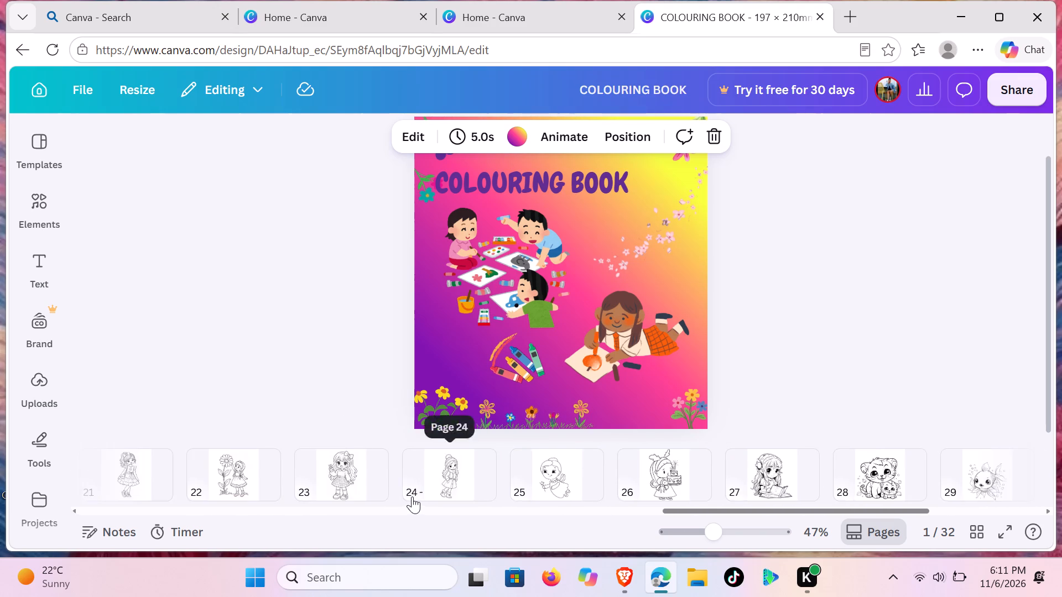
scroll(412, 496, down, 10)
scroll(413, 493, up, 3)
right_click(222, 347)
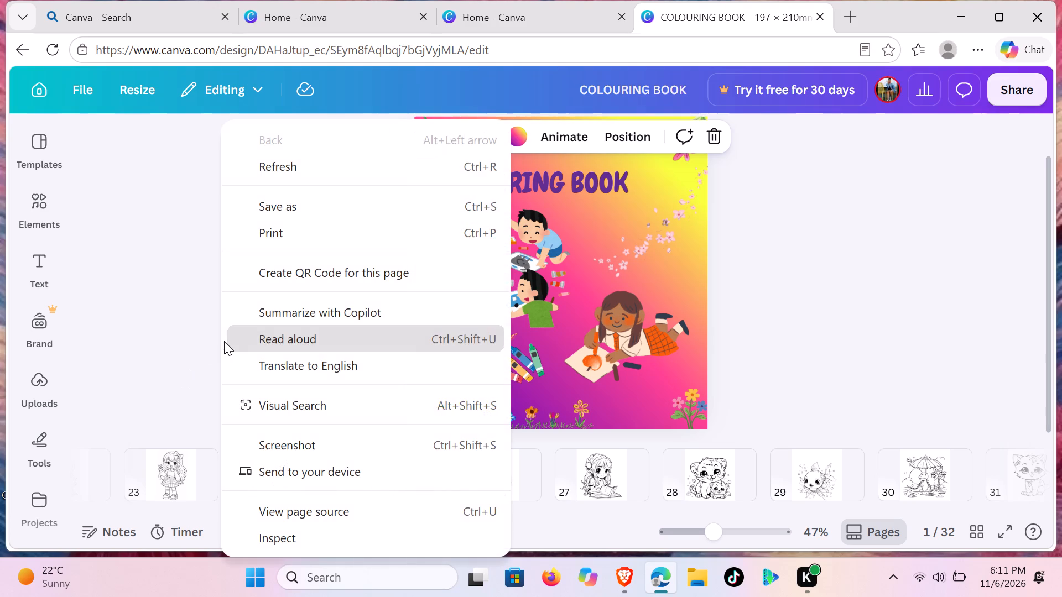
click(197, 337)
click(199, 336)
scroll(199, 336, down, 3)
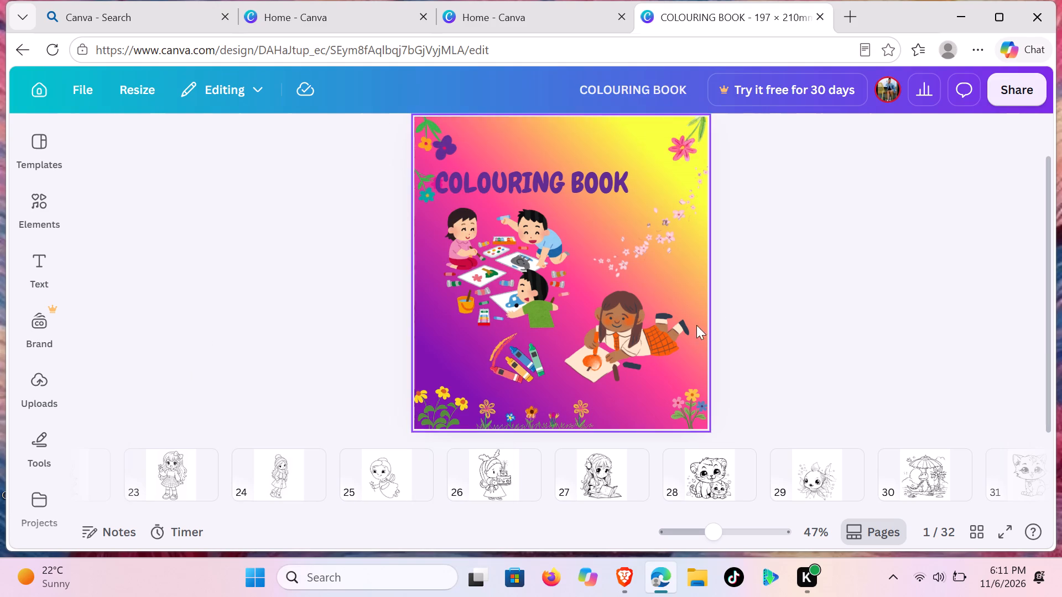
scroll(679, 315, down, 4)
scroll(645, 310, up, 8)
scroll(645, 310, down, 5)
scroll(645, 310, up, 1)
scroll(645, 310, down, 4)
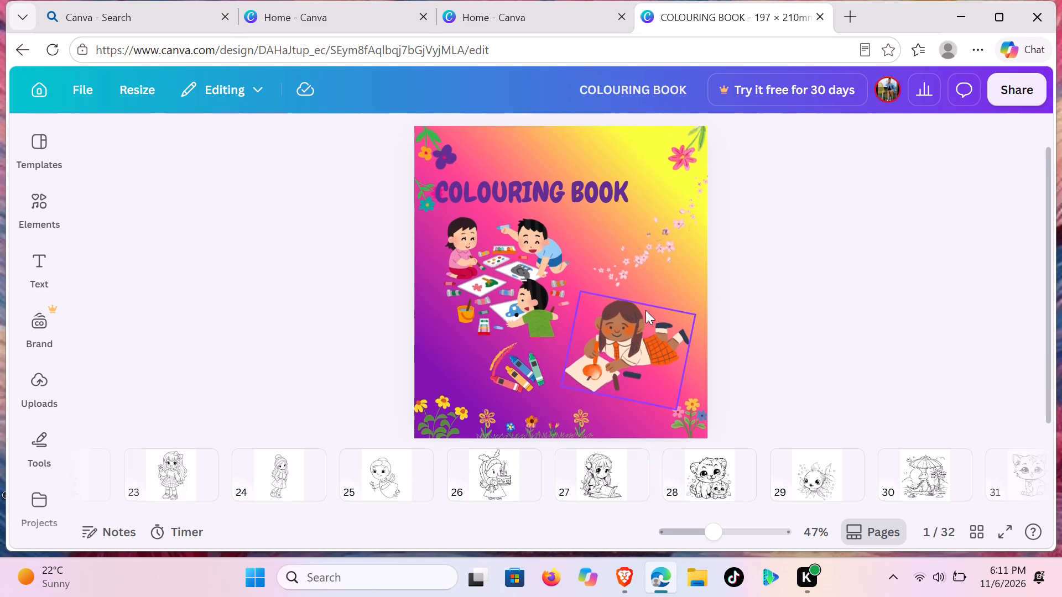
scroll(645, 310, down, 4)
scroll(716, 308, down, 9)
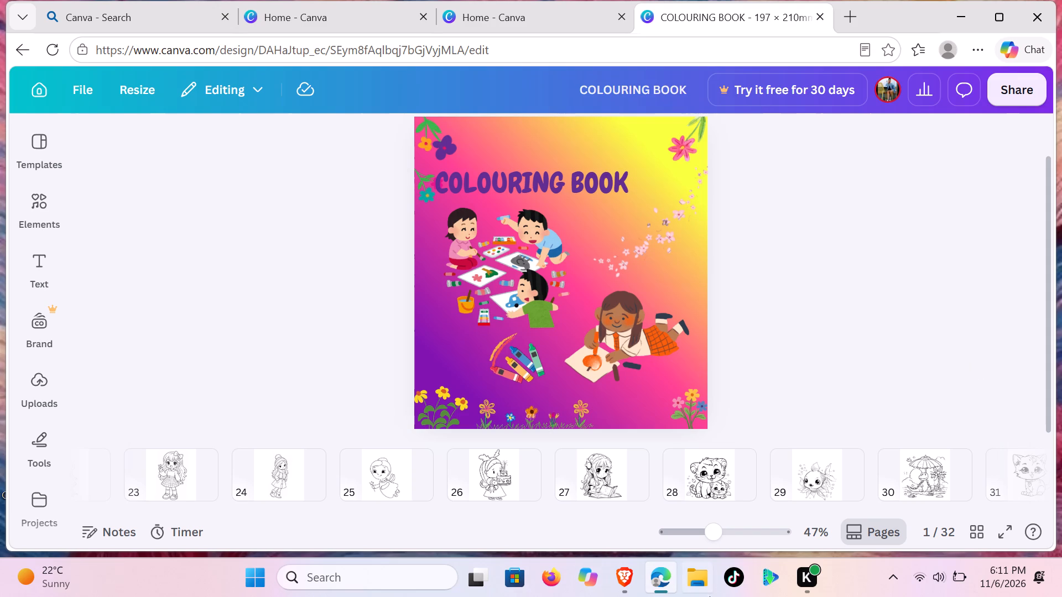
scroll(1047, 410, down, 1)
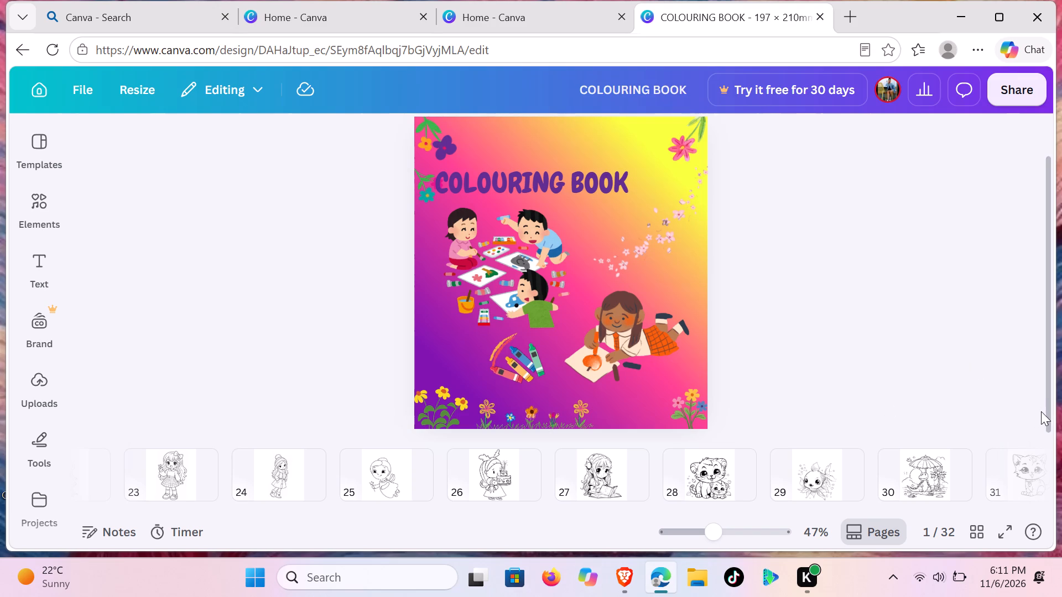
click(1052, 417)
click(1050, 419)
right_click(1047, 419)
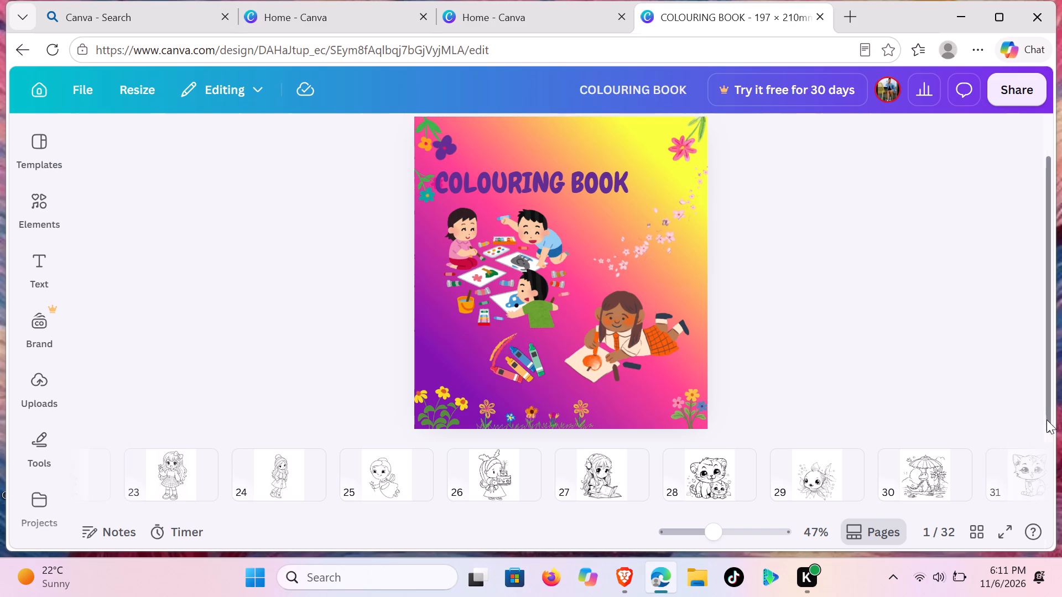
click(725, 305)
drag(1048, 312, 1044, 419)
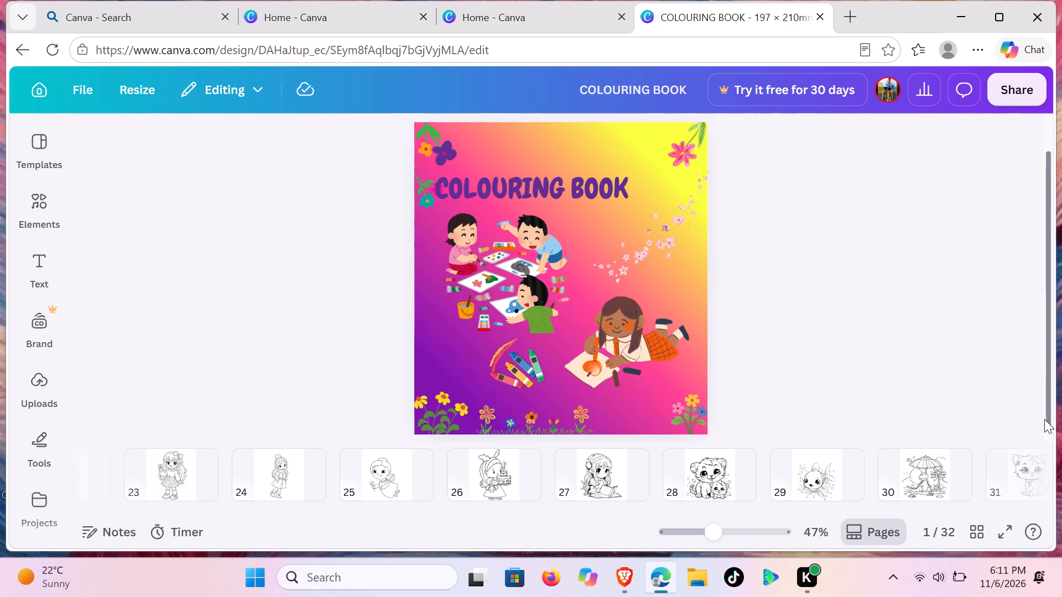
Switch to the grid view of all pages and look through them down to the back cover on page 32.
drag(1044, 419, 1049, 362)
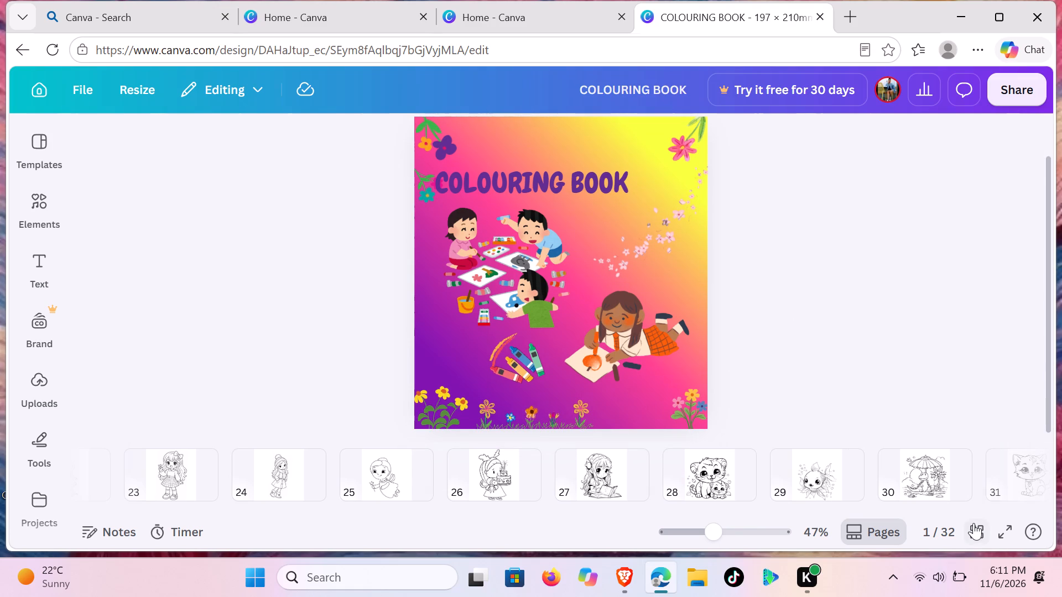
click(976, 533)
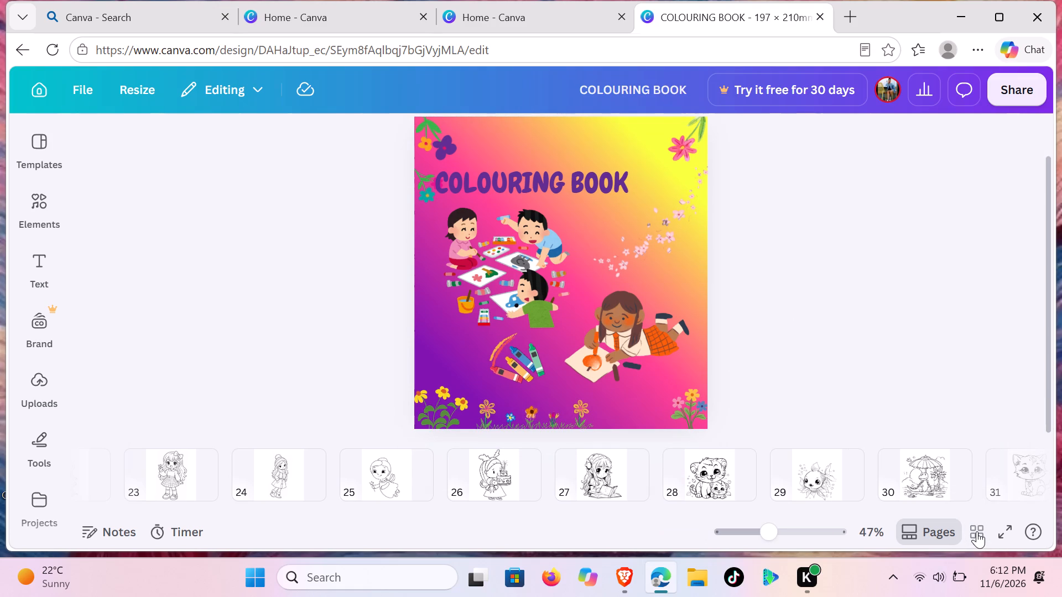
scroll(893, 466, up, 2)
scroll(894, 463, down, 11)
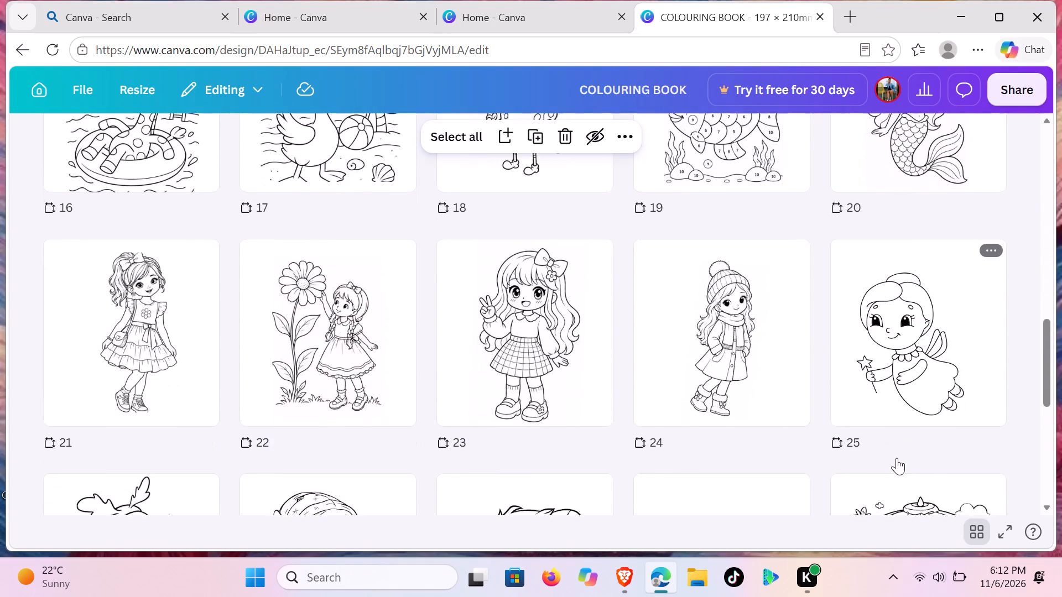
scroll(897, 458, down, 5)
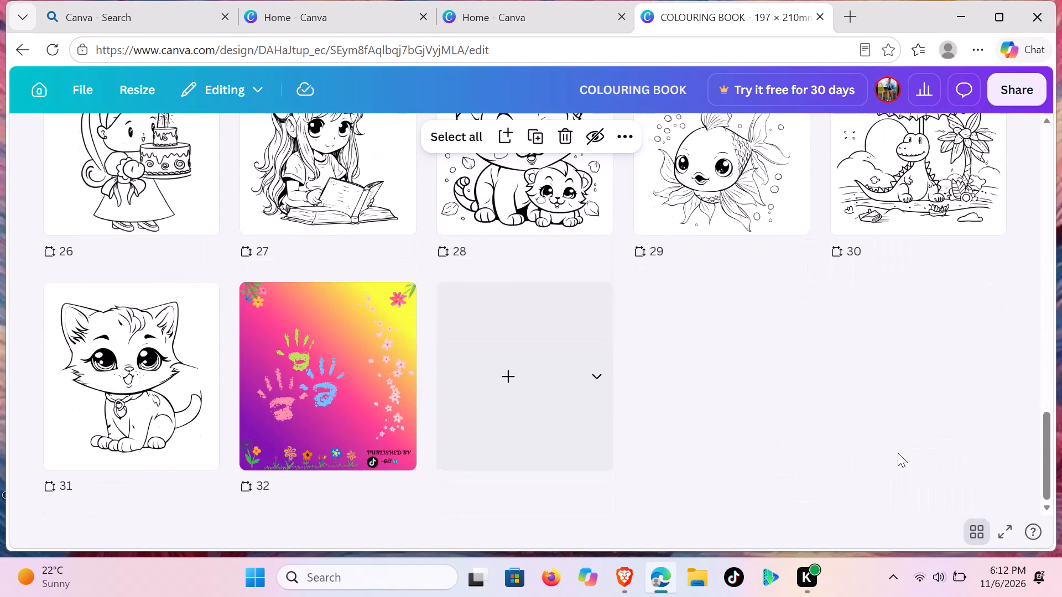
scroll(898, 450, up, 1)
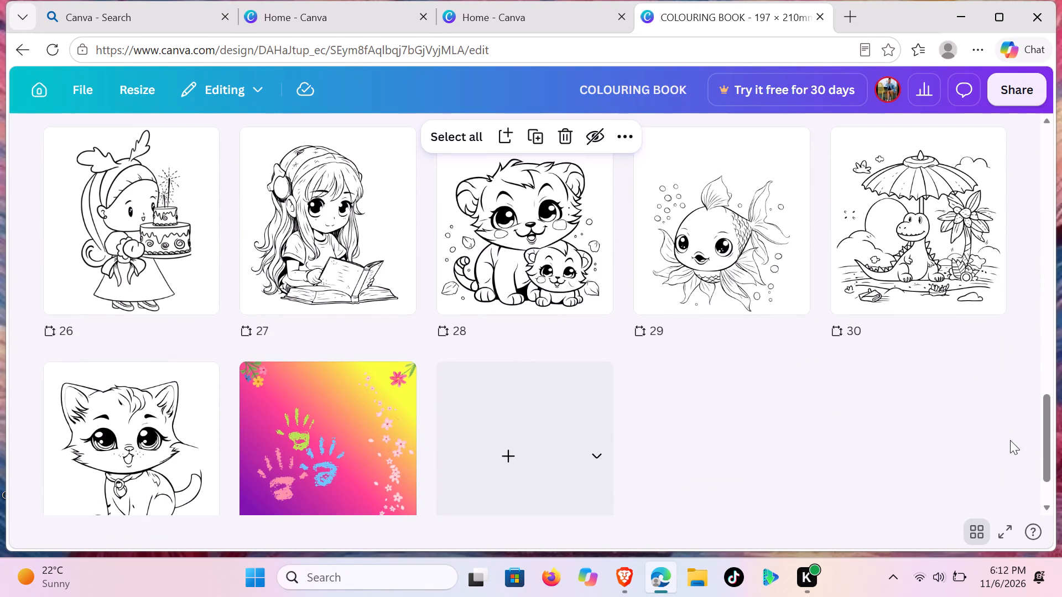
drag(1046, 503, 1046, 484)
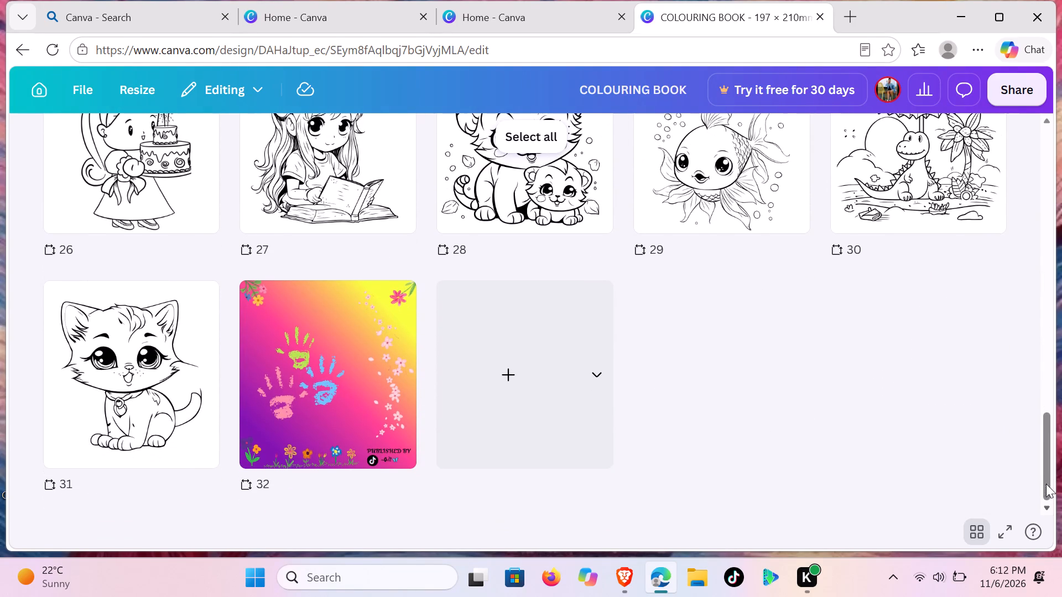
drag(1046, 484, 1045, 496)
Present the design full screen, advance from the cover to the rabbit drawing on page 4, and return to the cover.
click(1004, 533)
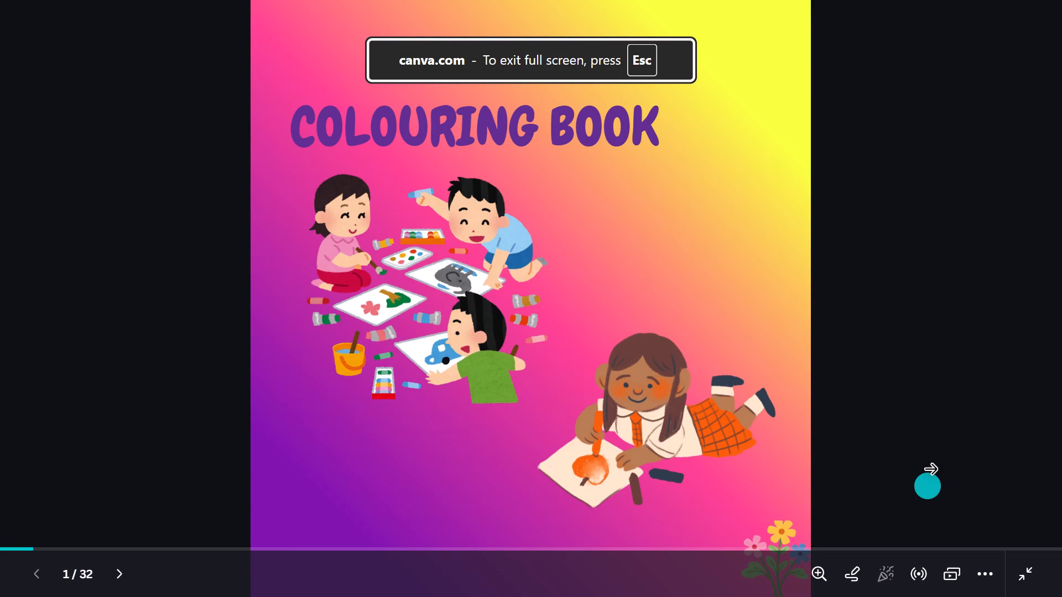
scroll(891, 430, down, 2)
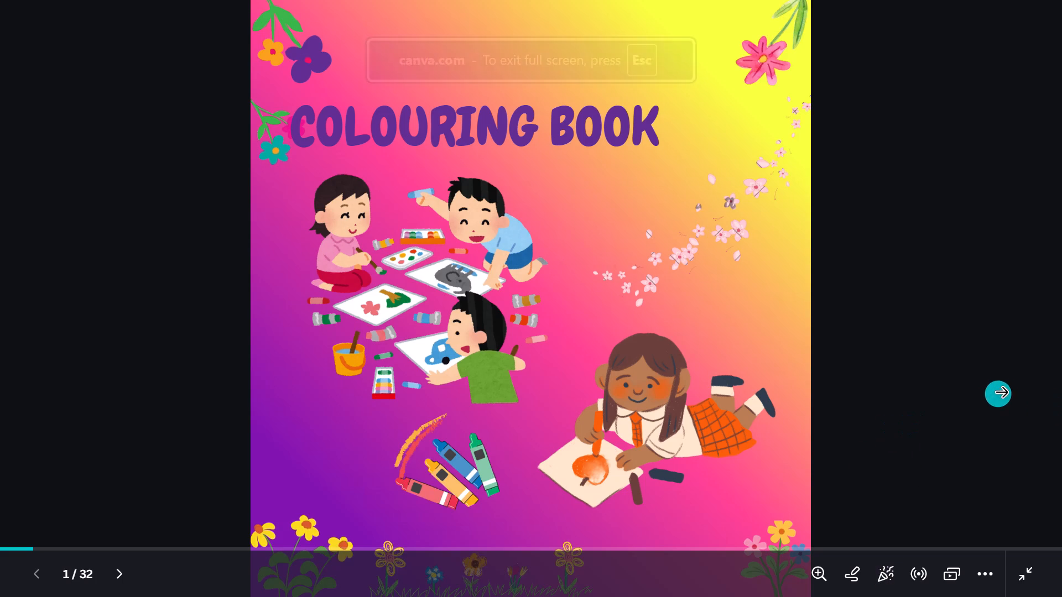
click(1001, 392)
click(994, 404)
click(994, 404)
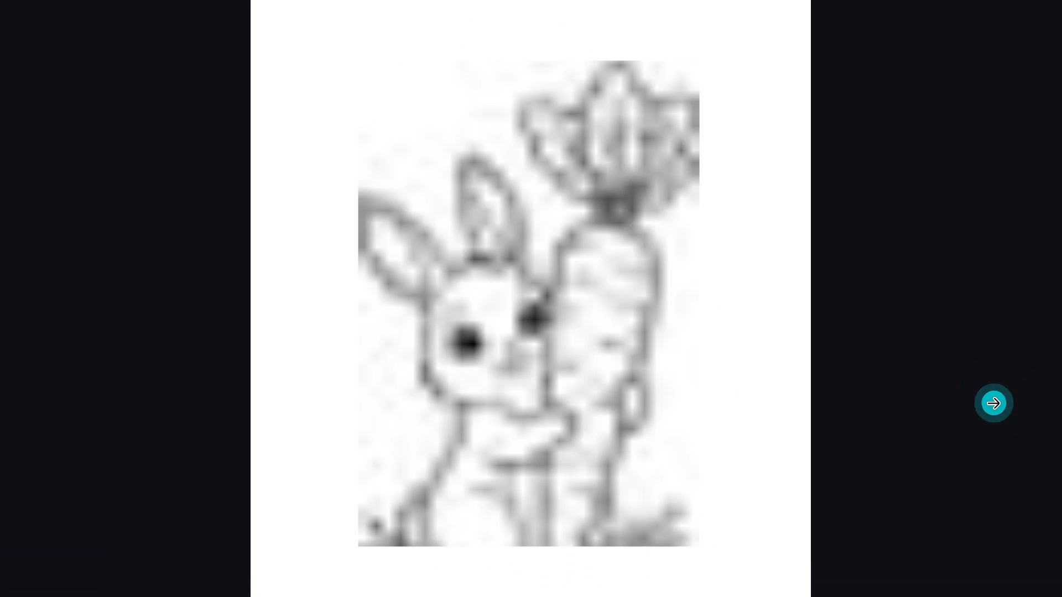
scroll(993, 403, up, 3)
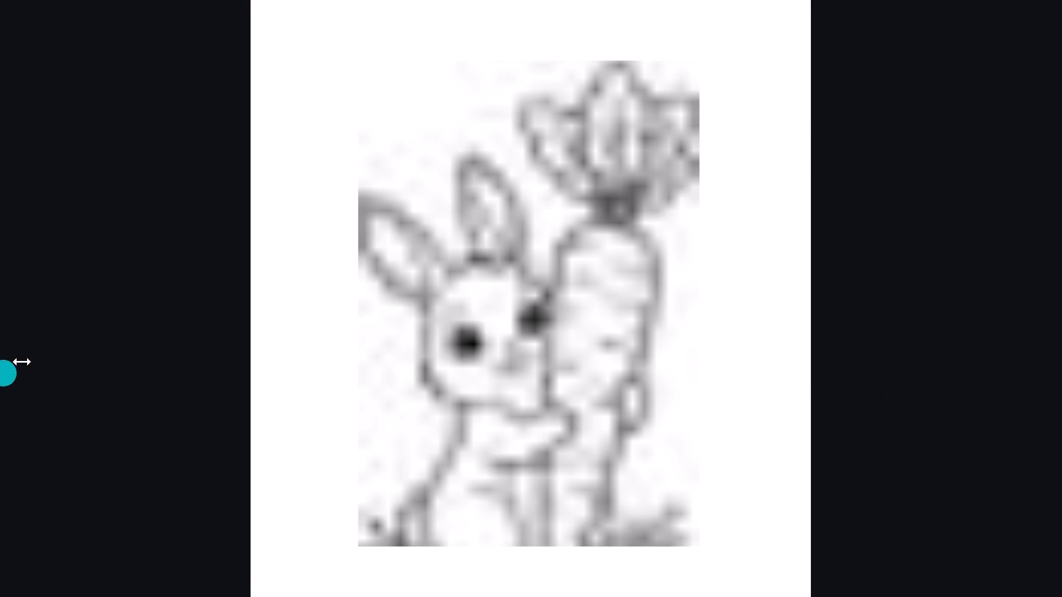
click(93, 341)
click(93, 341)
click(93, 341)
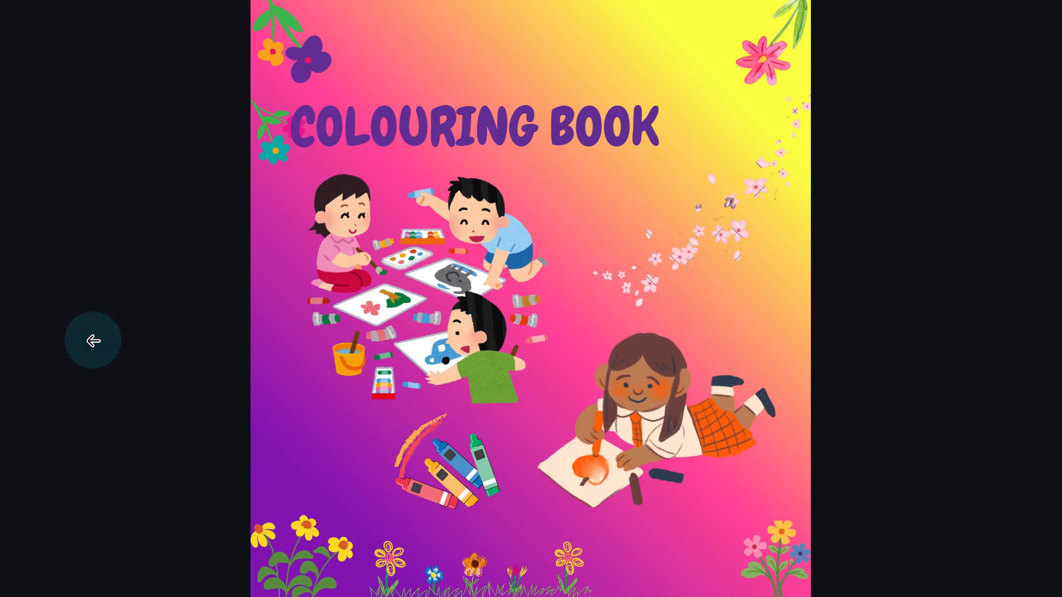
click(93, 341)
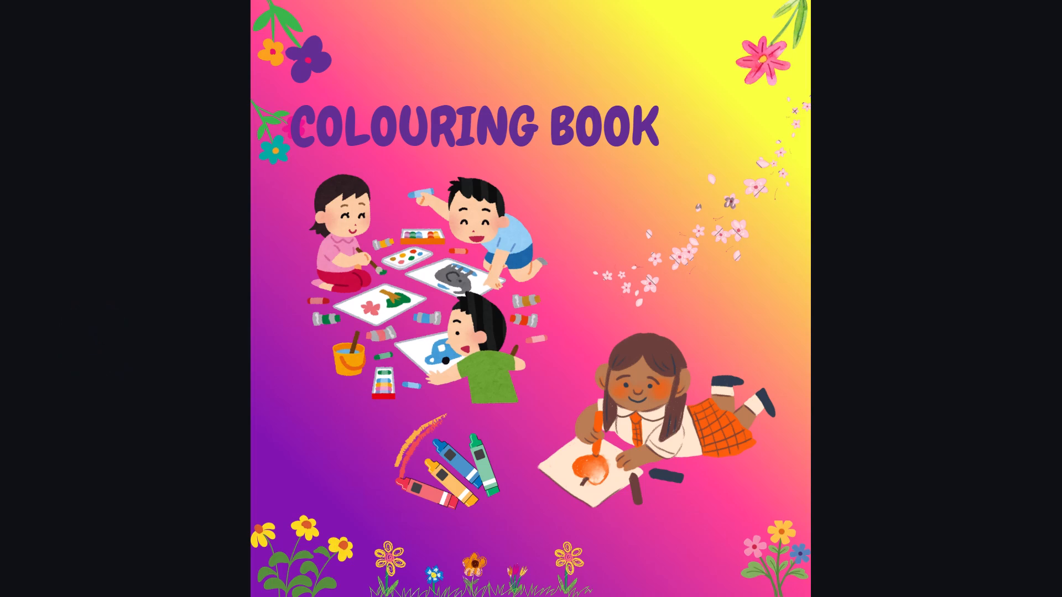
Preview the first inner pages up to the unicorn on page 5, and go back to the princess on page 3.
click(935, 322)
click(933, 322)
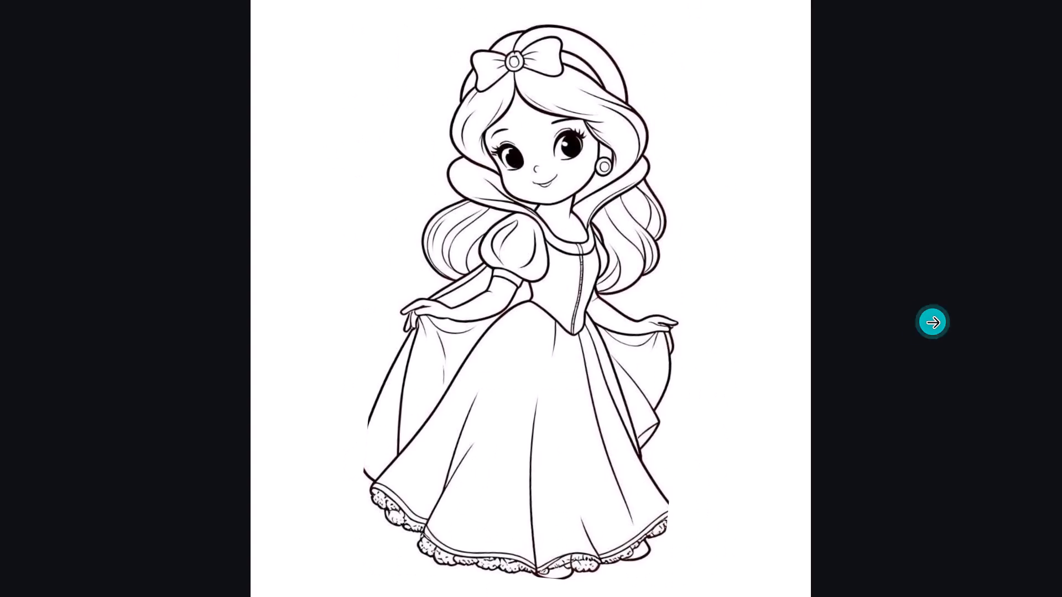
click(933, 322)
click(932, 322)
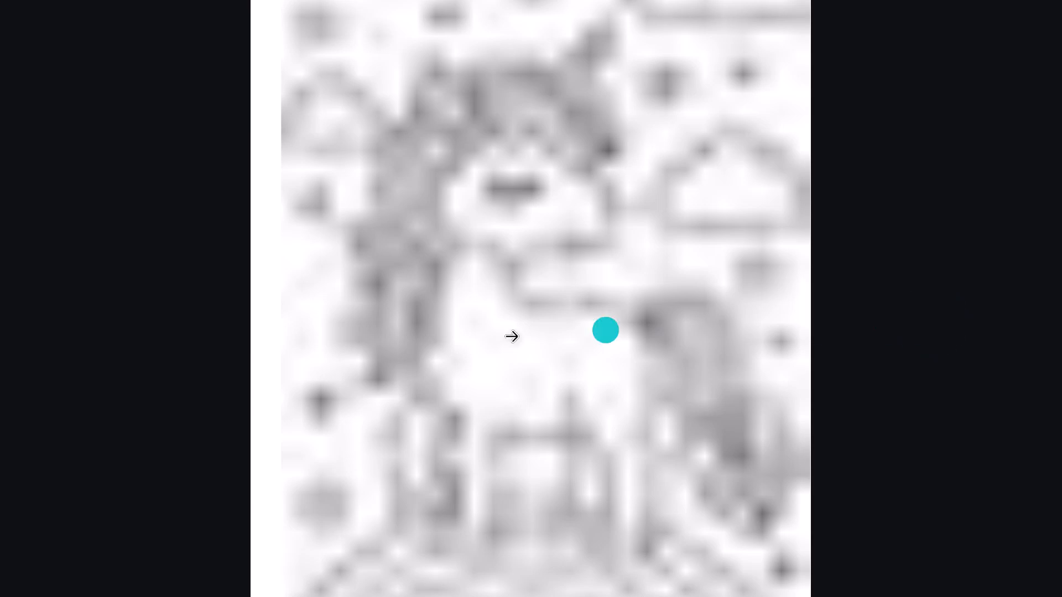
click(65, 347)
click(72, 339)
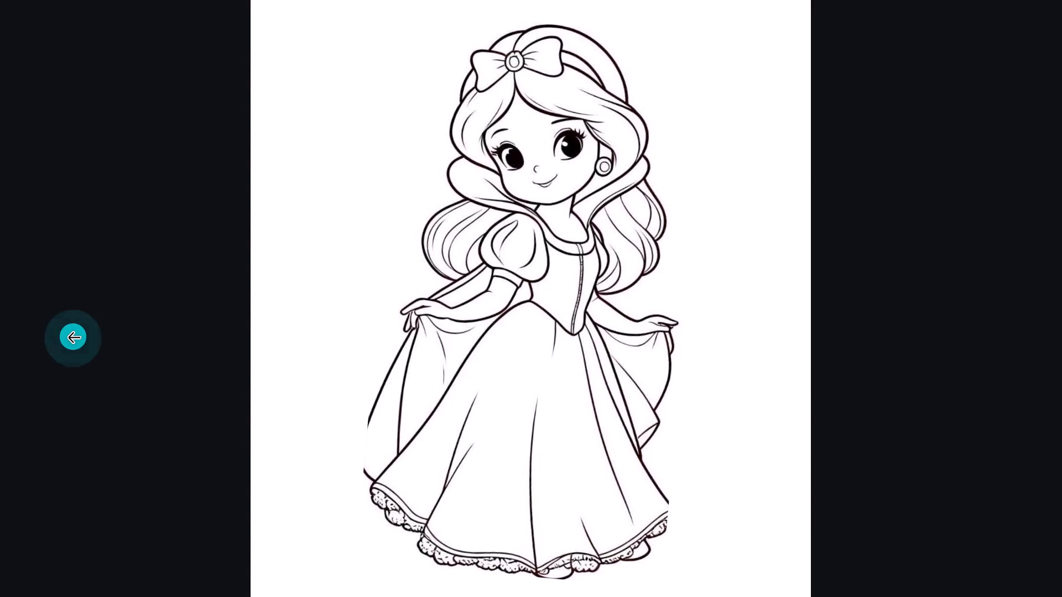
Review the full-screen drawings from the rabbit on page 4 through the giraffe on page 16.
click(888, 311)
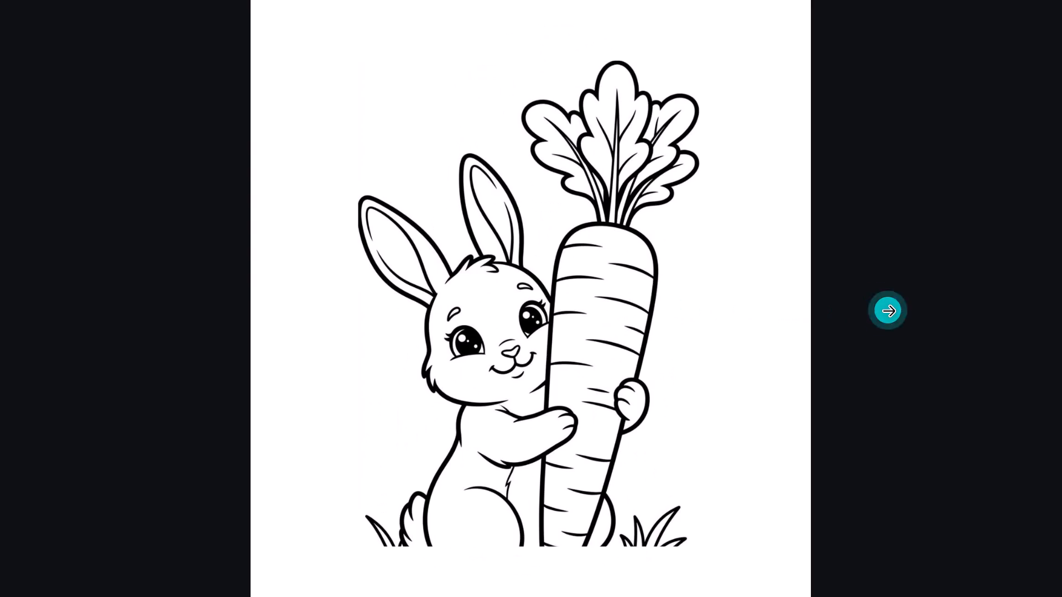
click(888, 311)
click(888, 311)
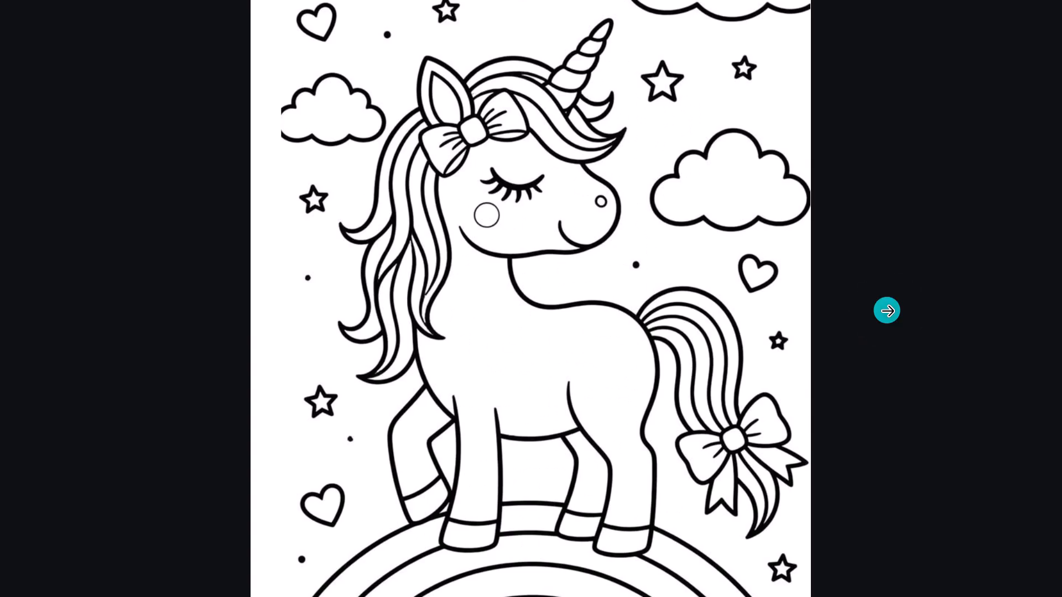
click(887, 311)
click(887, 311)
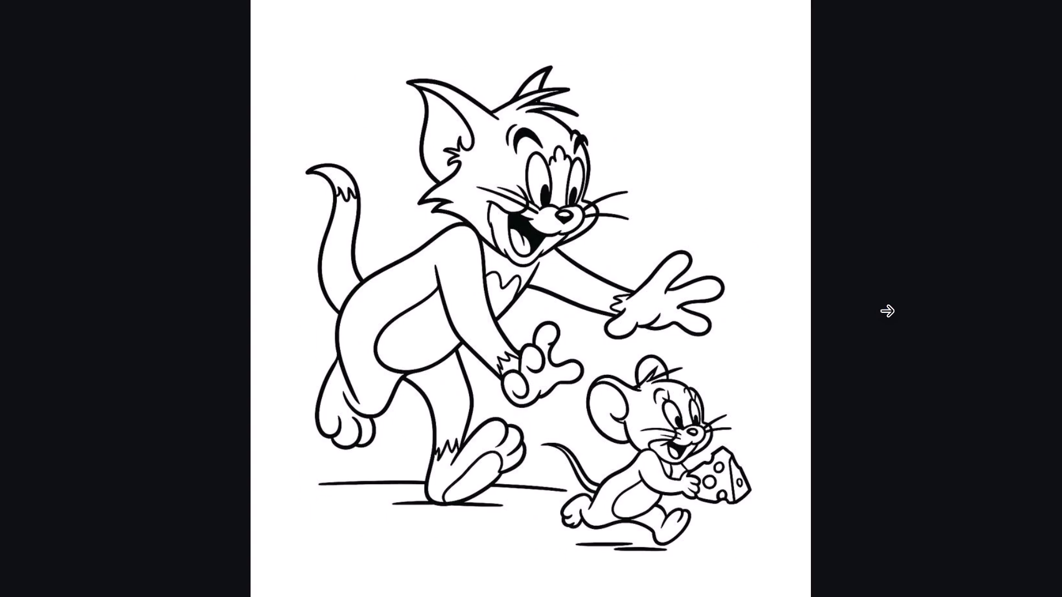
click(887, 311)
click(887, 311)
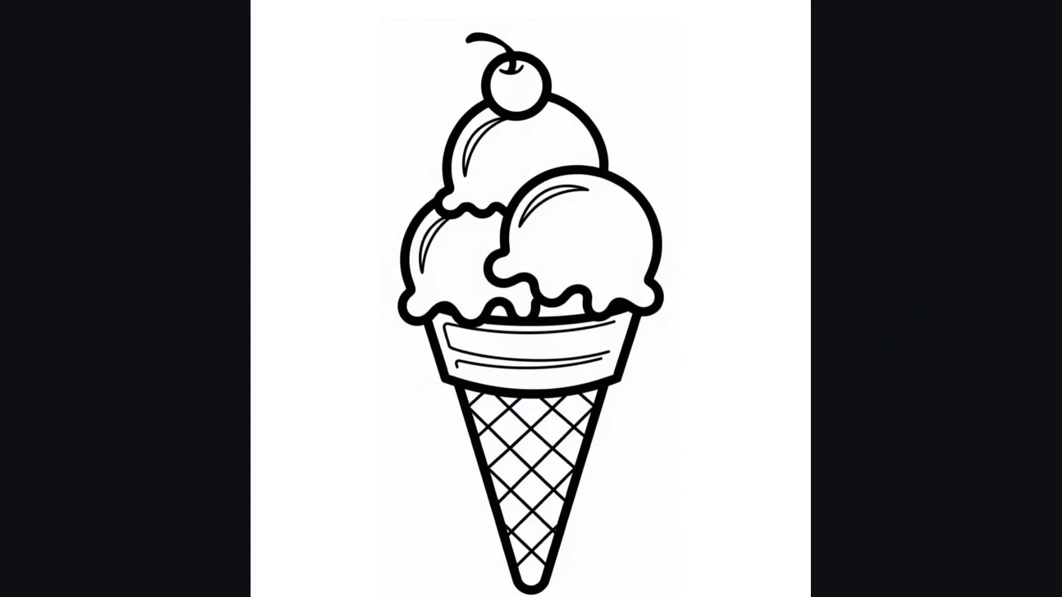
click(886, 310)
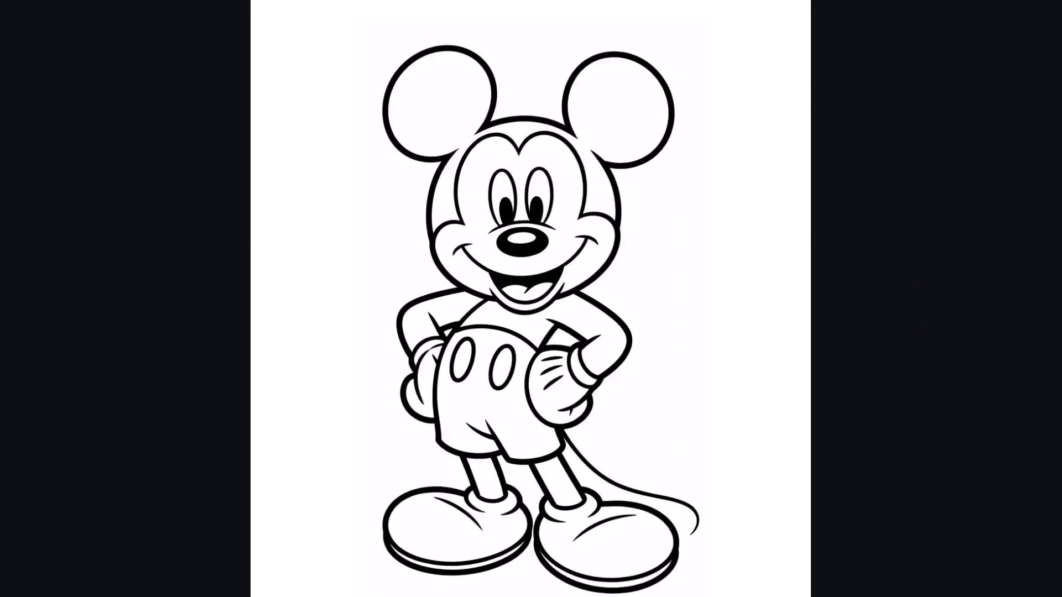
click(886, 310)
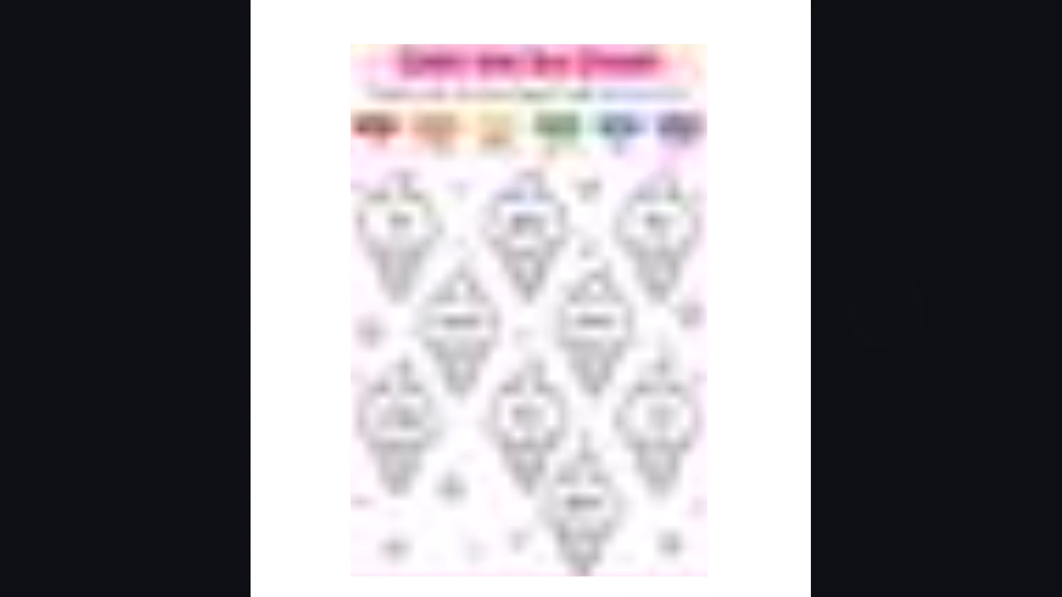
click(886, 310)
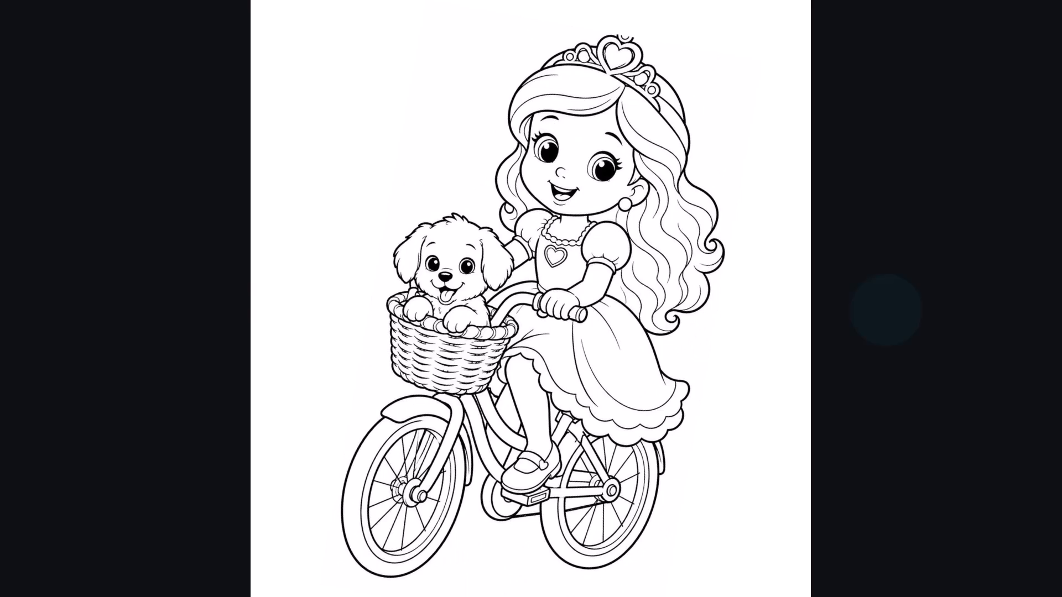
click(886, 310)
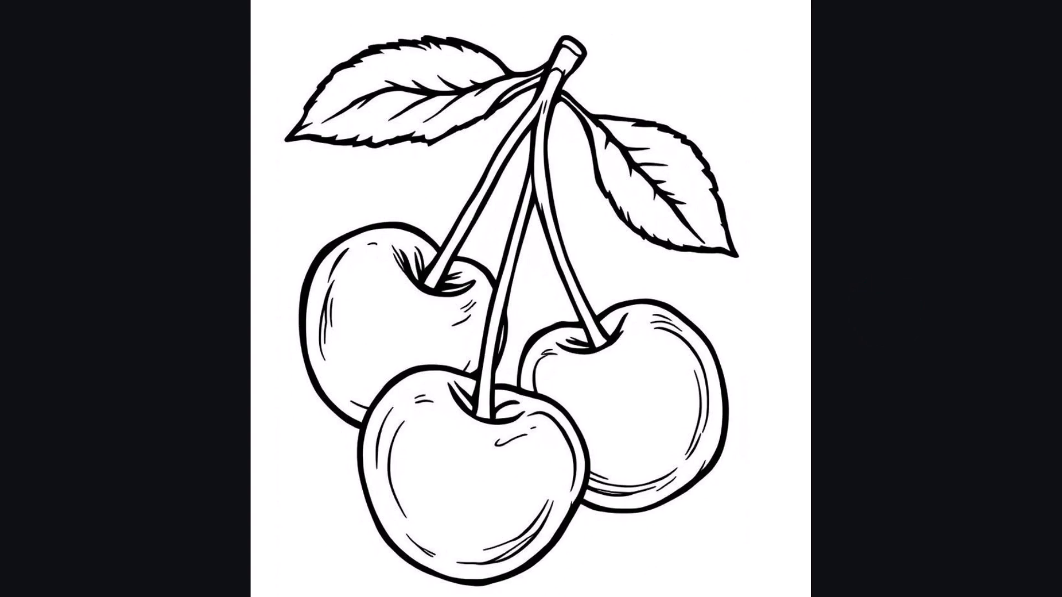
click(886, 310)
click(887, 310)
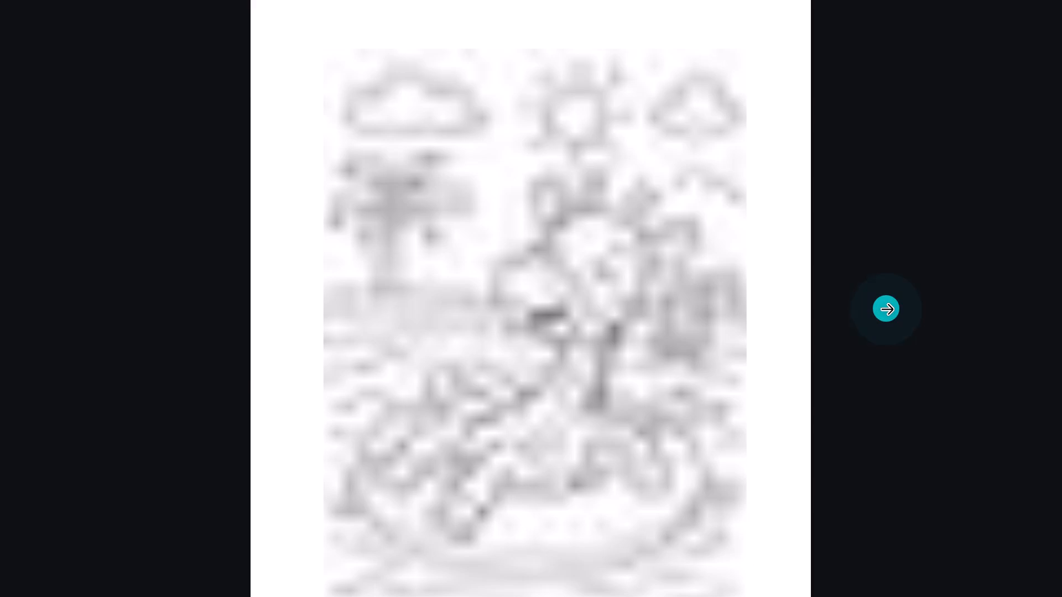
Review the remaining full-screen pages from the duck on page 17 to the back cover on page 32, and exit full screen.
click(887, 309)
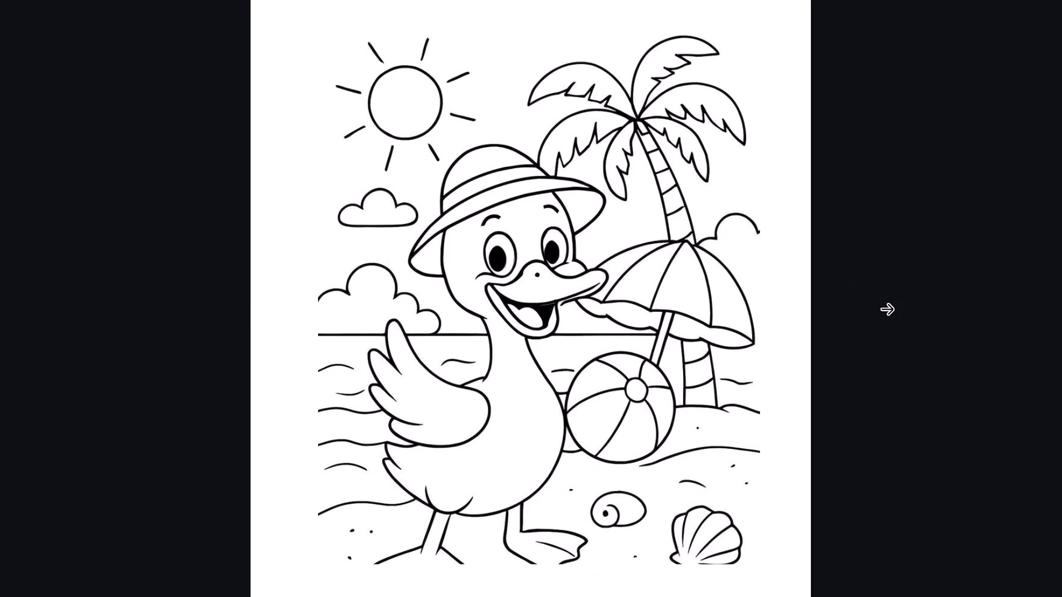
click(887, 309)
click(887, 309)
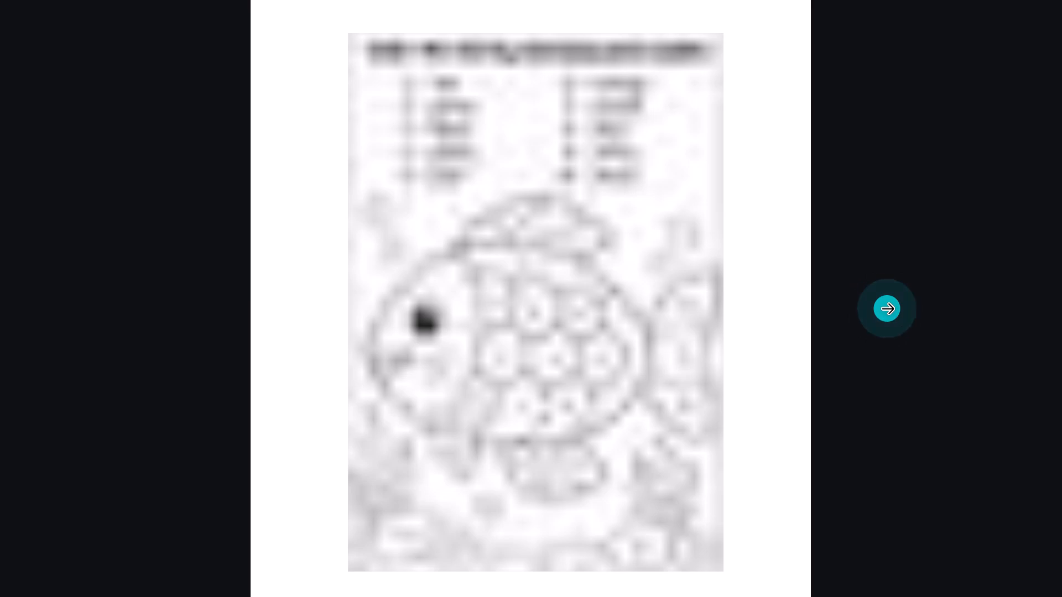
click(887, 308)
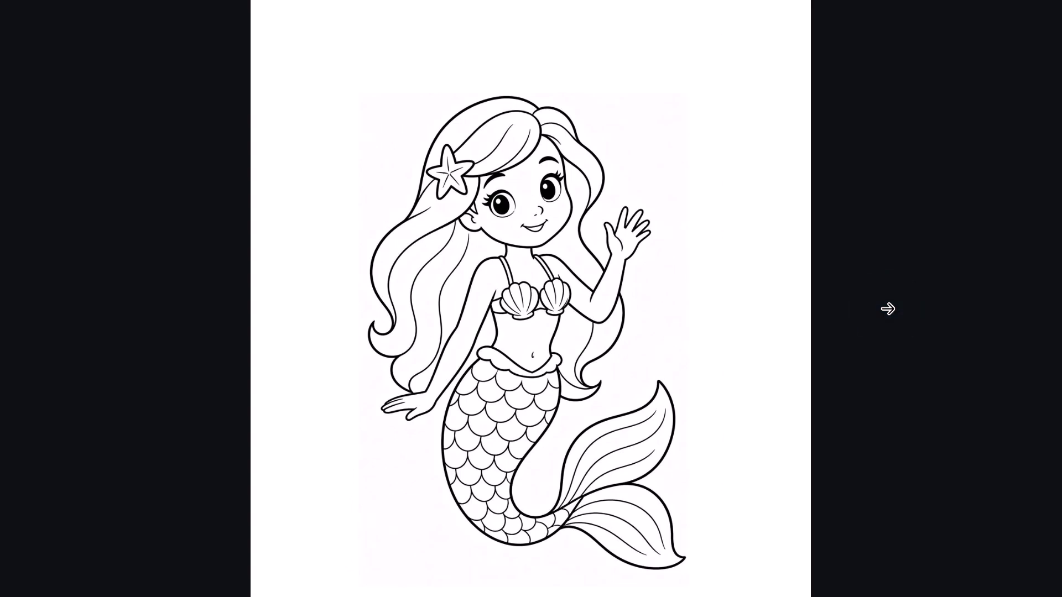
click(887, 308)
click(887, 308)
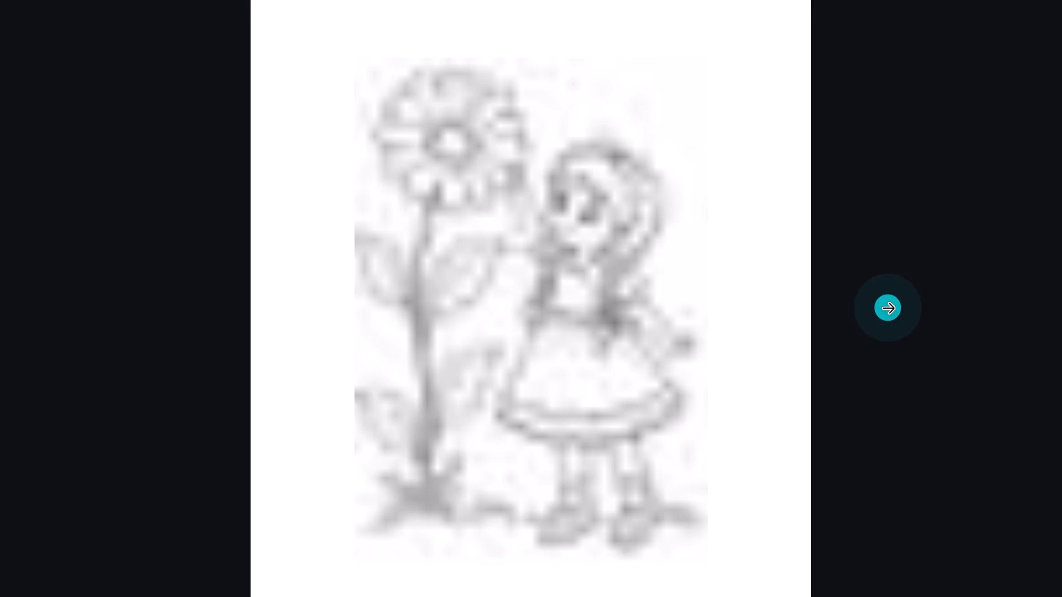
click(888, 308)
click(888, 308)
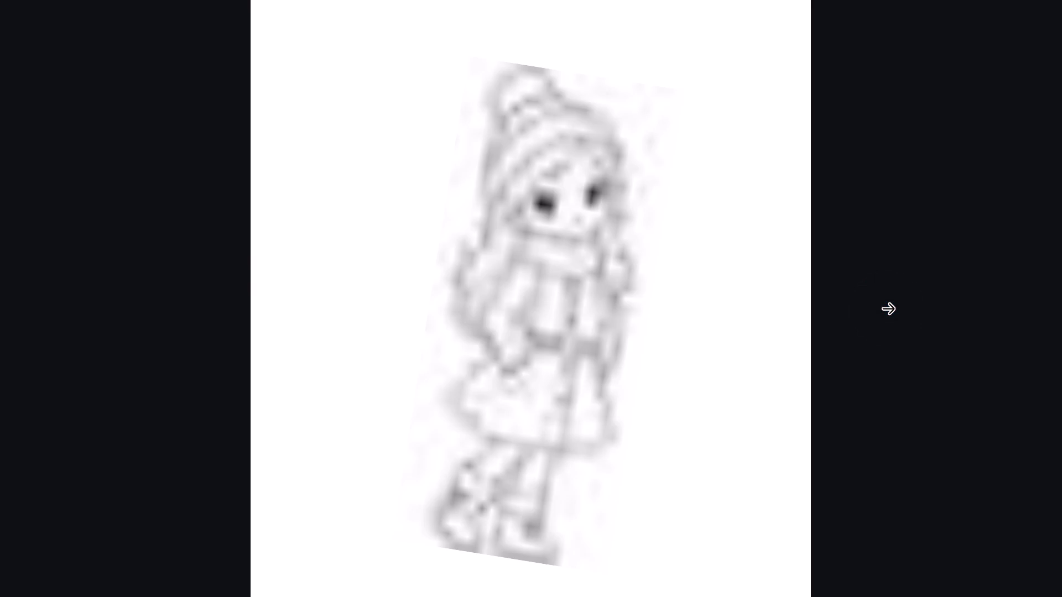
click(916, 309)
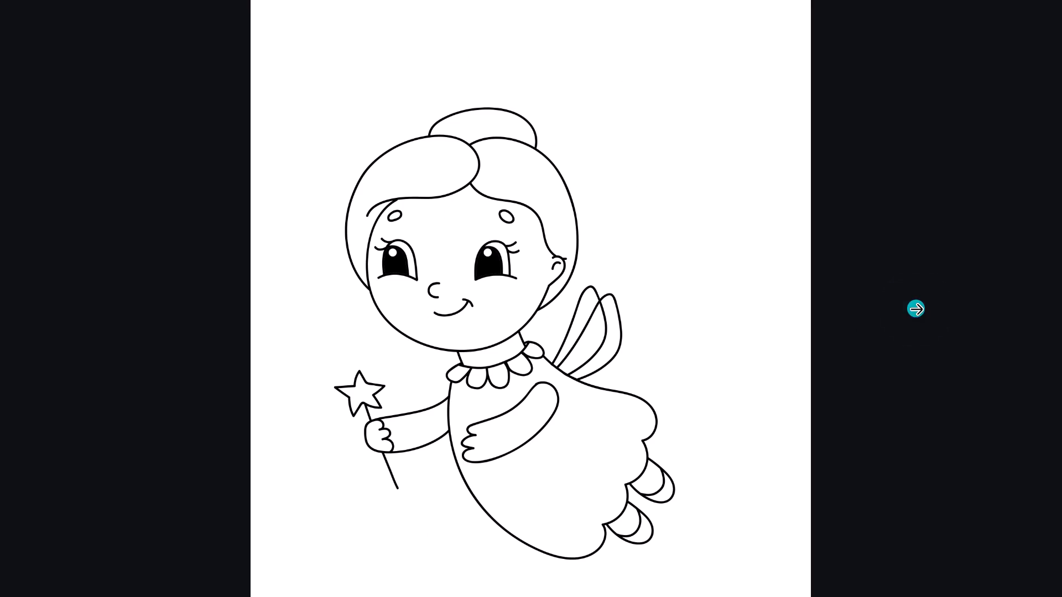
click(916, 309)
click(916, 309)
click(916, 309)
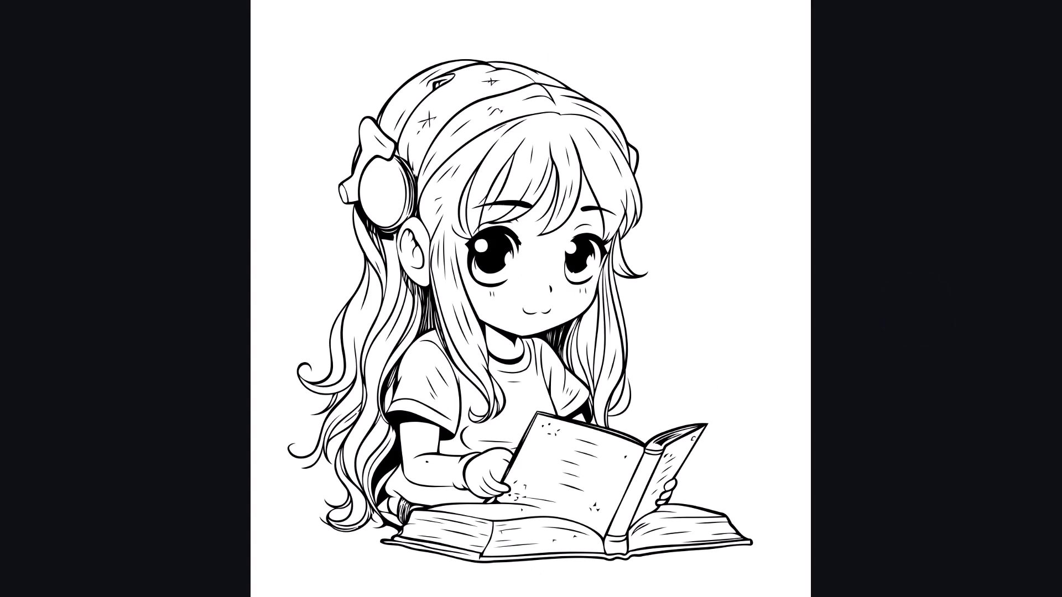
click(916, 309)
click(916, 309)
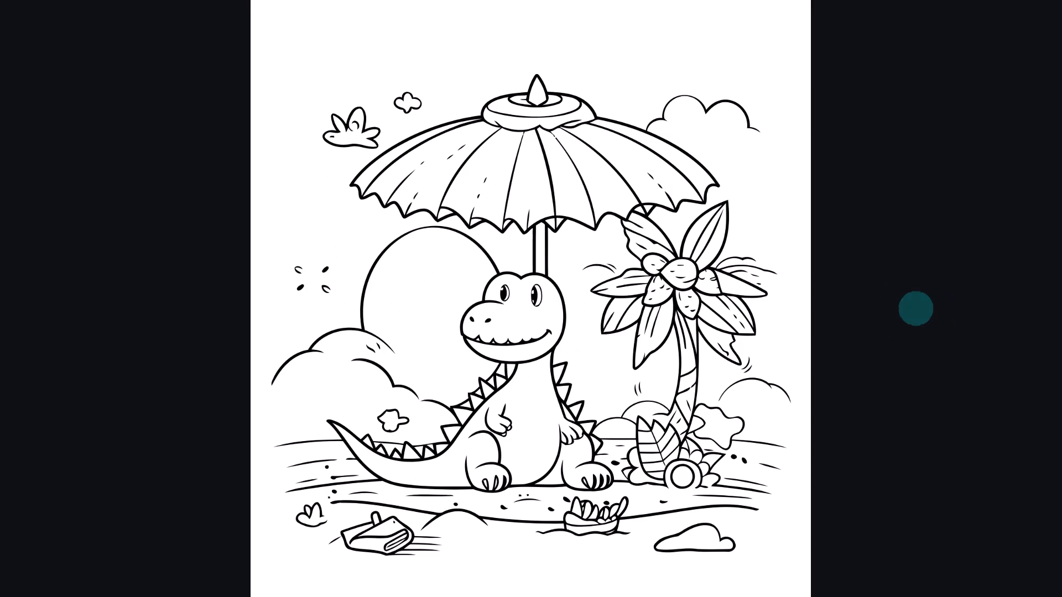
click(916, 309)
click(916, 309)
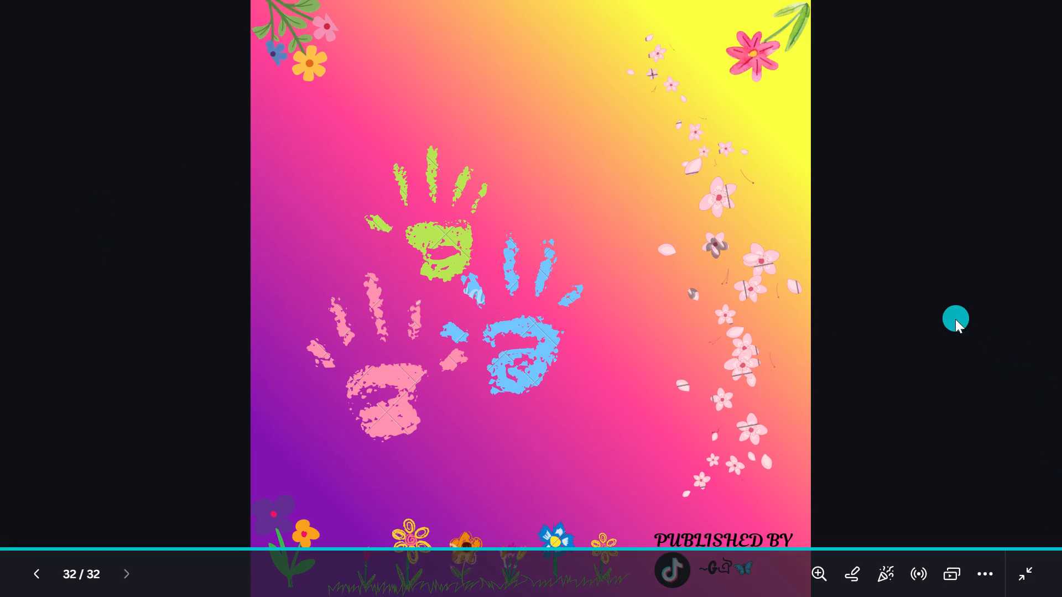
click(1028, 579)
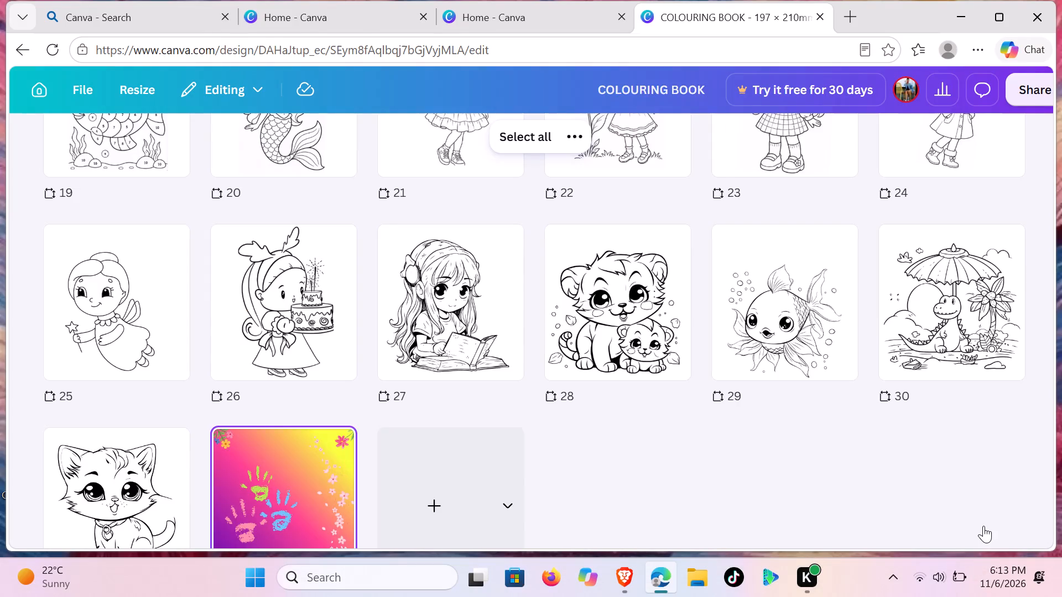
Look through the page grid again, checking the inner drawings and the front cover.
scroll(719, 420, up, 2)
scroll(738, 383, down, 2)
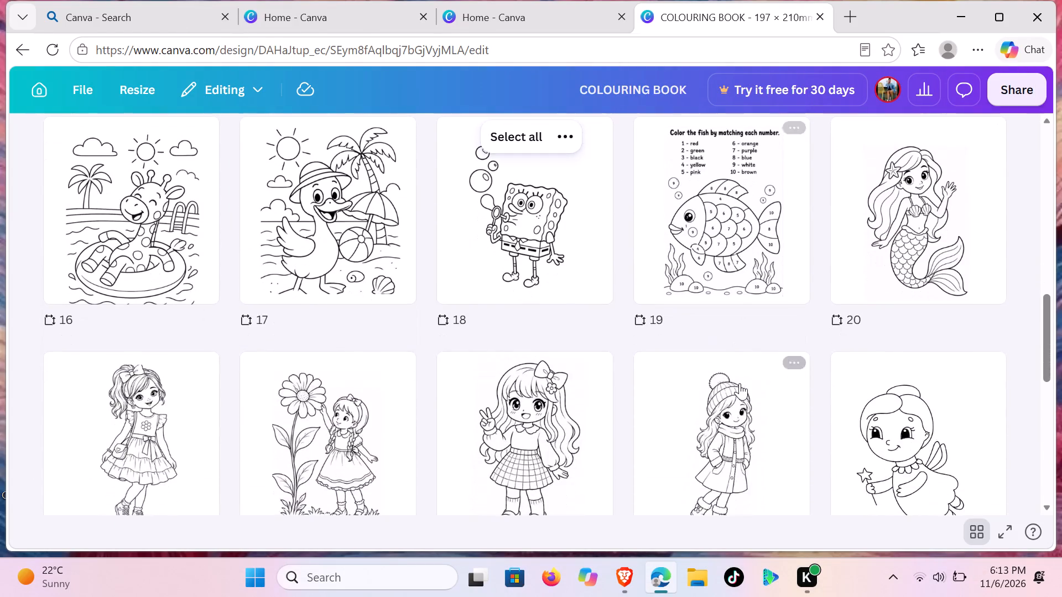
scroll(740, 383, down, 6)
scroll(743, 383, up, 7)
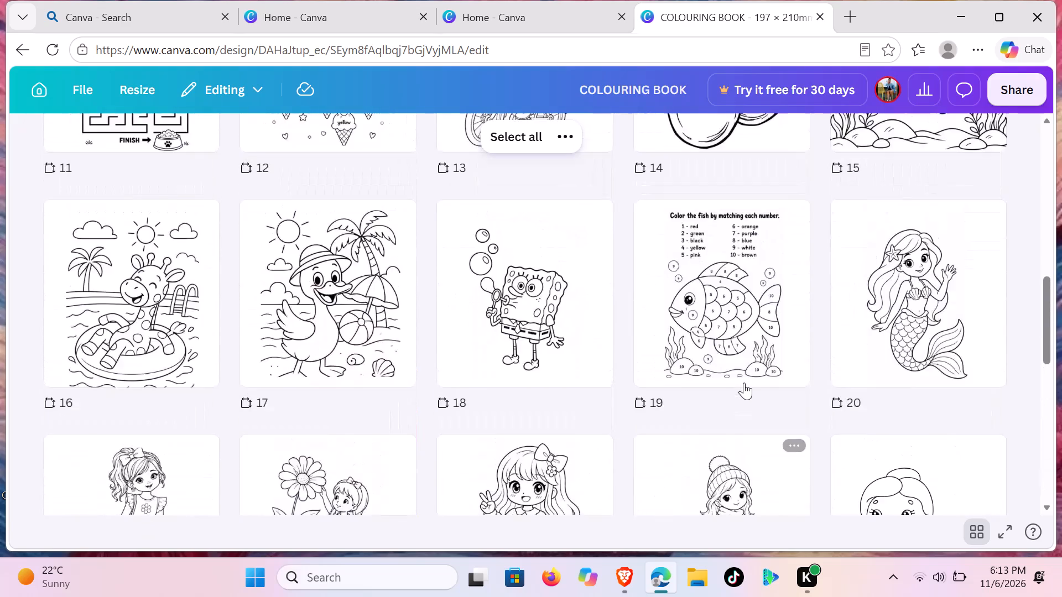
scroll(746, 383, up, 5)
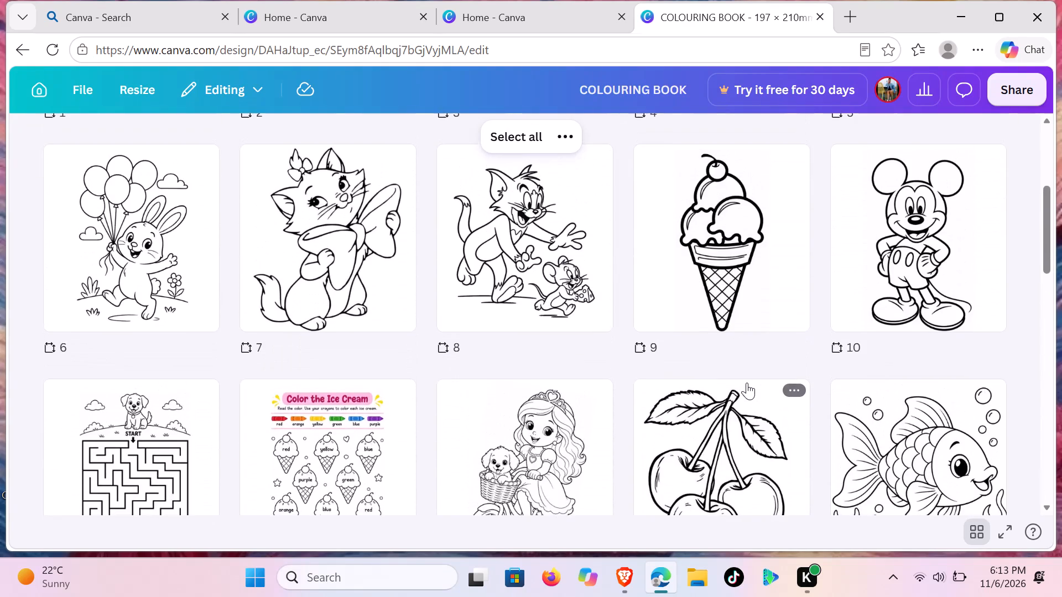
scroll(747, 383, up, 1)
scroll(747, 383, down, 6)
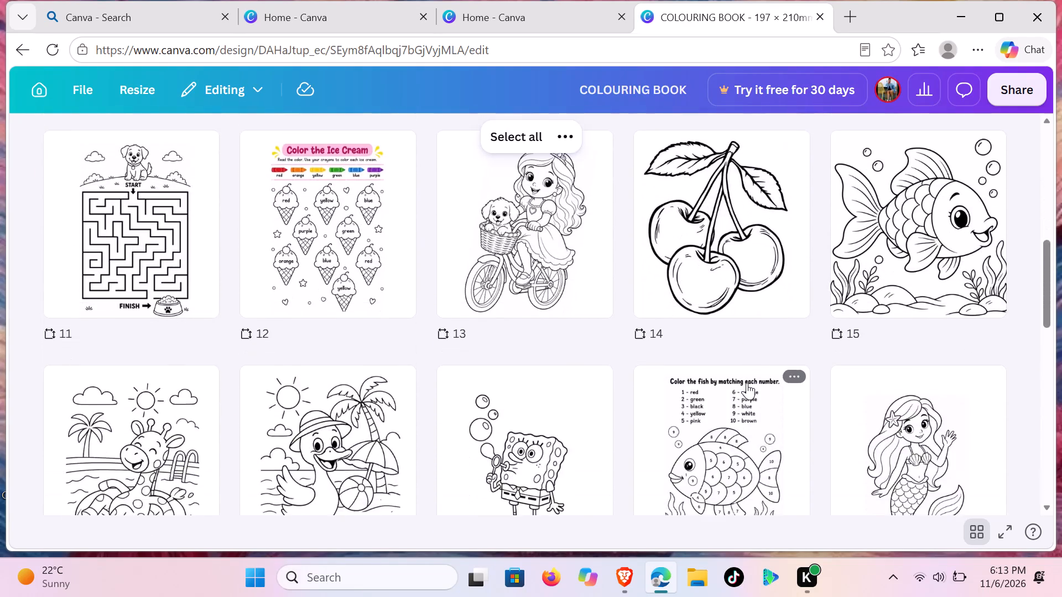
scroll(747, 383, up, 11)
scroll(747, 382, down, 2)
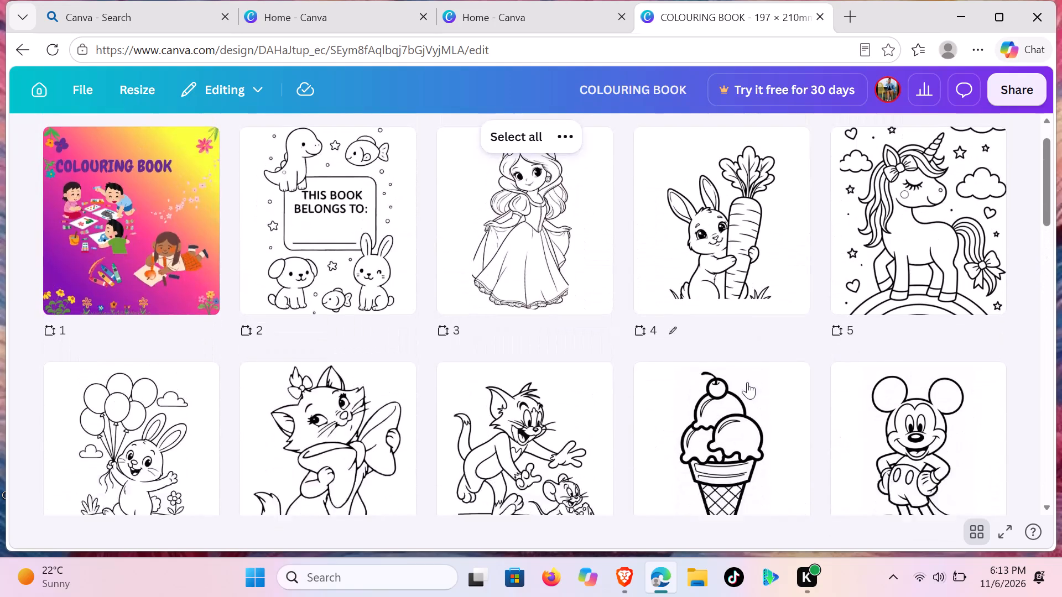
scroll(747, 382, down, 2)
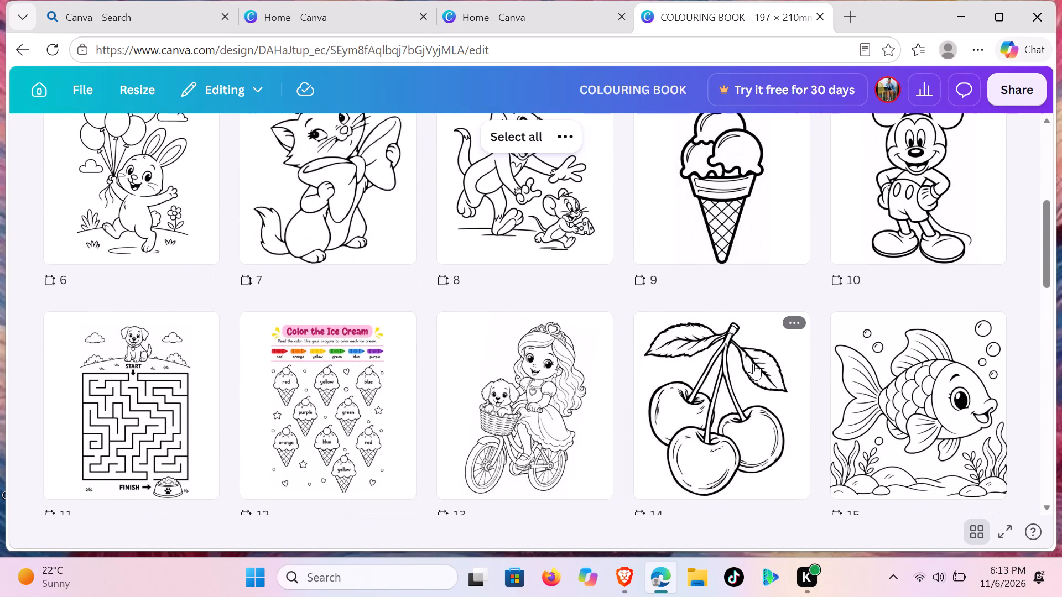
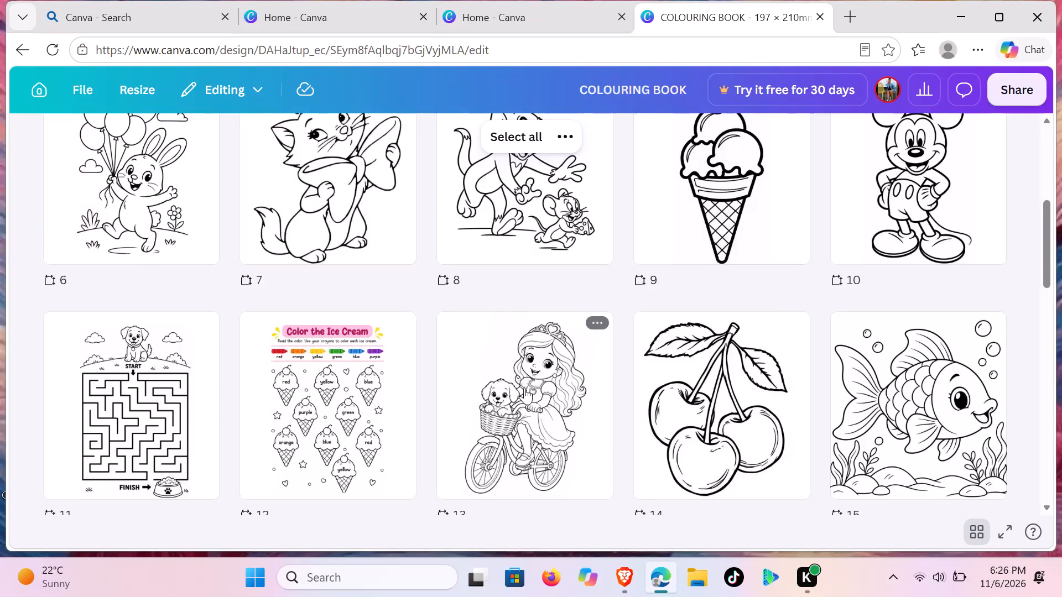
Examine the page thumbnails throughout the colouring book, from the first pages to the back cover and back.
scroll(545, 357, up, 2)
scroll(559, 312, up, 3)
scroll(559, 307, down, 4)
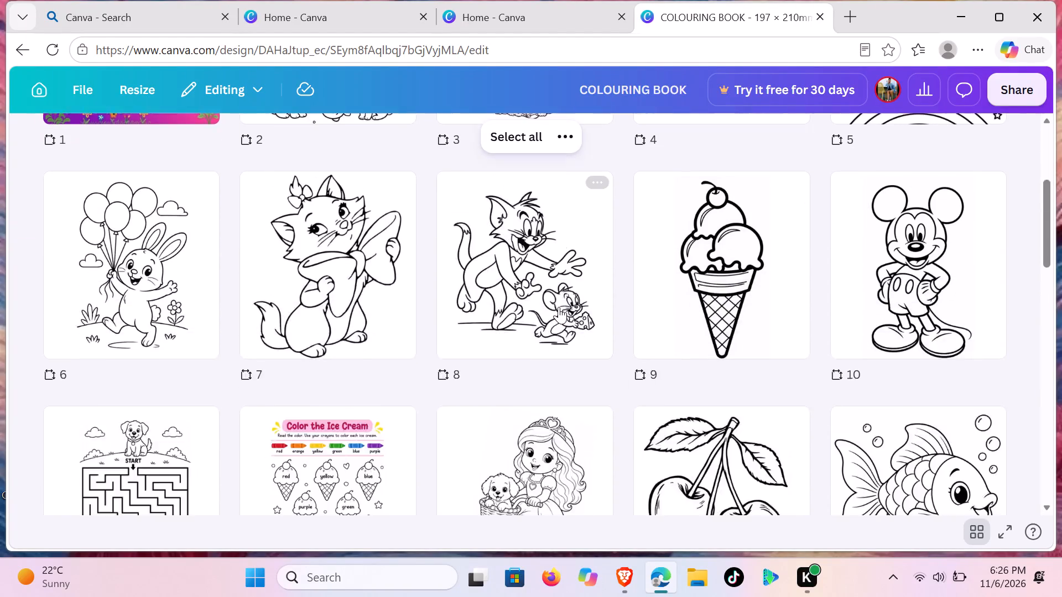
scroll(559, 307, down, 14)
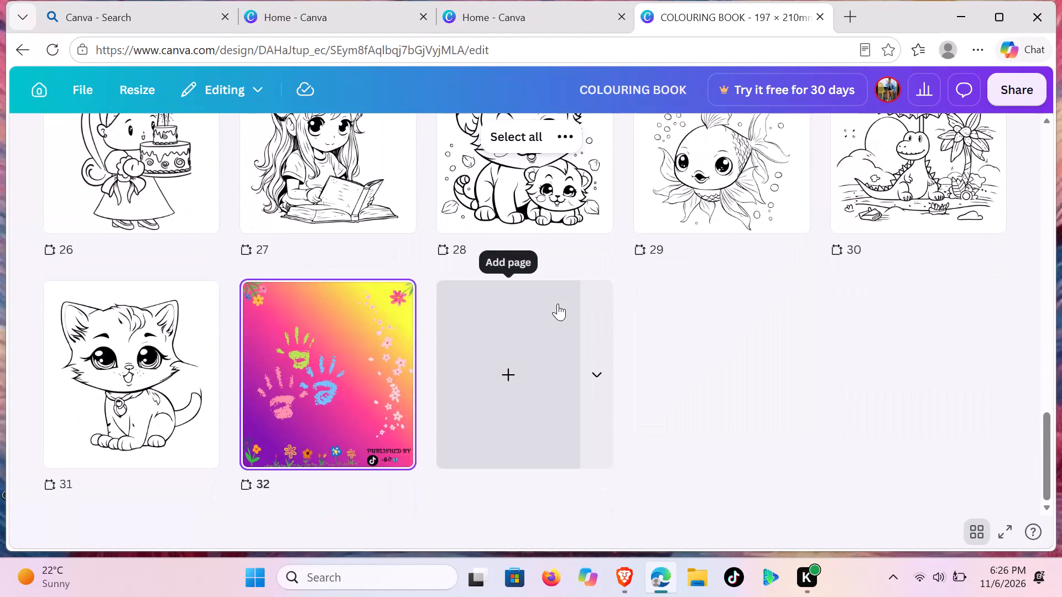
scroll(558, 303, up, 7)
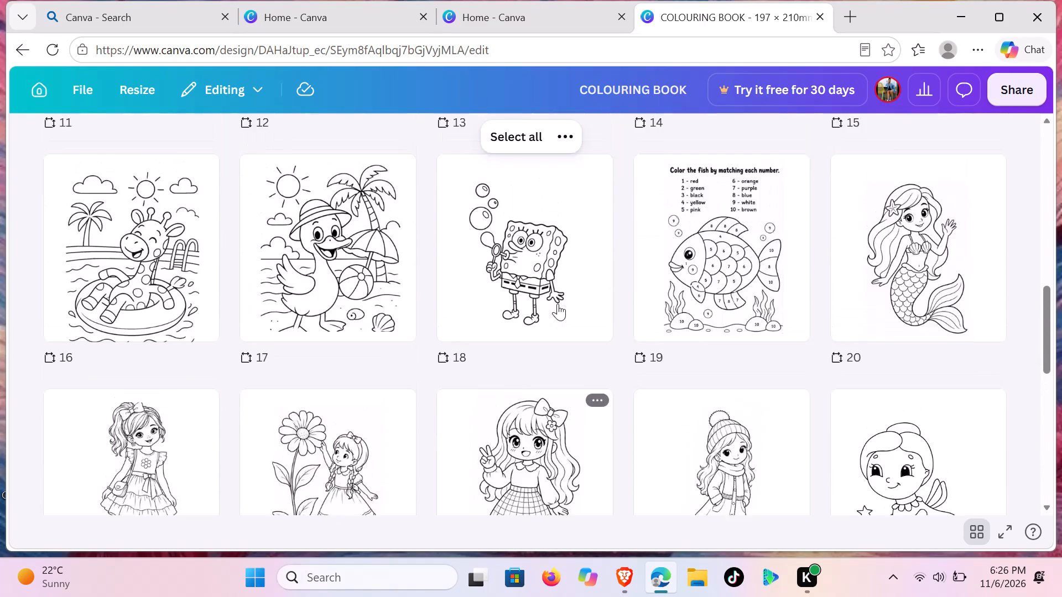
scroll(558, 303, up, 7)
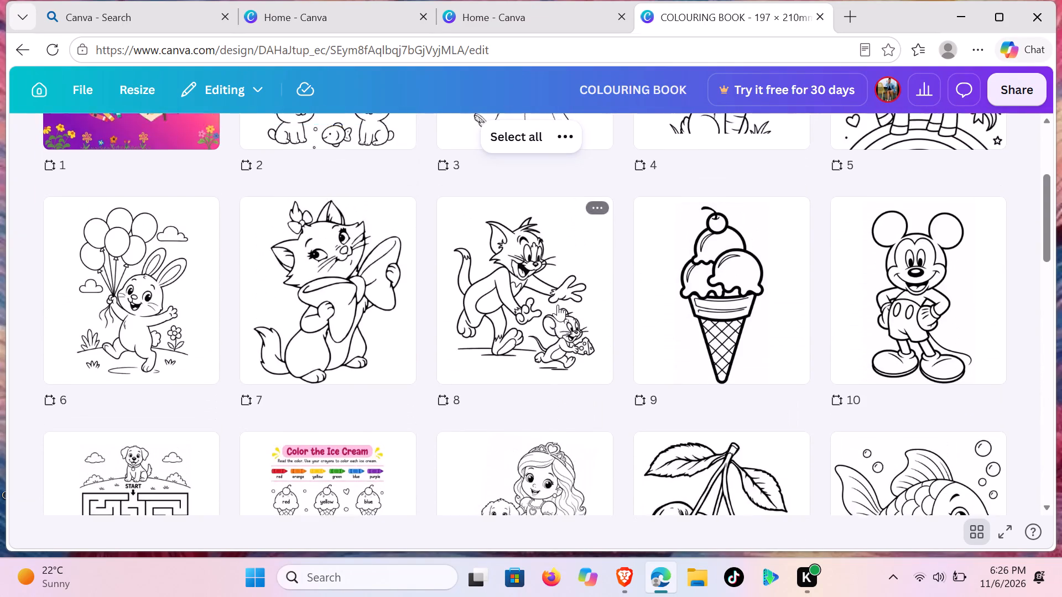
scroll(558, 305, up, 3)
scroll(558, 305, down, 8)
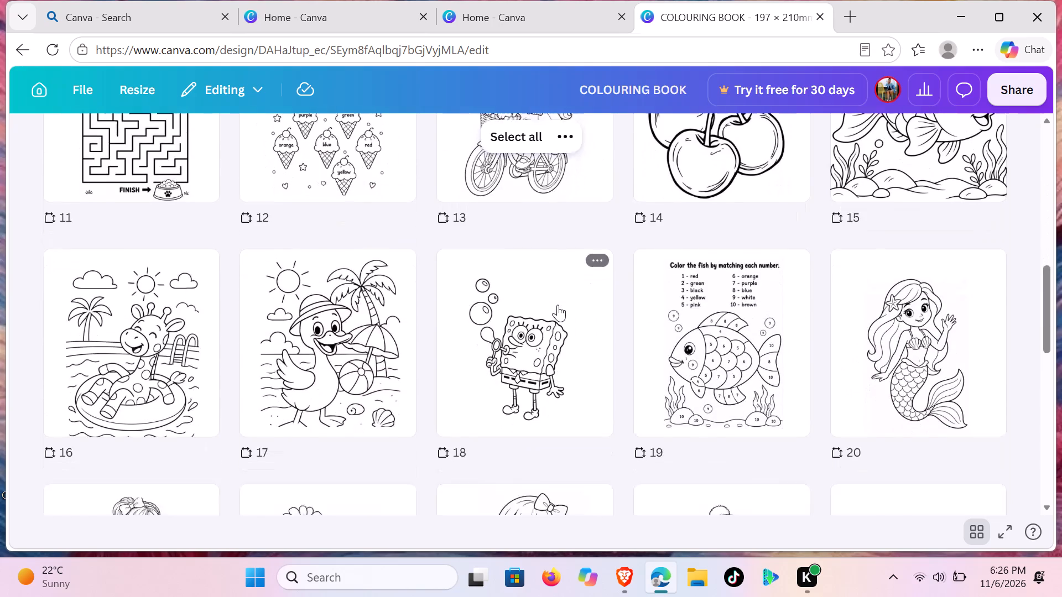
scroll(558, 305, up, 2)
Select the Color the Ice Cream activity on page 12, and then the colour-by-number fish on page 19.
click(359, 217)
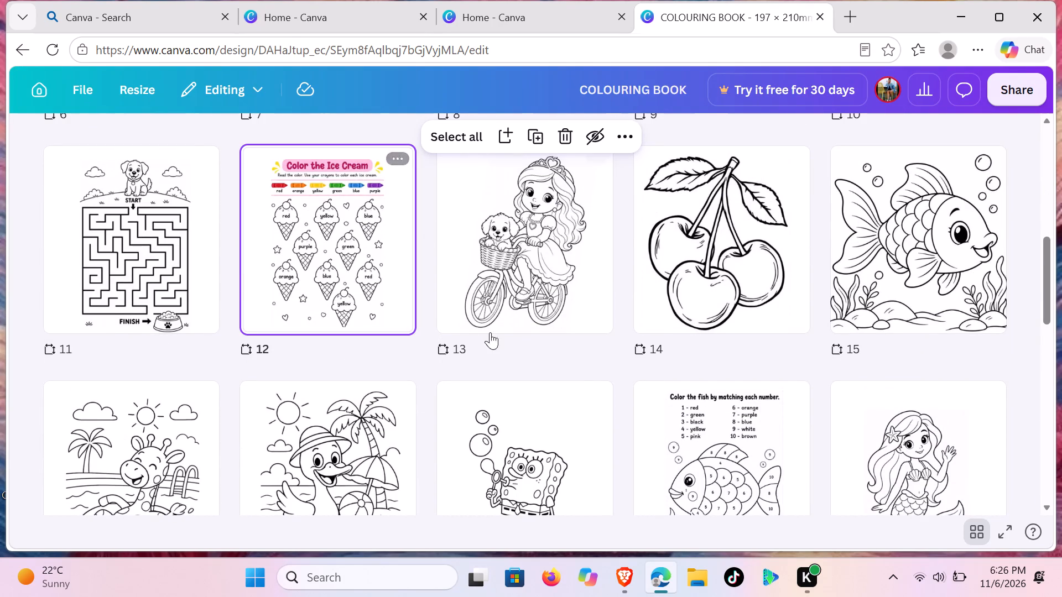
click(703, 441)
right_drag(675, 458, 664, 472)
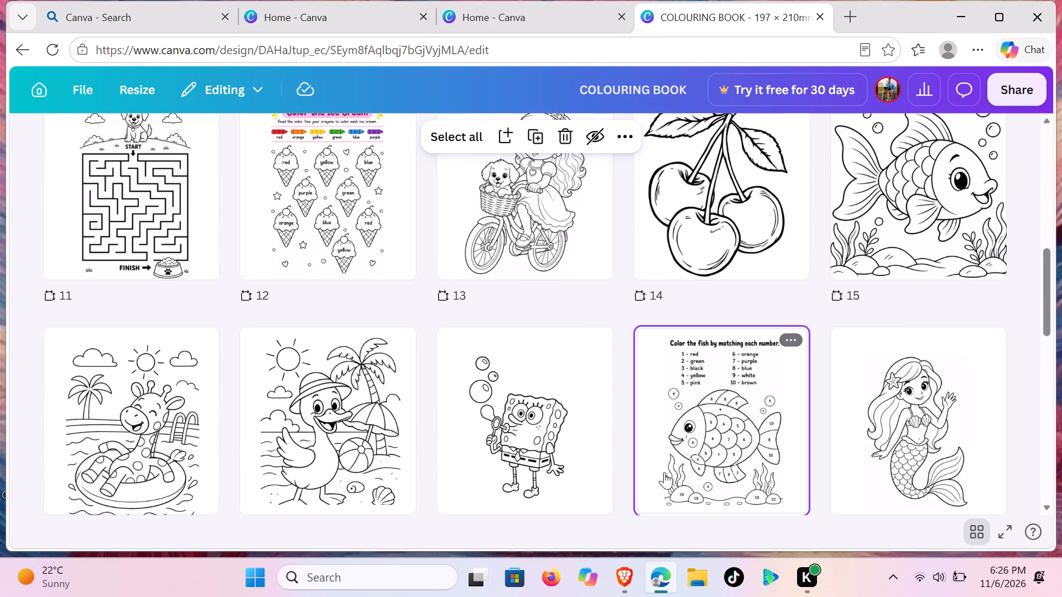
right_drag(664, 472, 664, 473)
click(596, 441)
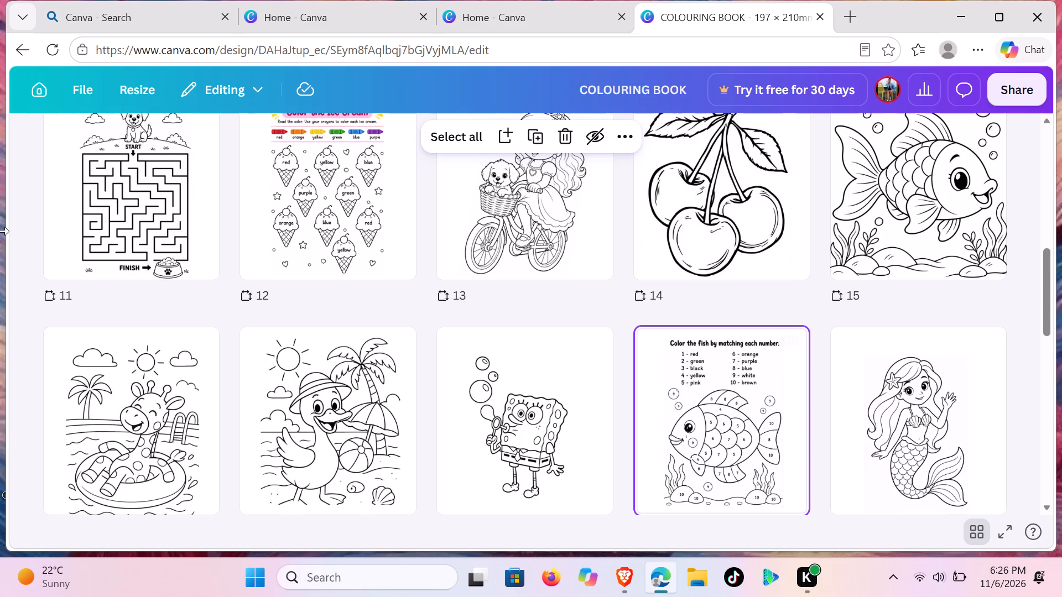